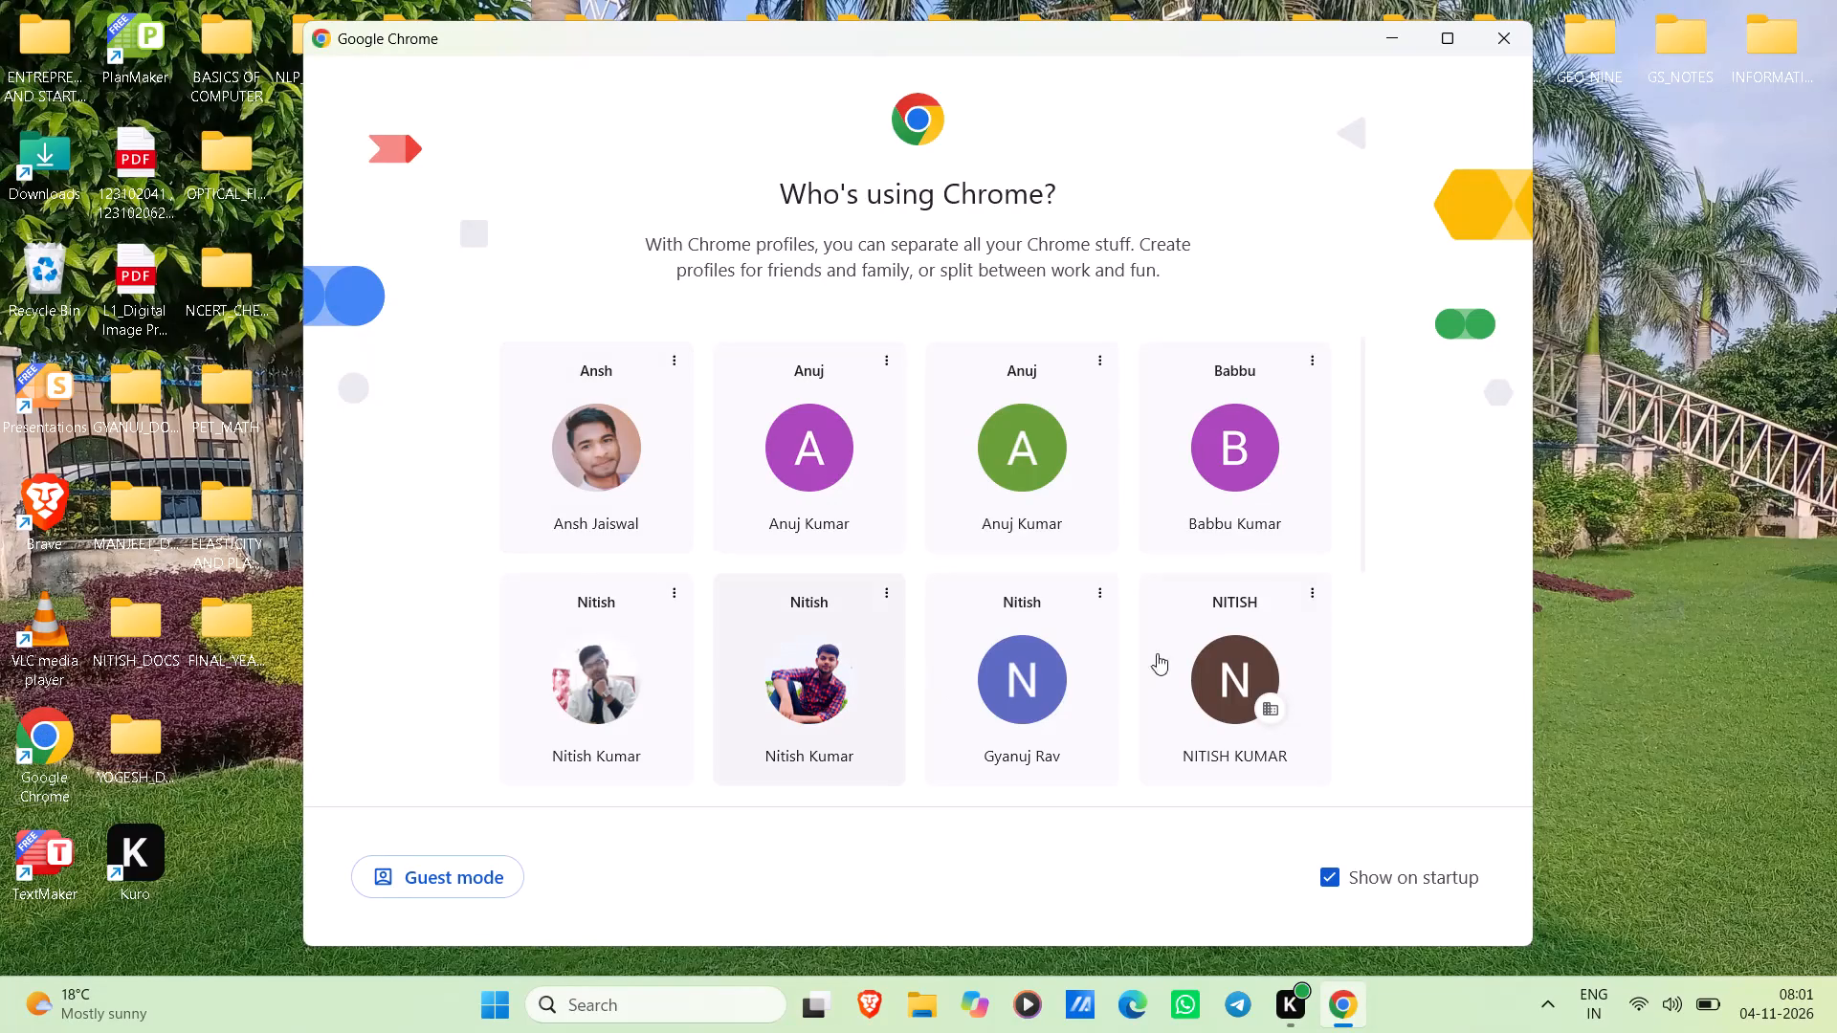
Using the purple "A" browser profile, search the web for canva and open the Canva account login result.
click(791, 445)
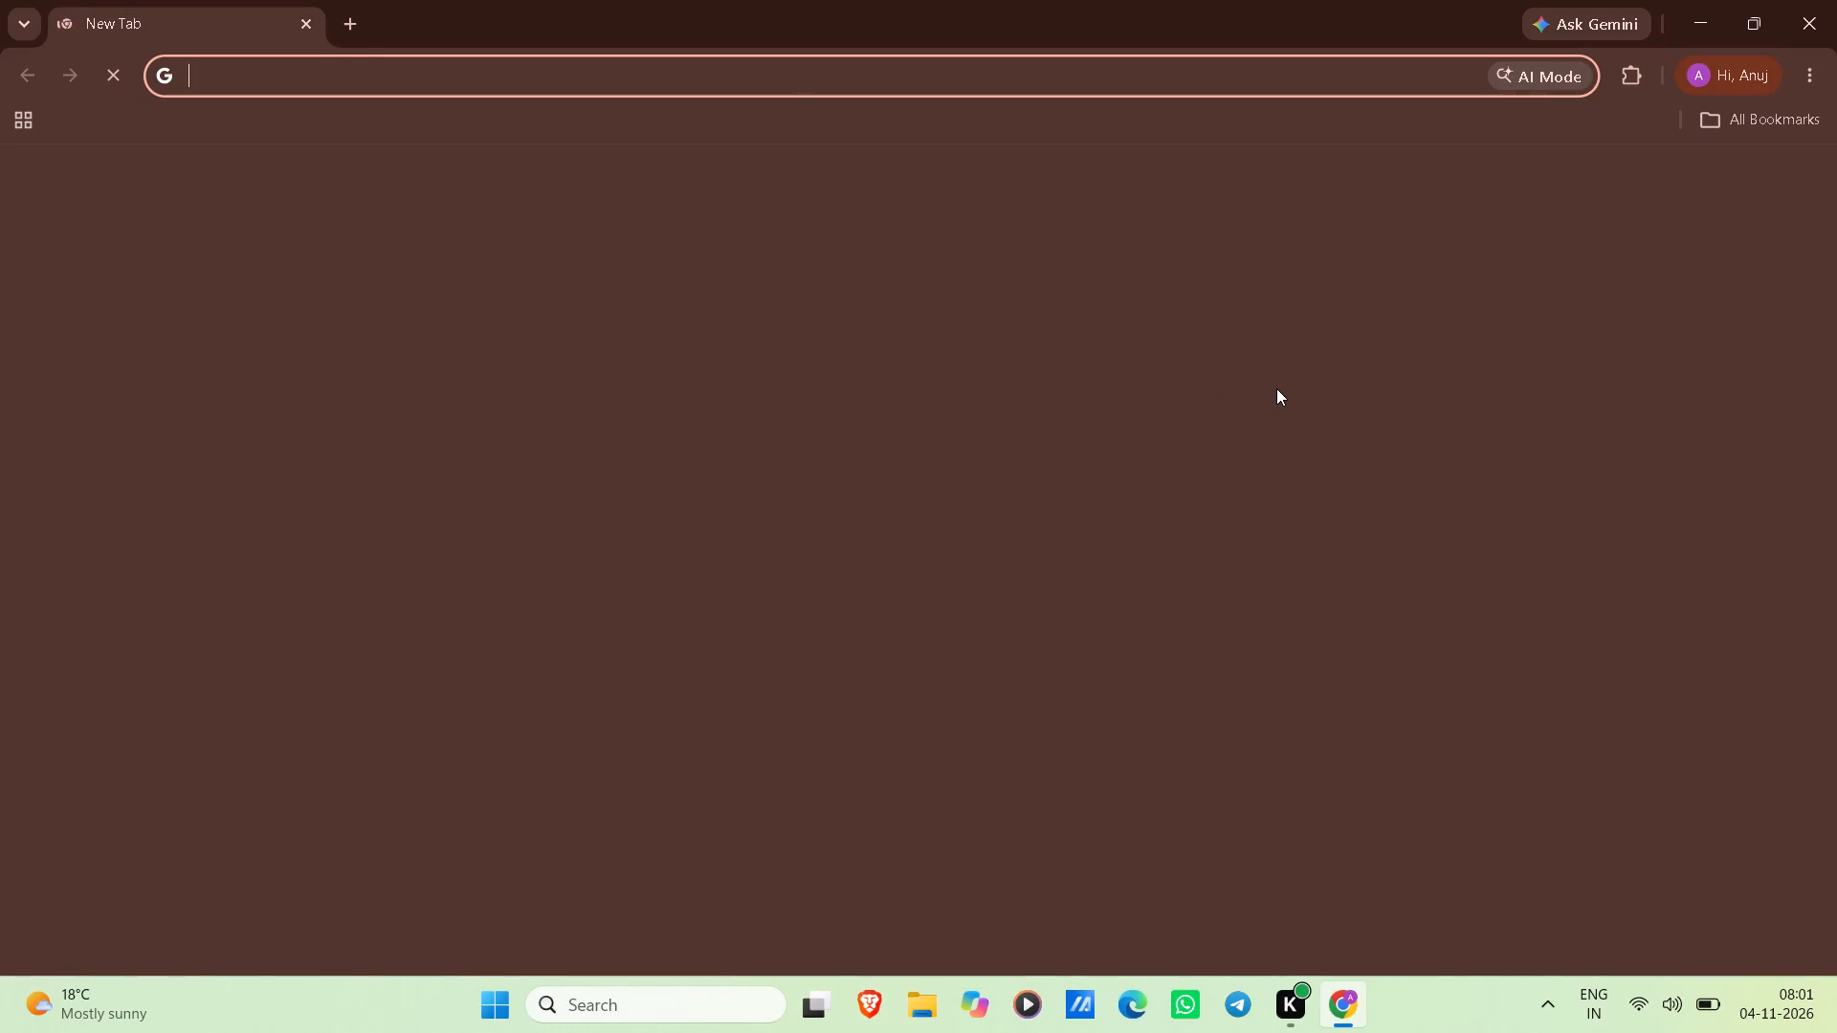
click(775, 72)
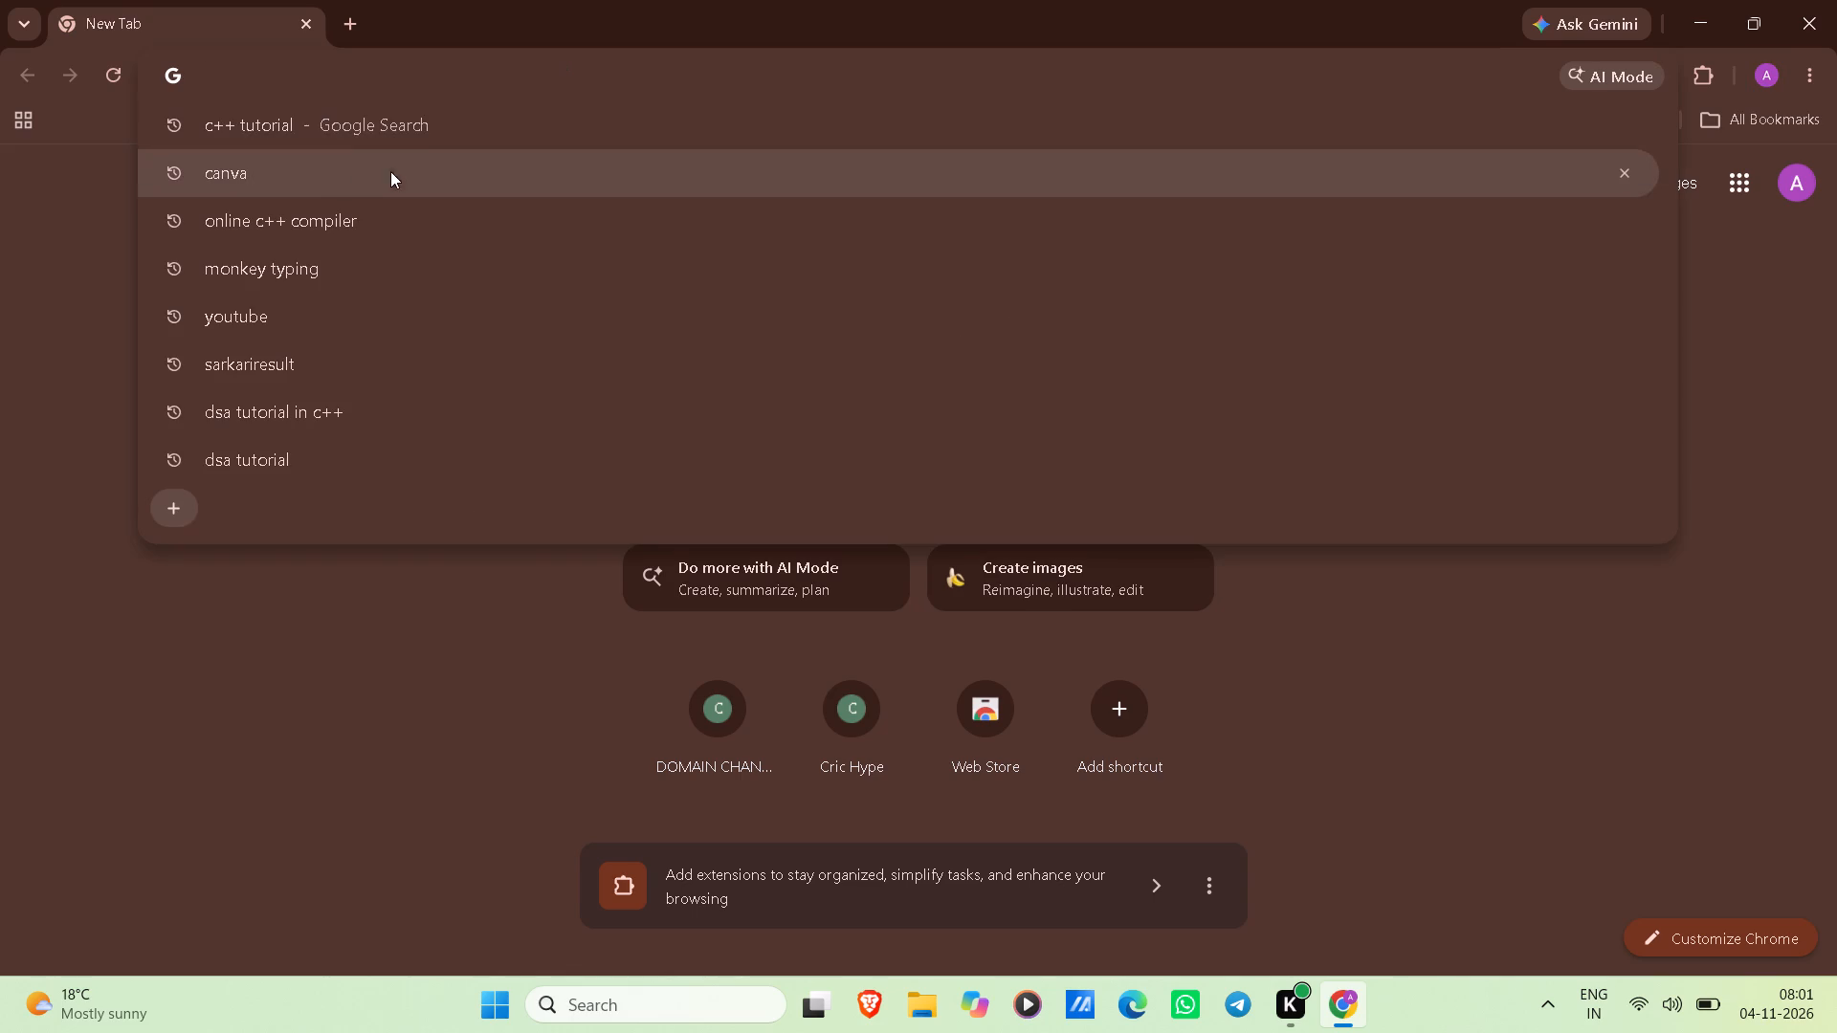
click(329, 172)
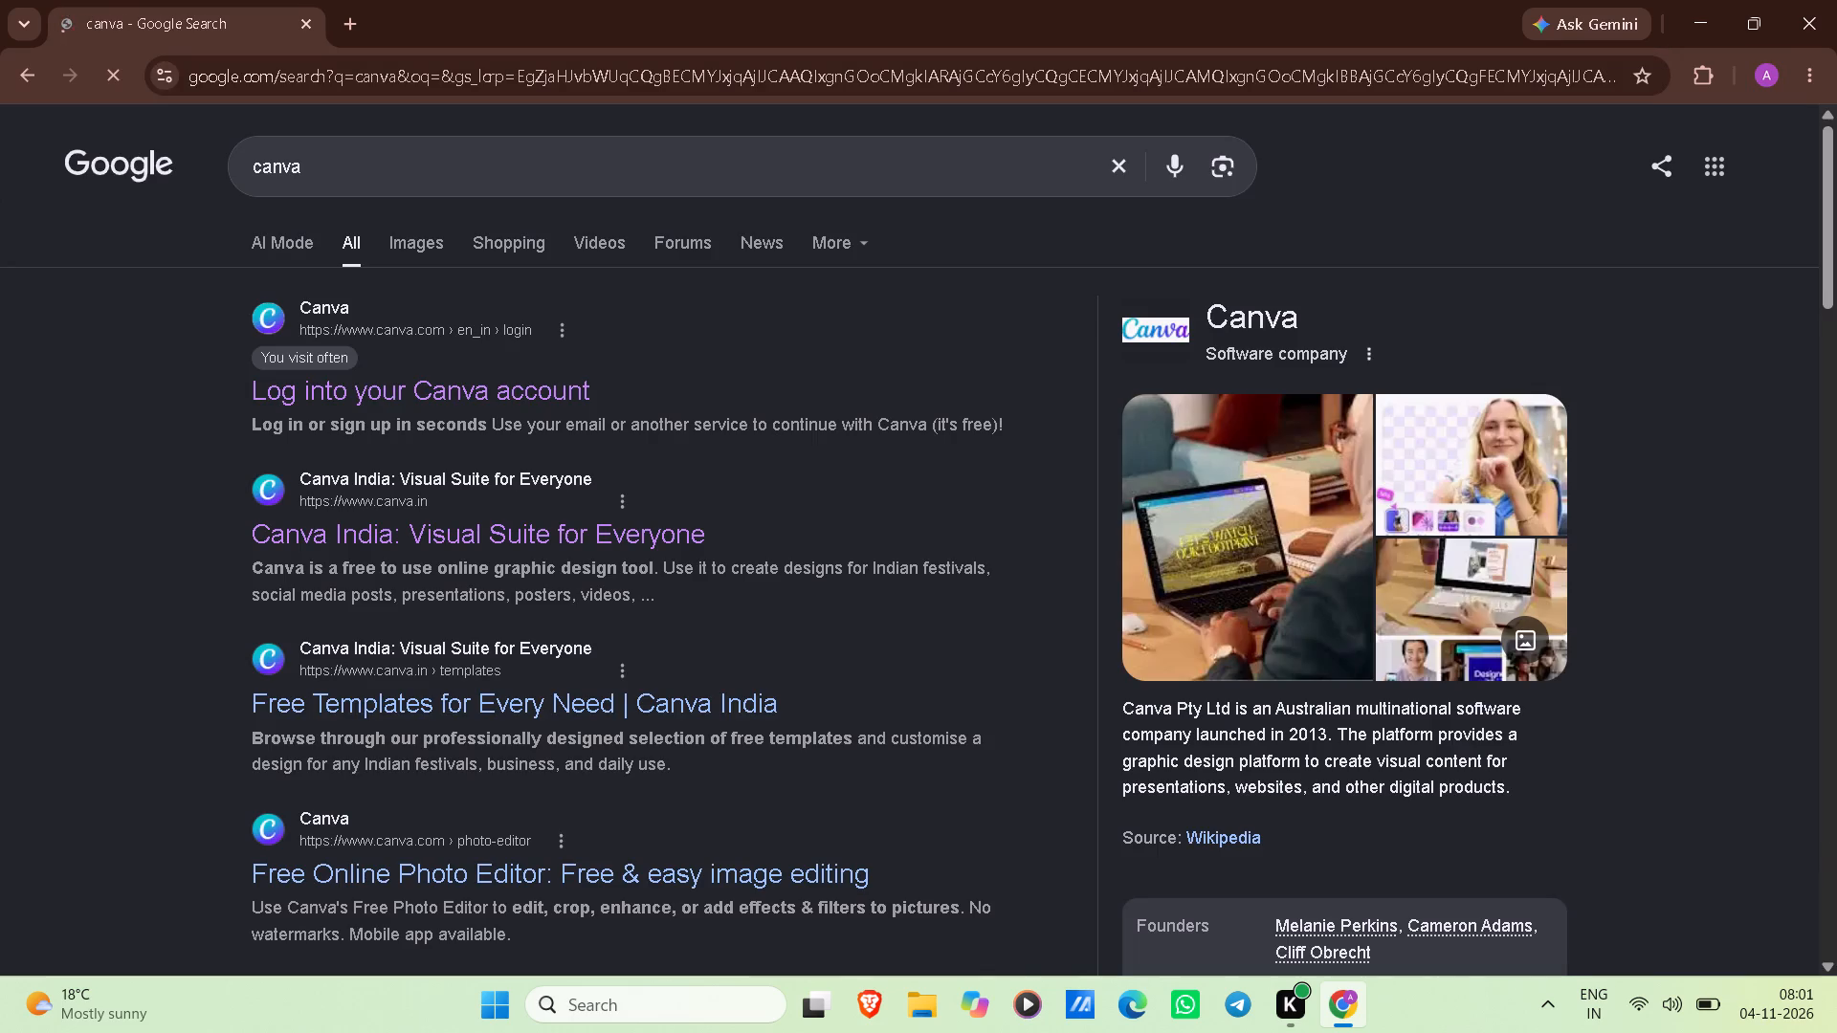
click(454, 375)
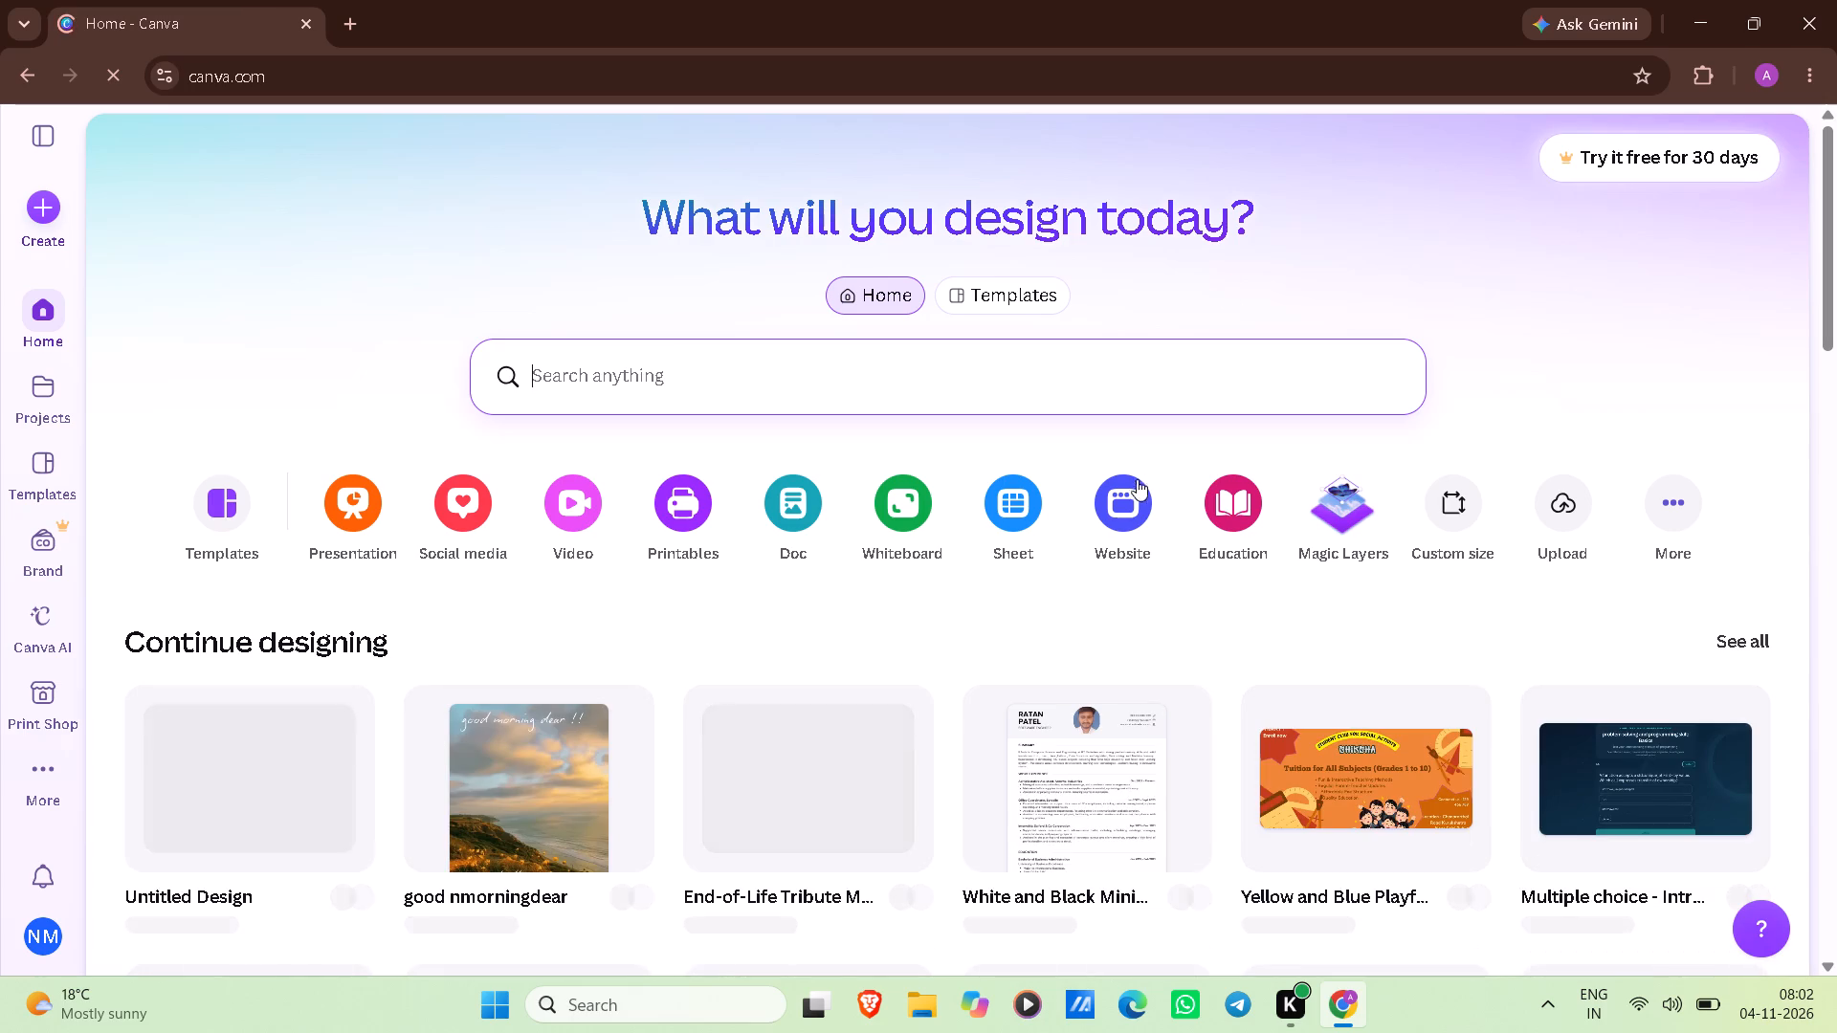
Open the Gold and Green Elegant Wedding Invitation Mobile Video from the suggested templates for customising.
scroll(1099, 620, down, 2)
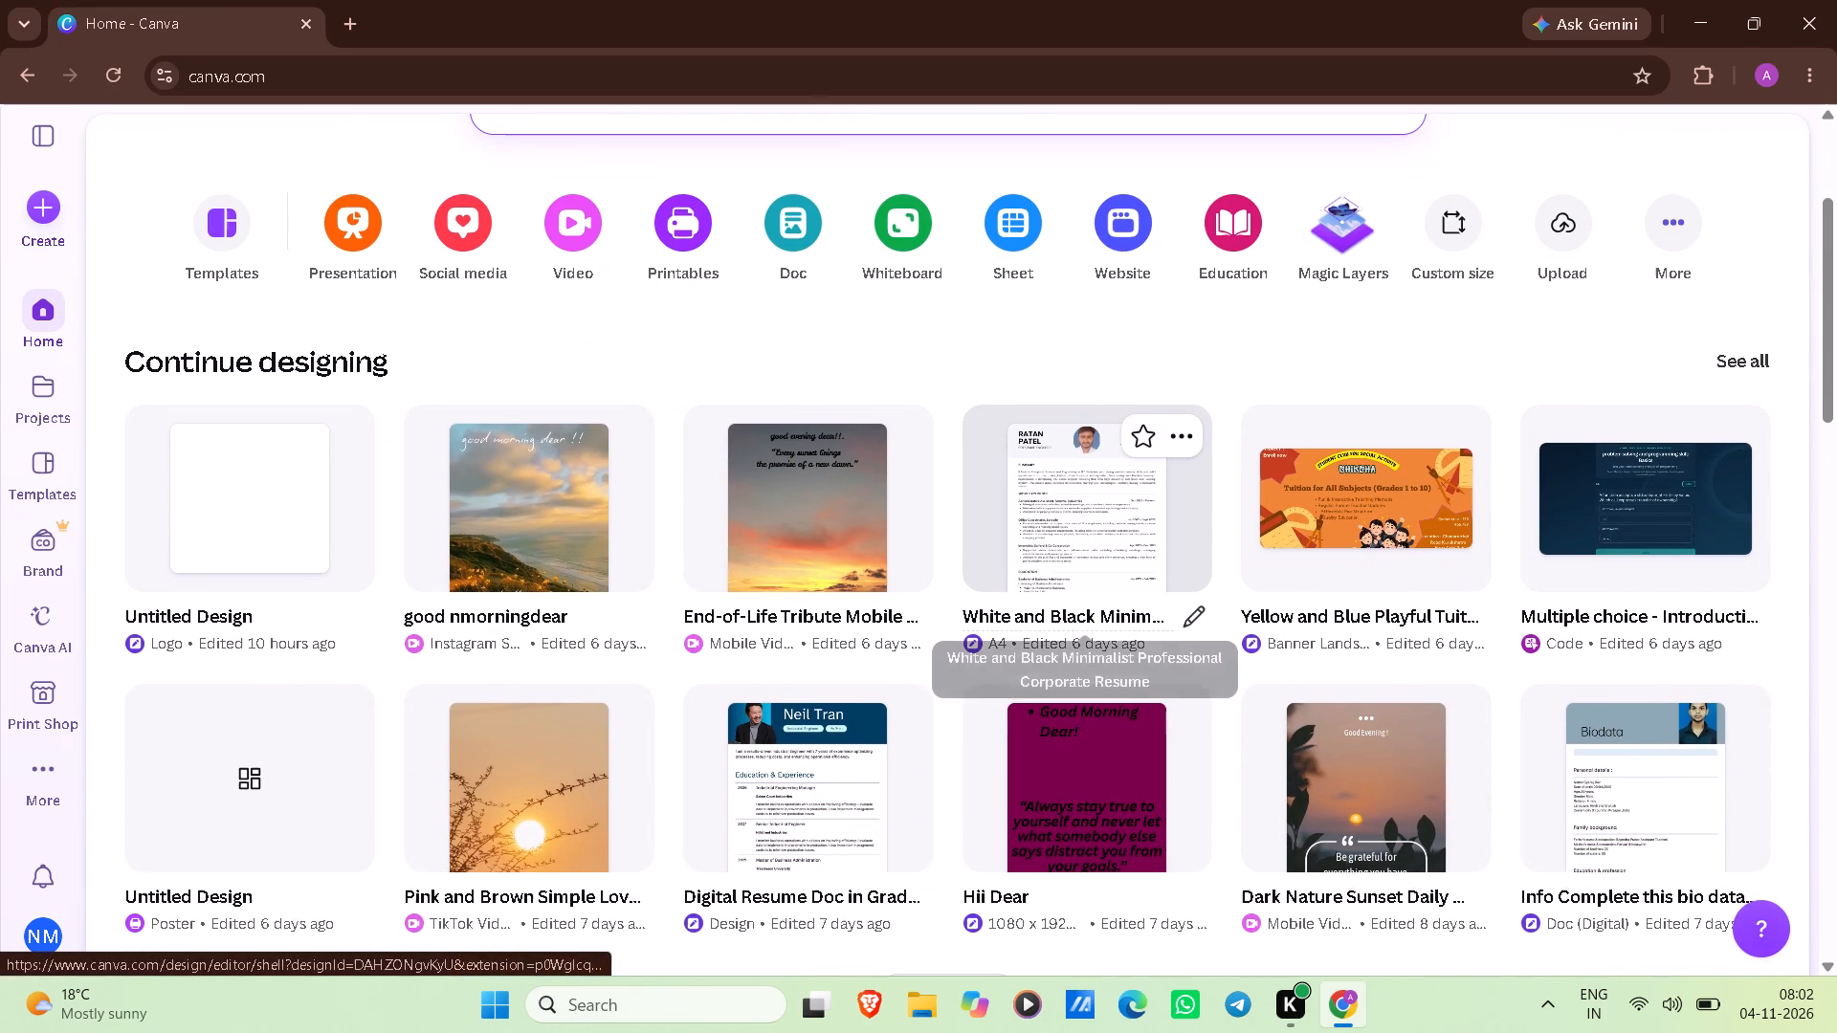
scroll(1099, 620, down, 2)
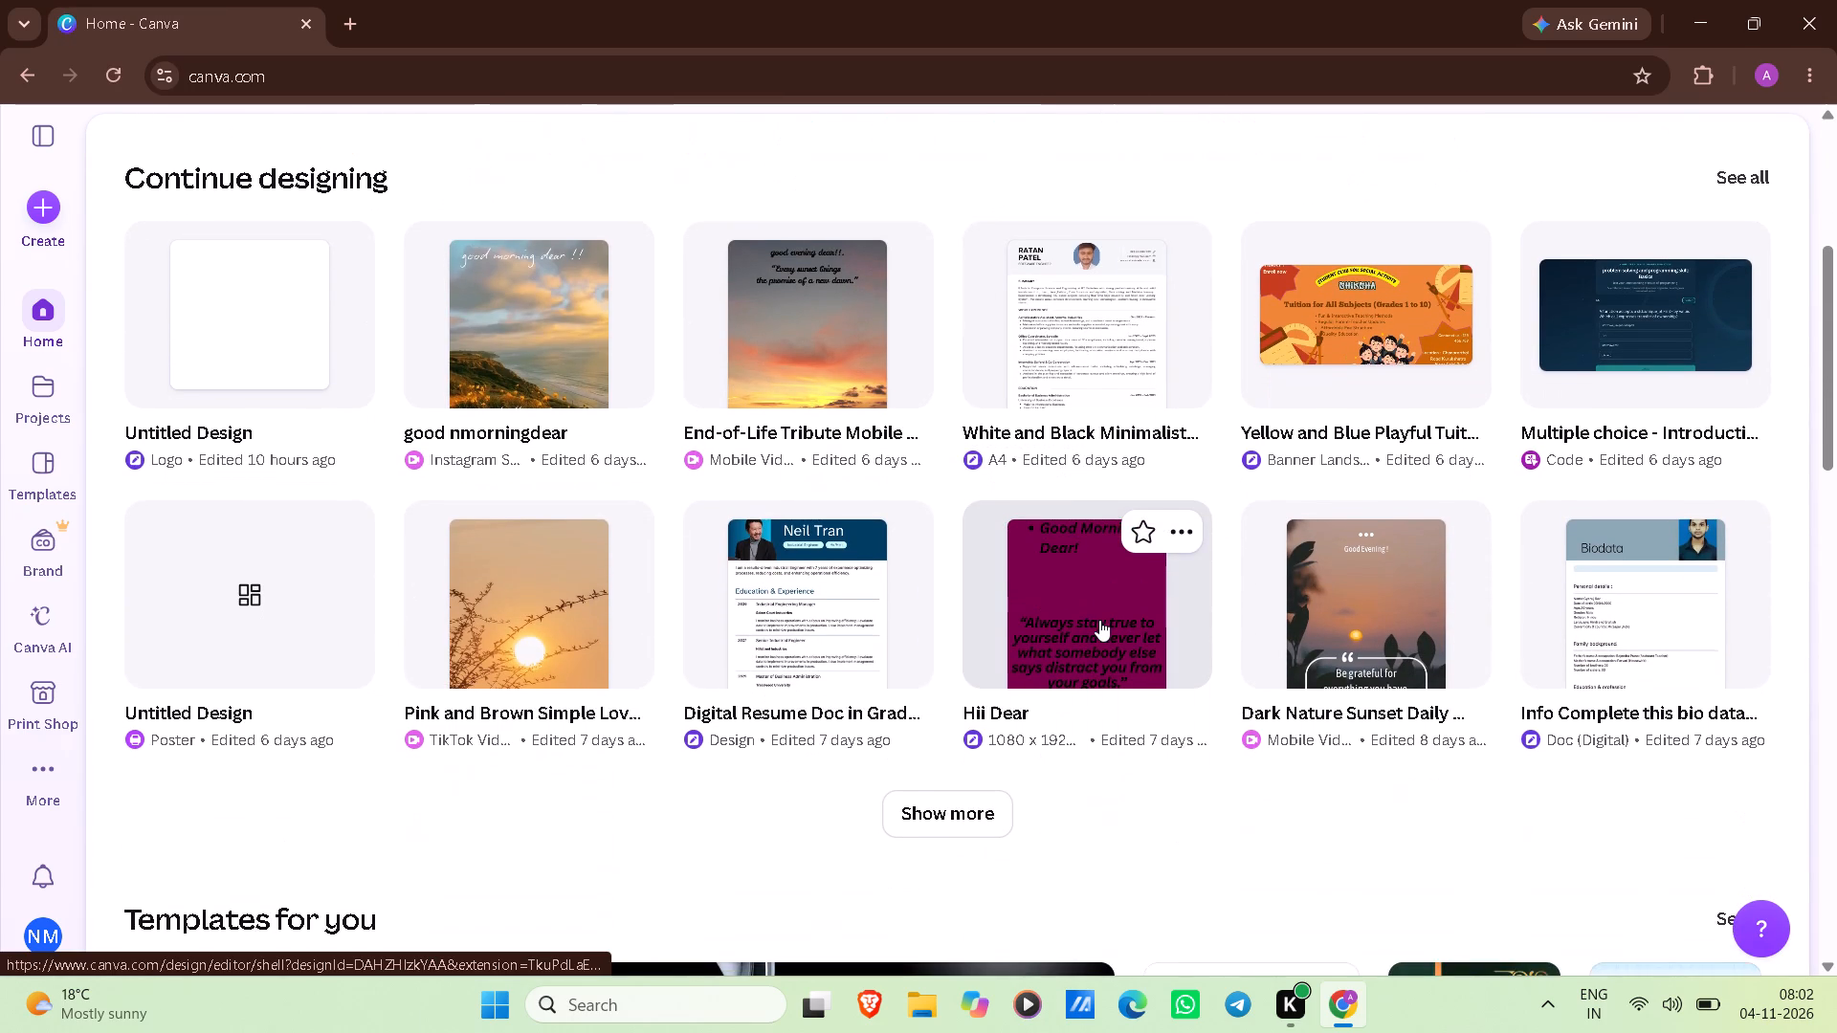
scroll(1099, 620, down, 2)
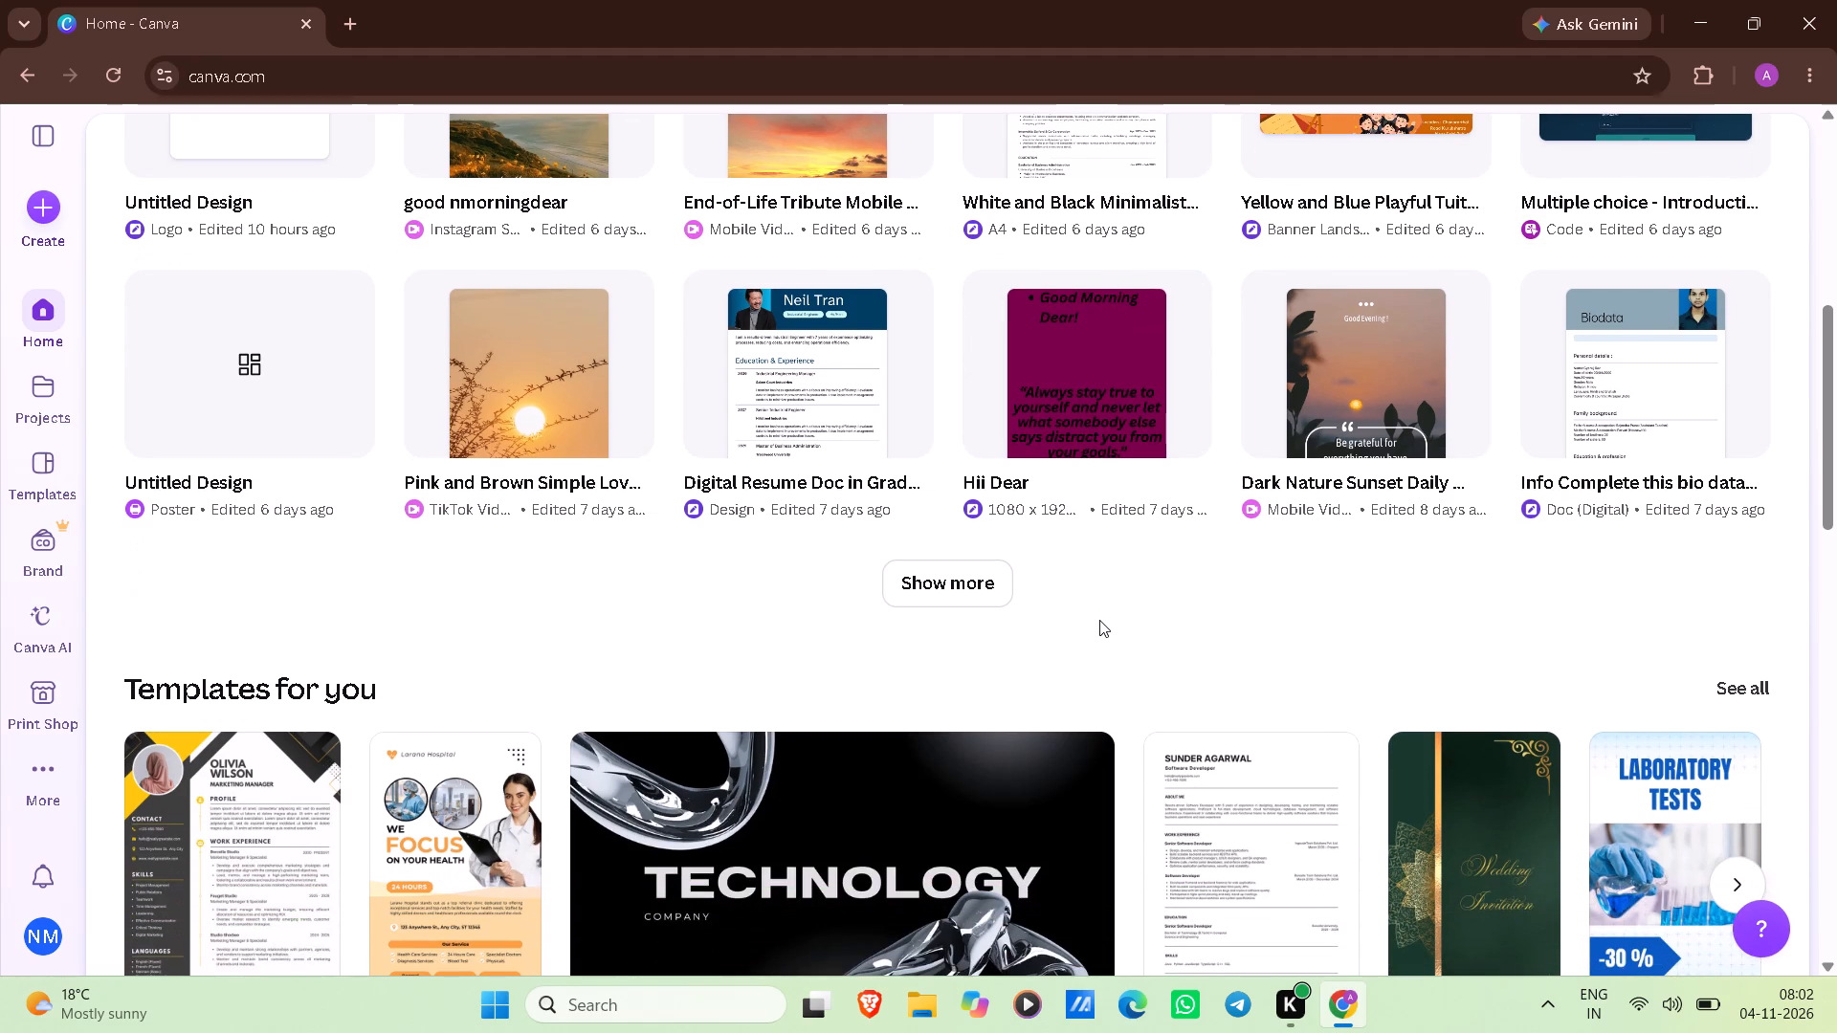
scroll(1099, 620, down, 1)
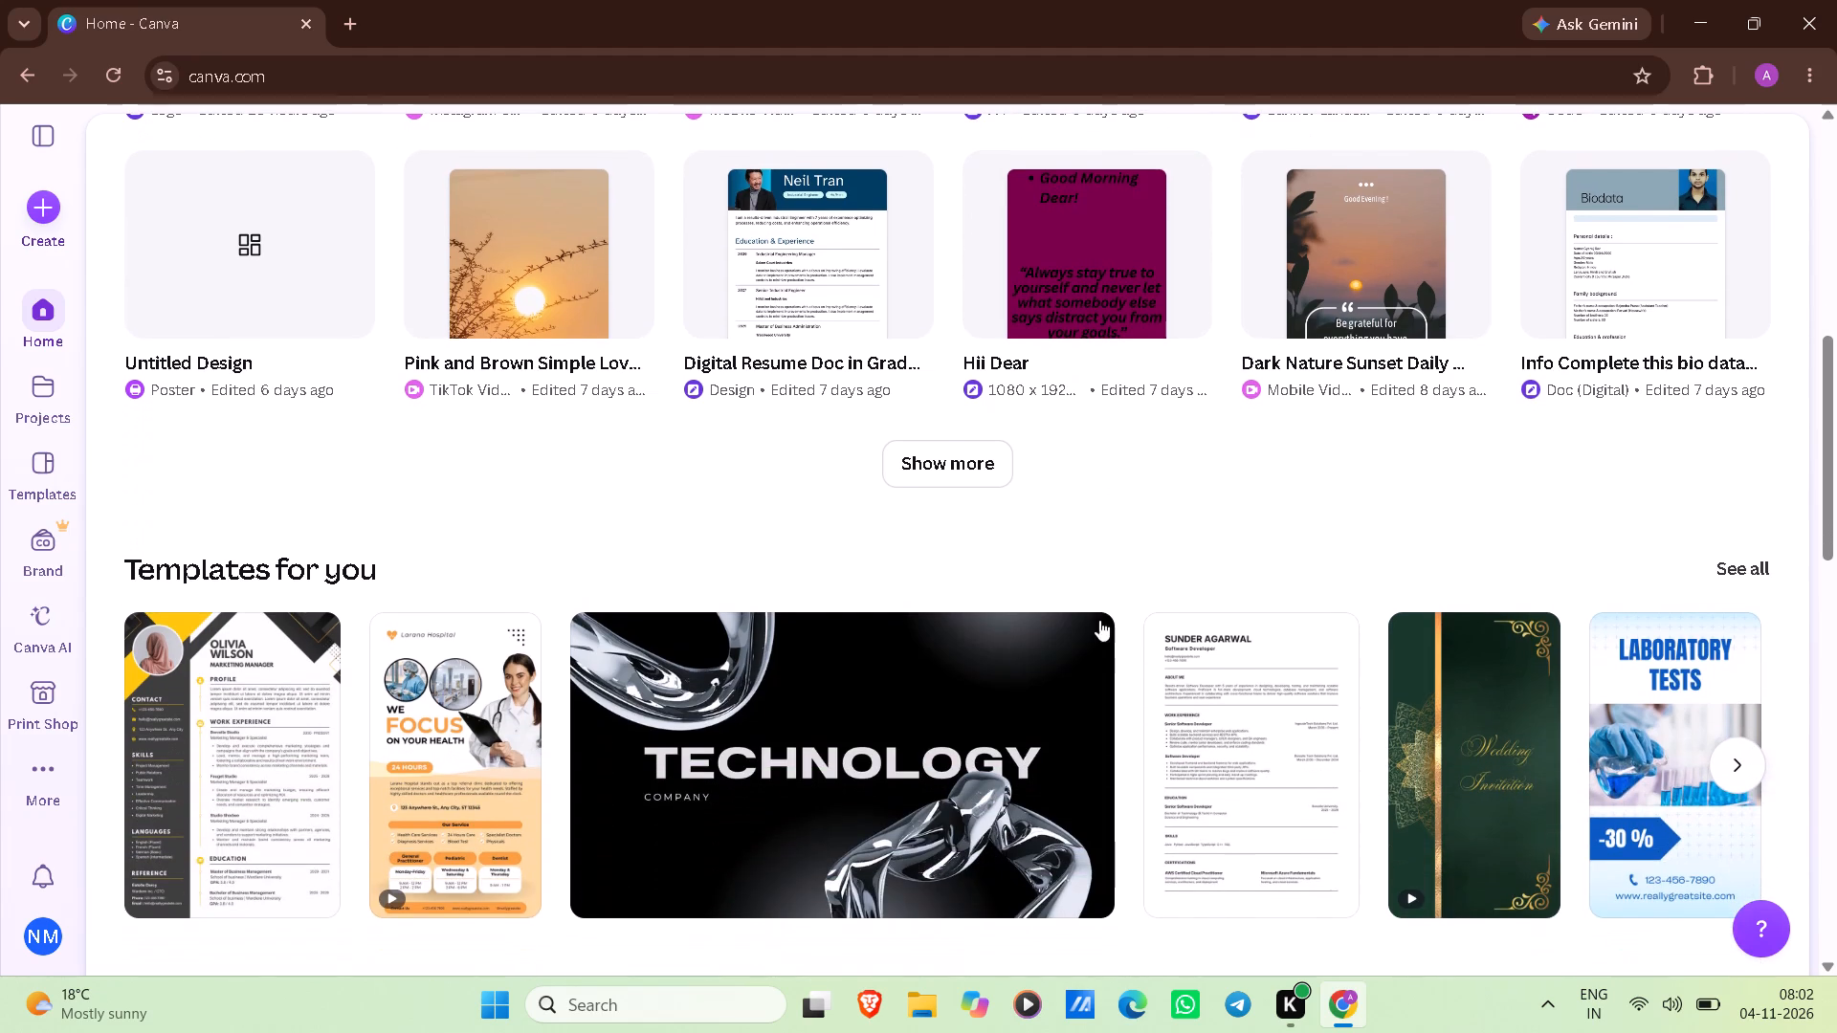
scroll(1430, 691, down, 1)
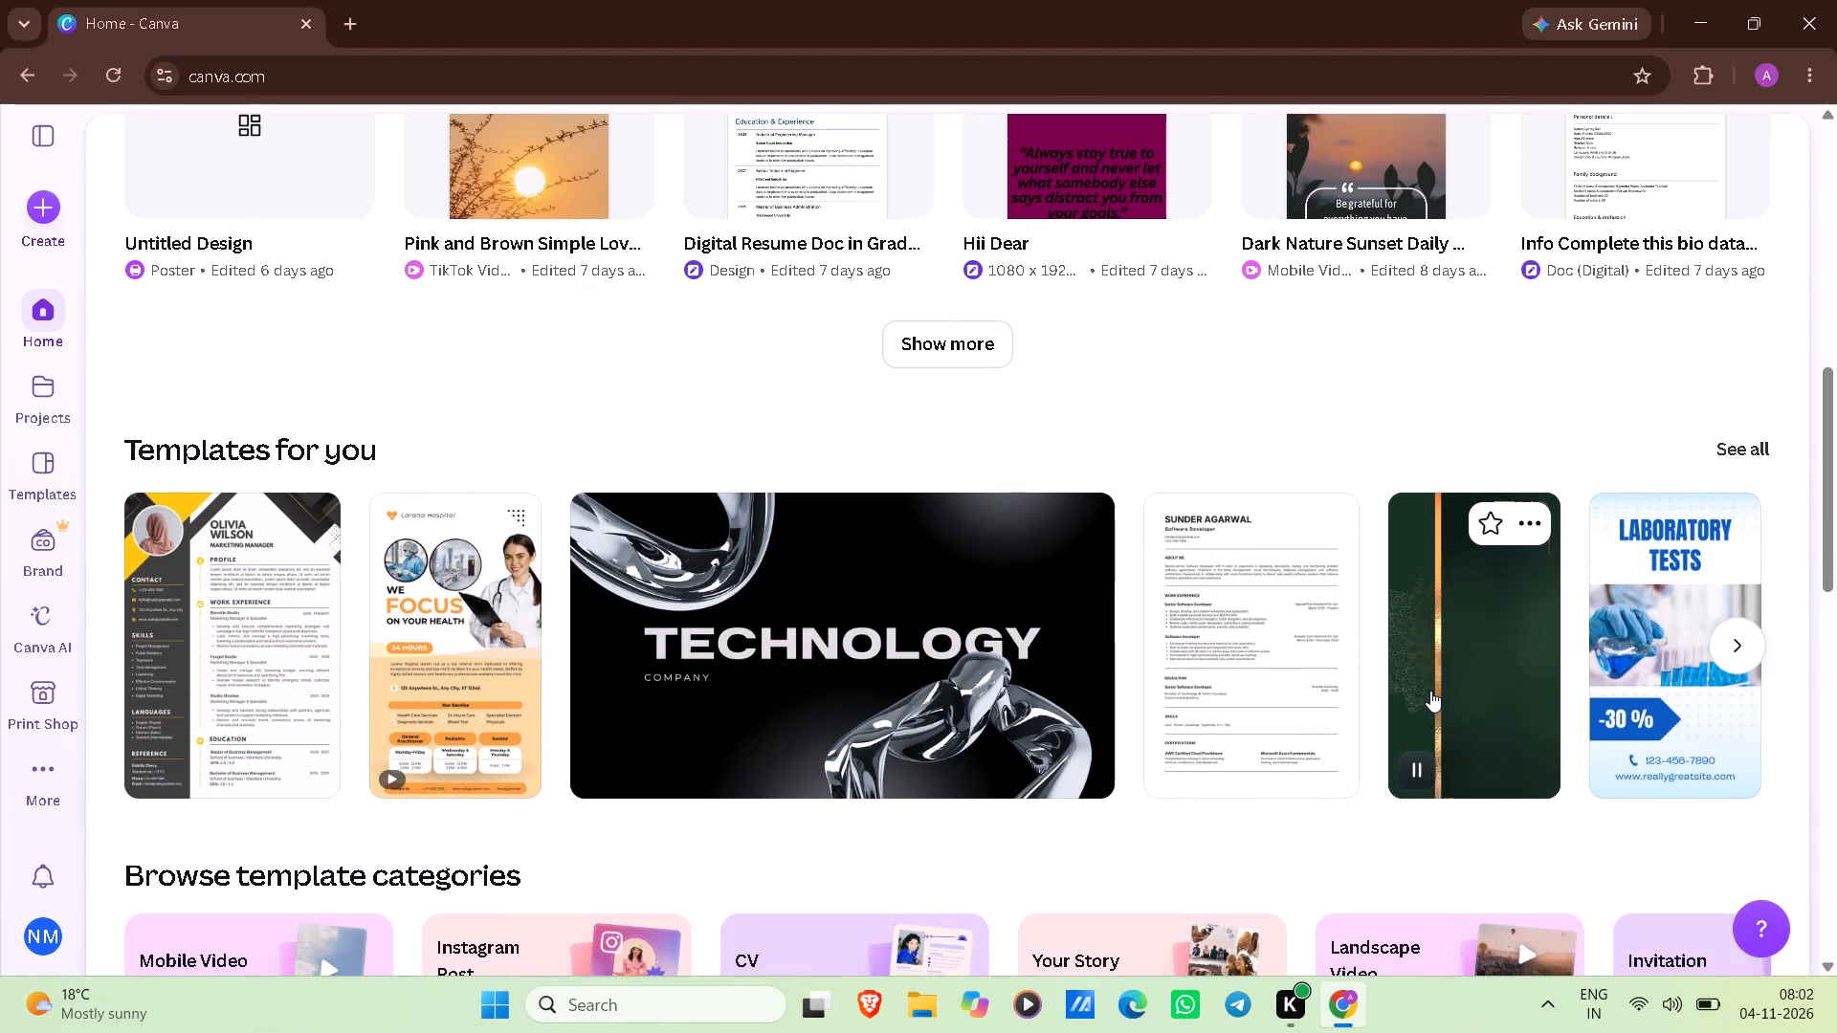
click(1468, 688)
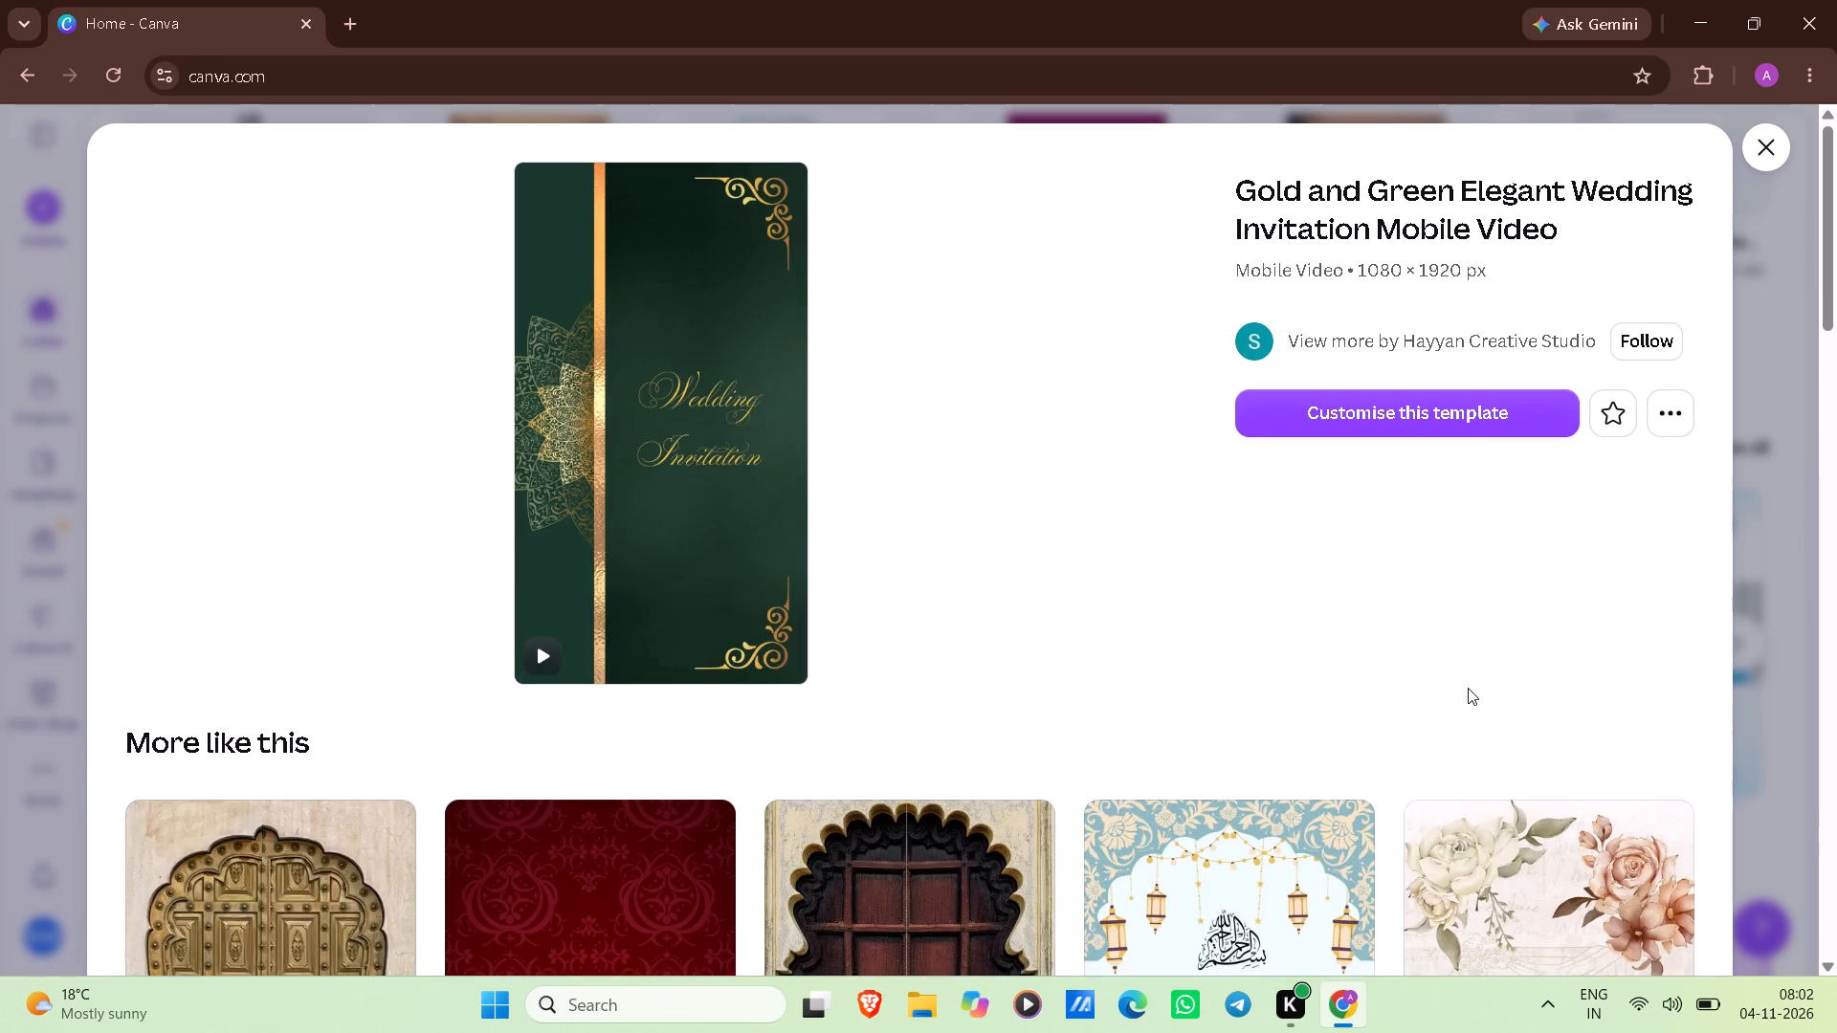
click(1409, 428)
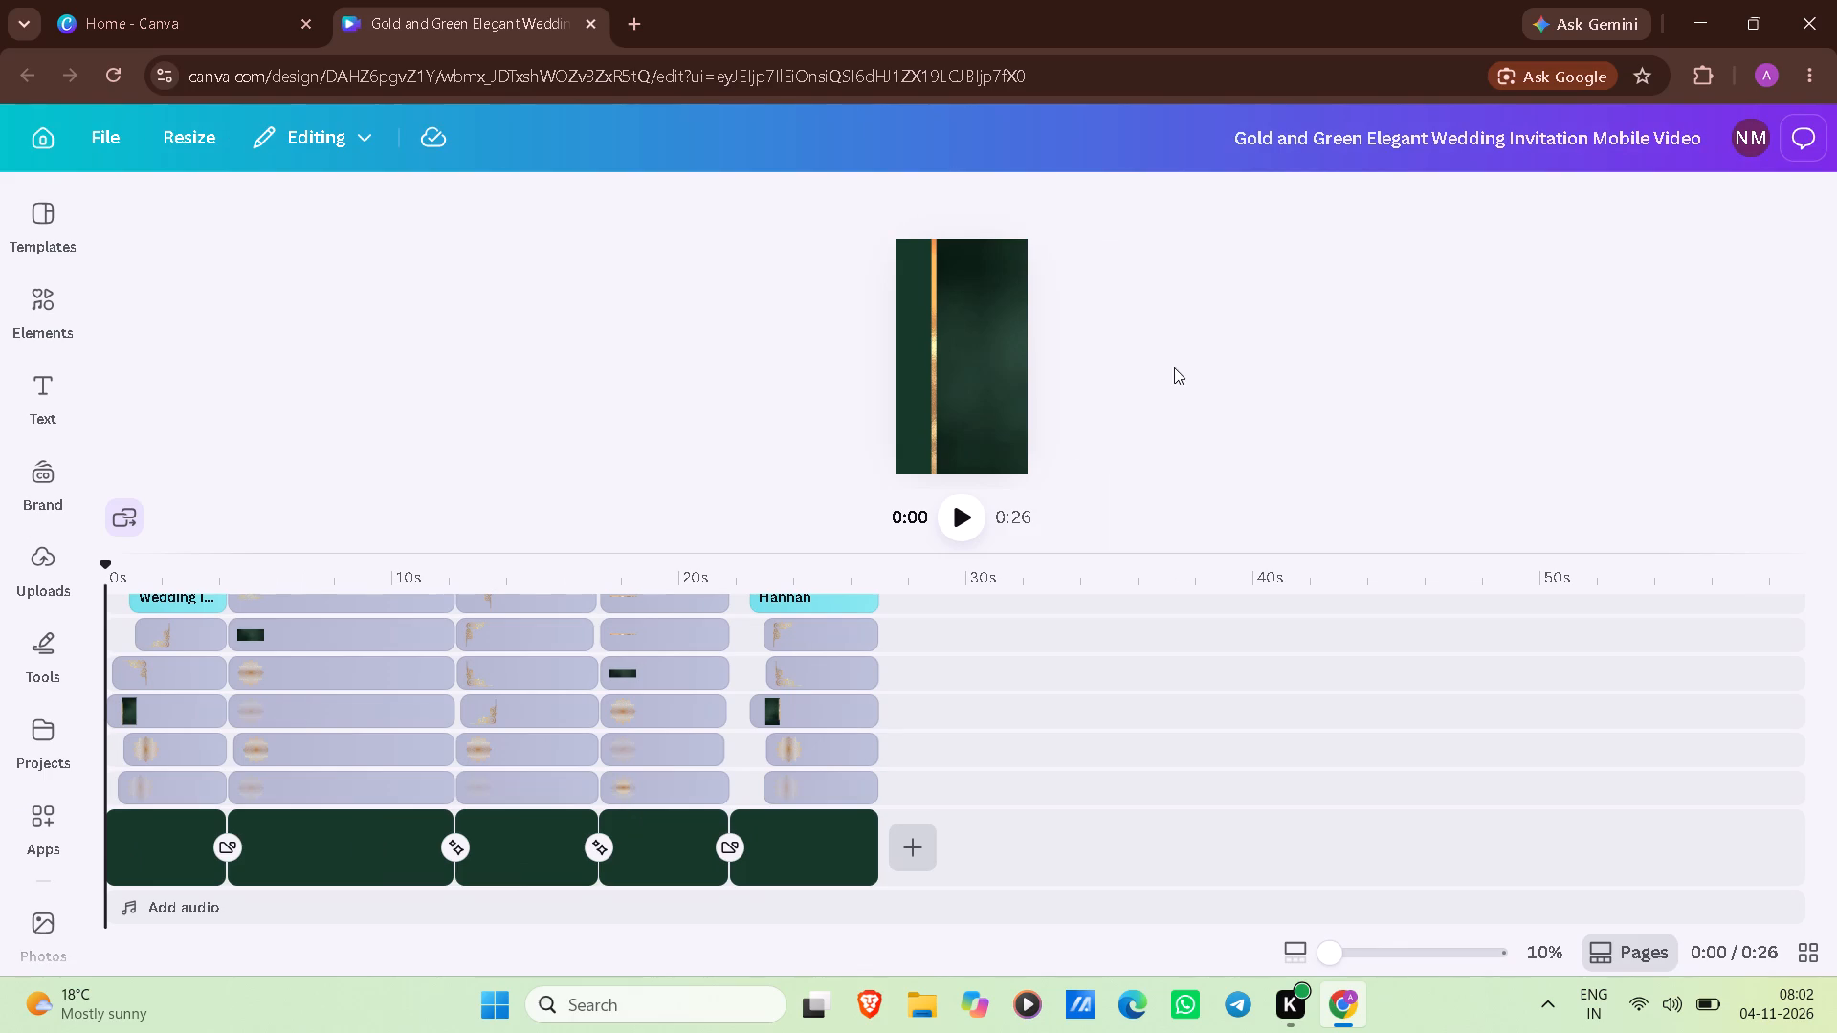
Play the invitation video and examine its pages and the text layers in the timeline.
scroll(1059, 438, up, 4)
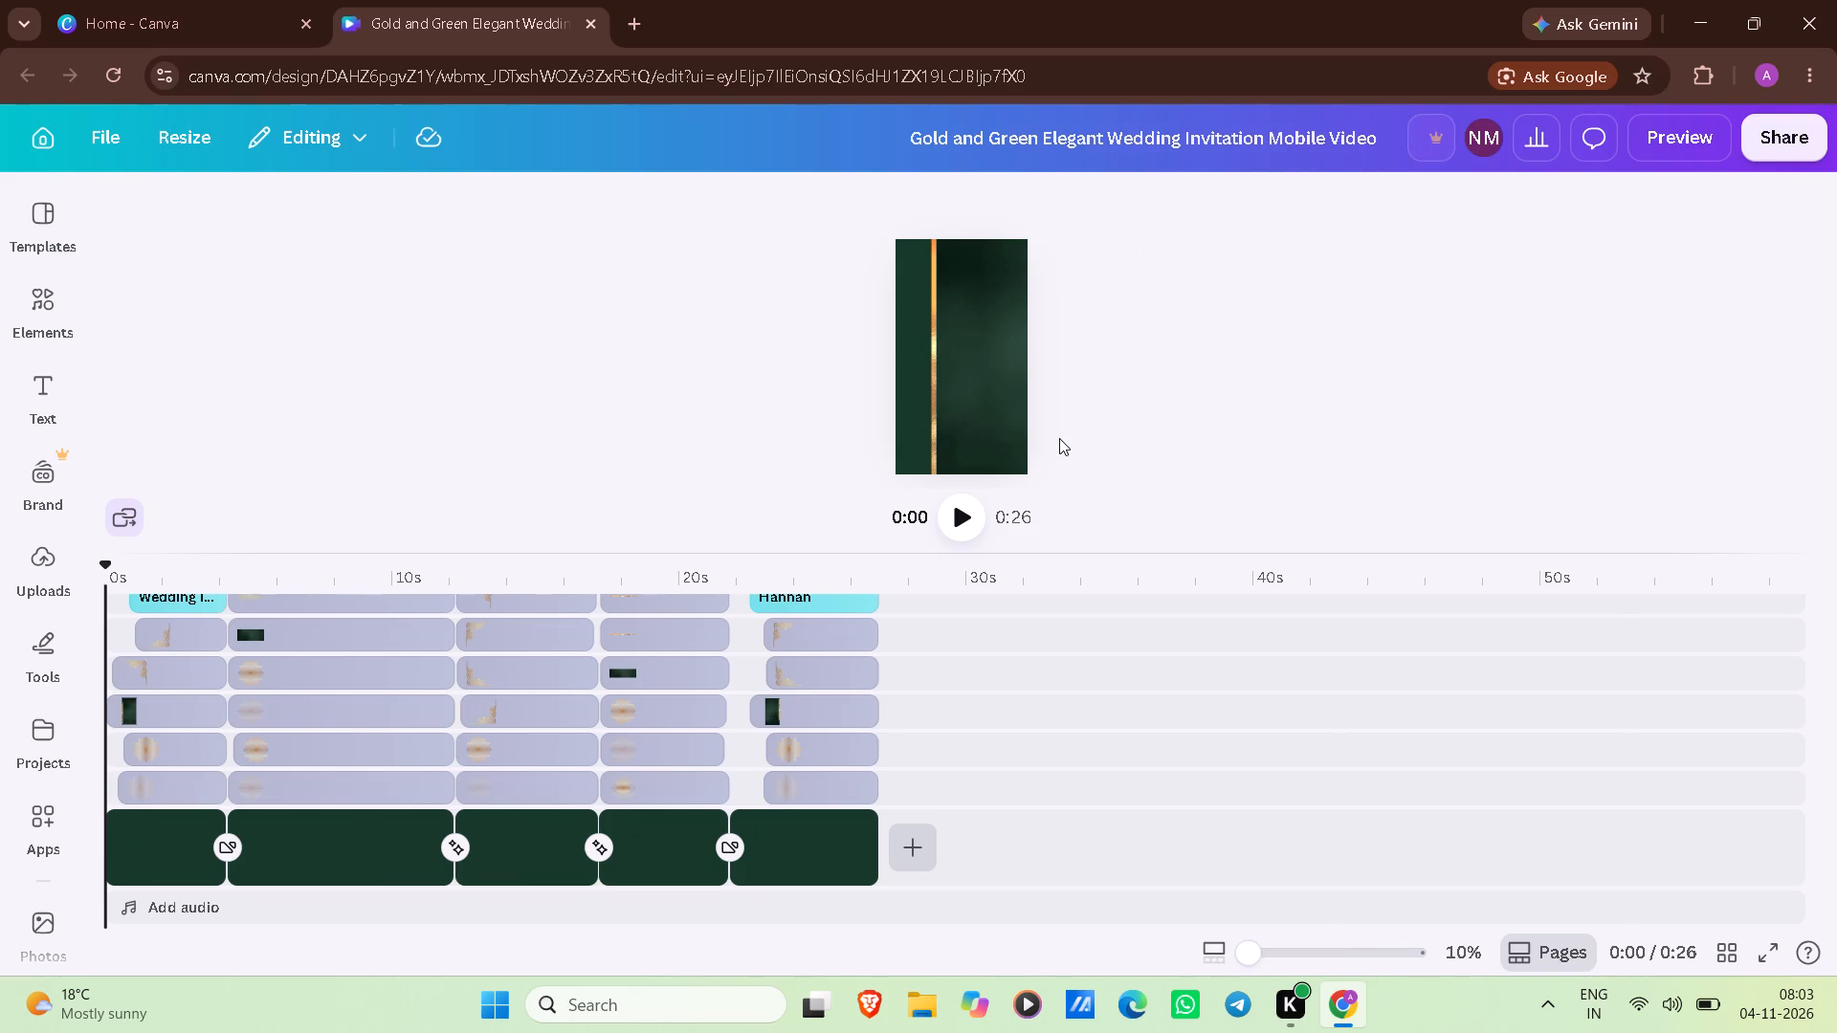
click(963, 516)
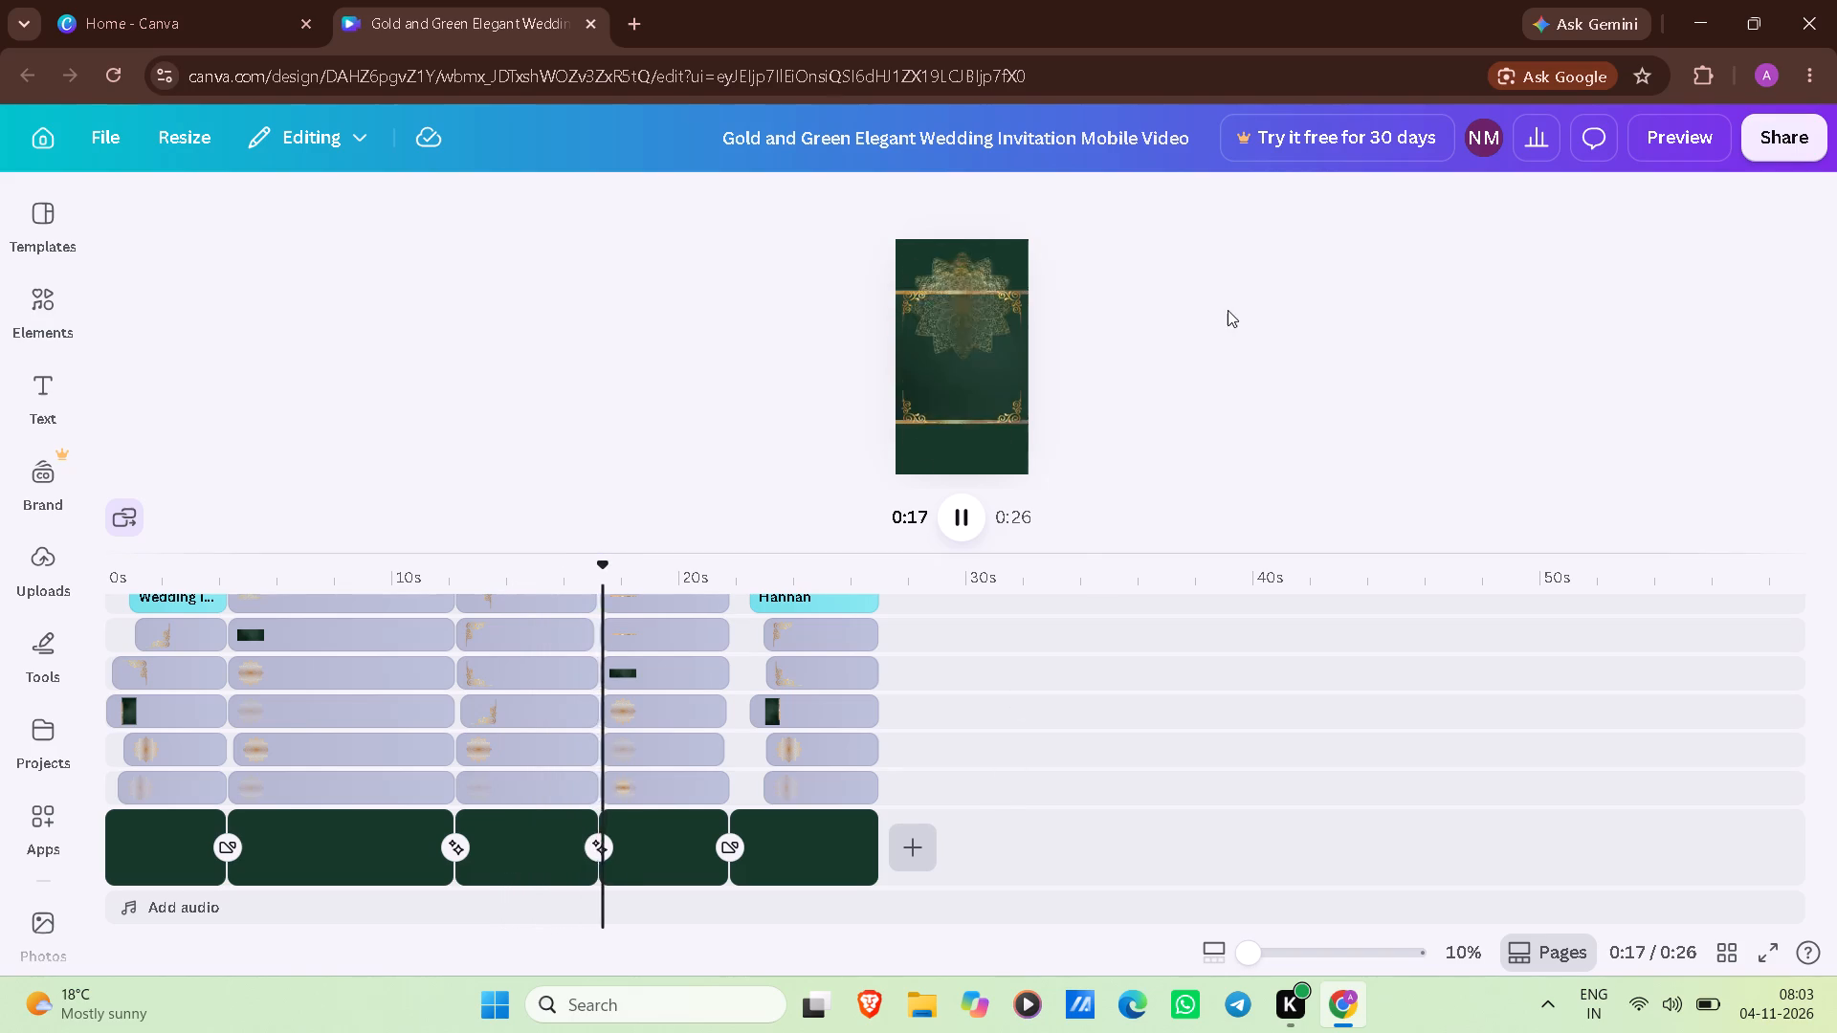
scroll(1137, 449, up, 2)
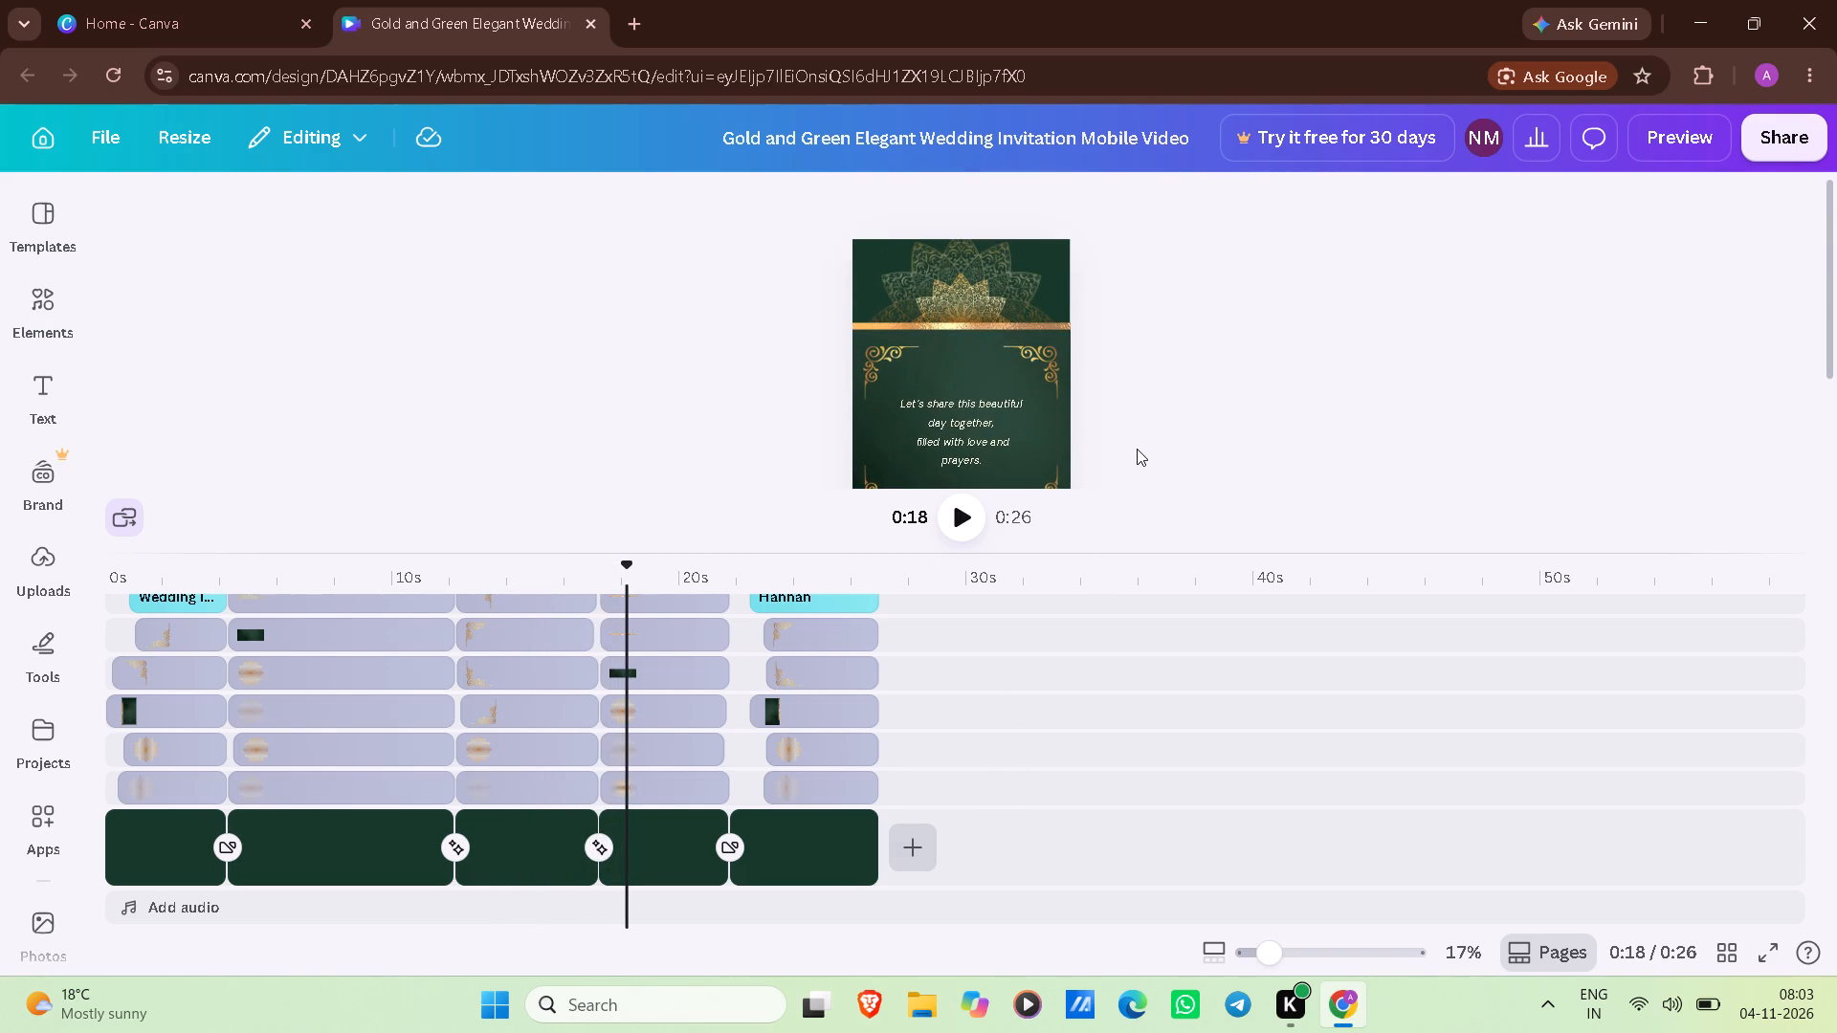
scroll(1137, 449, up, 1)
scroll(1137, 449, down, 2)
scroll(1237, 698, up, 3)
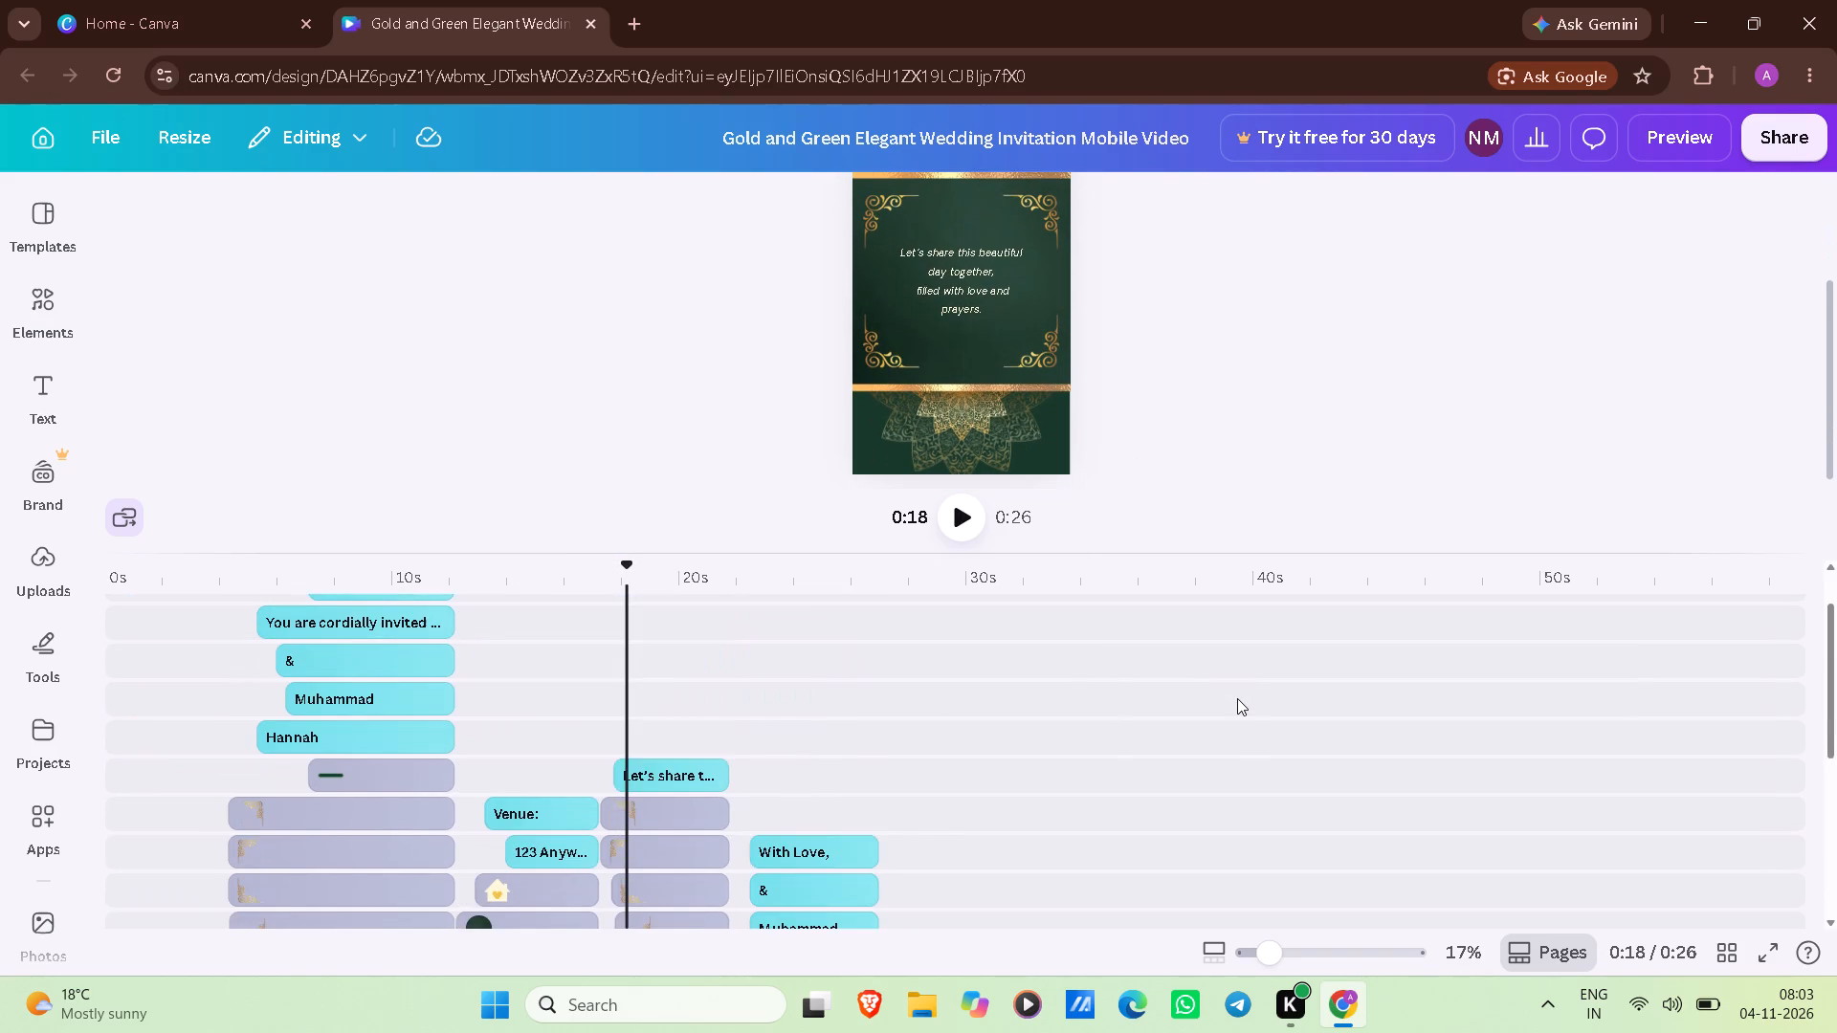
scroll(1237, 698, up, 7)
scroll(1261, 248, up, 1)
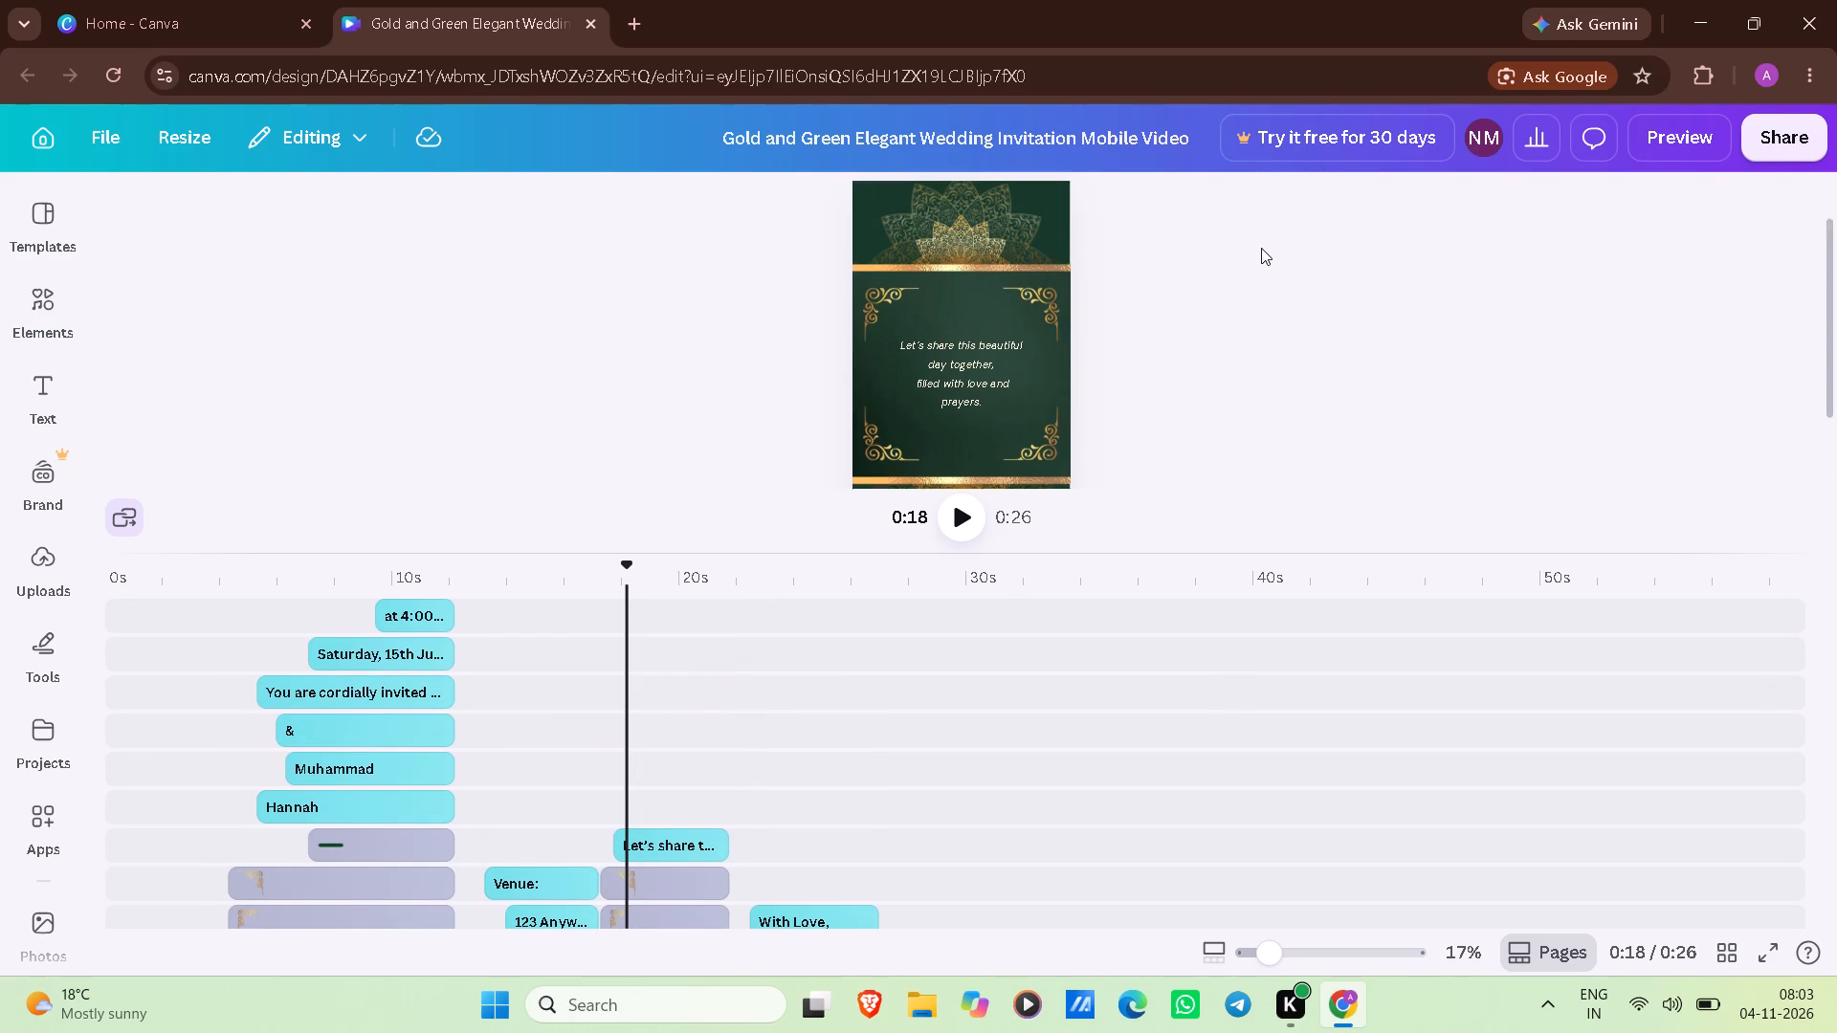
scroll(1261, 248, up, 1)
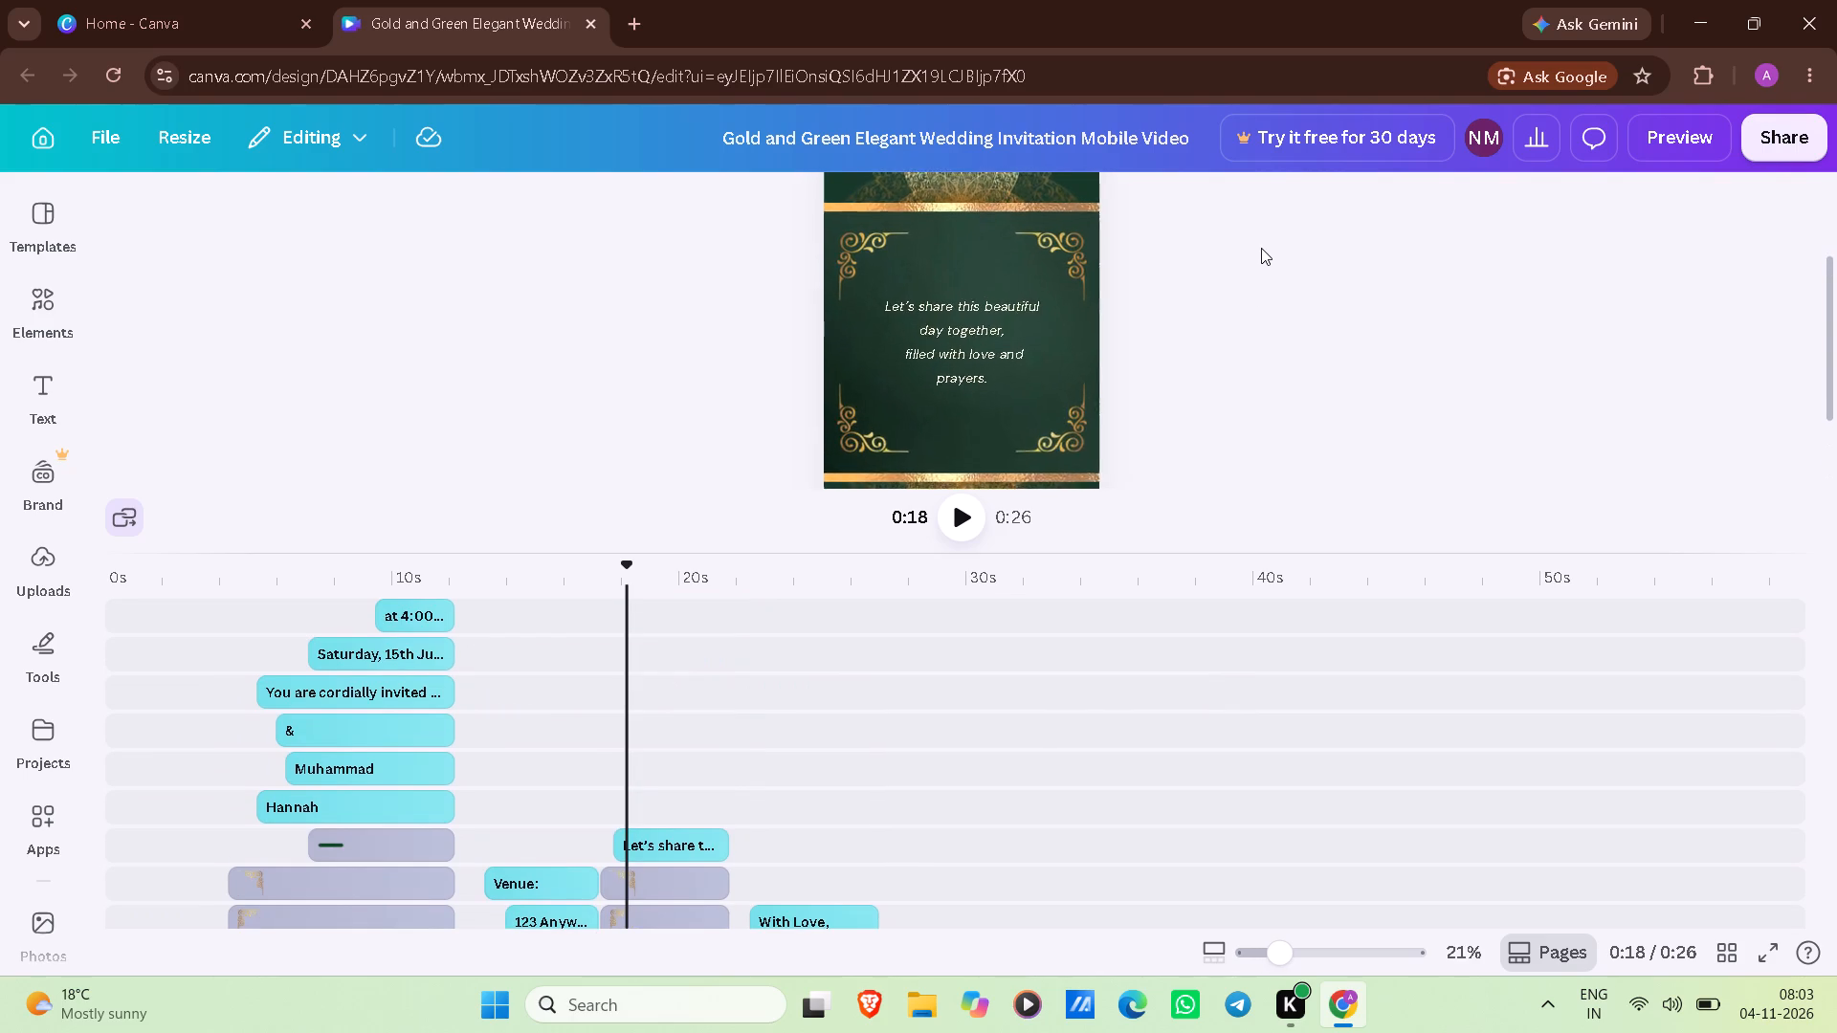
scroll(879, 396, right, 6)
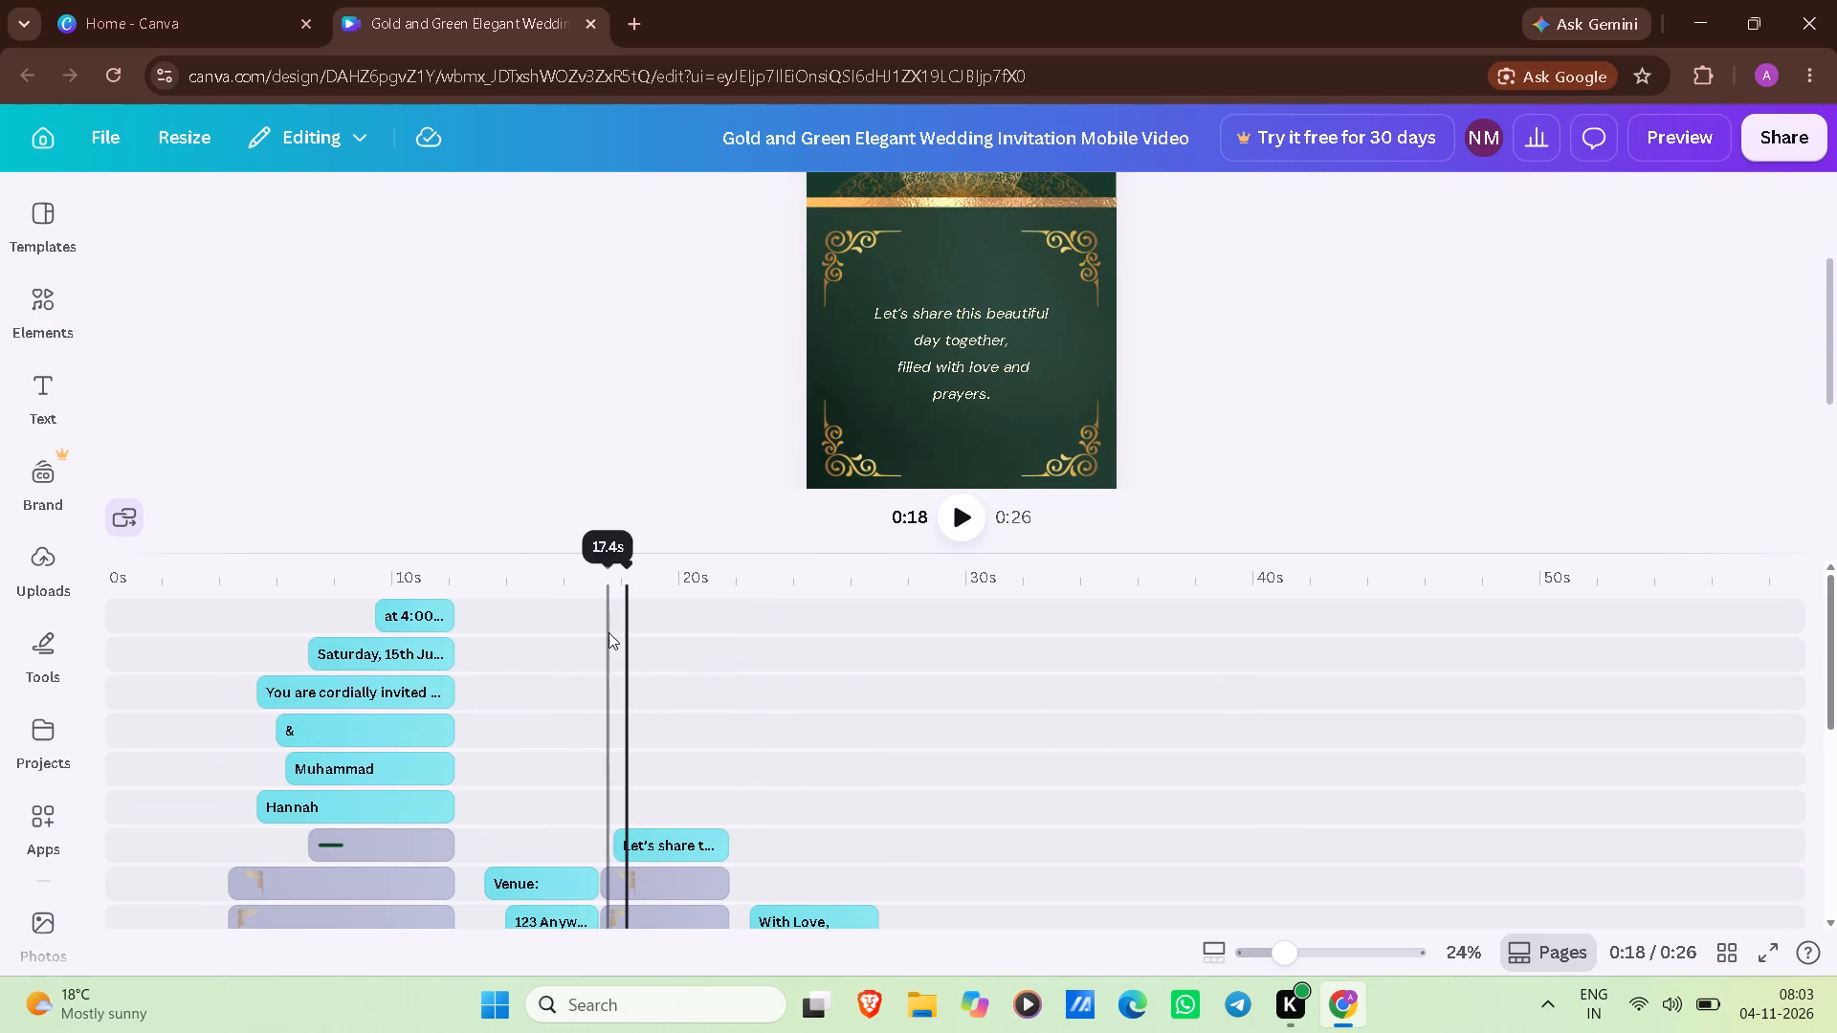
Change the word "Wedding" in the opening page's title to "Birthday" so the title reads "Birthday Invitation".
click(142, 676)
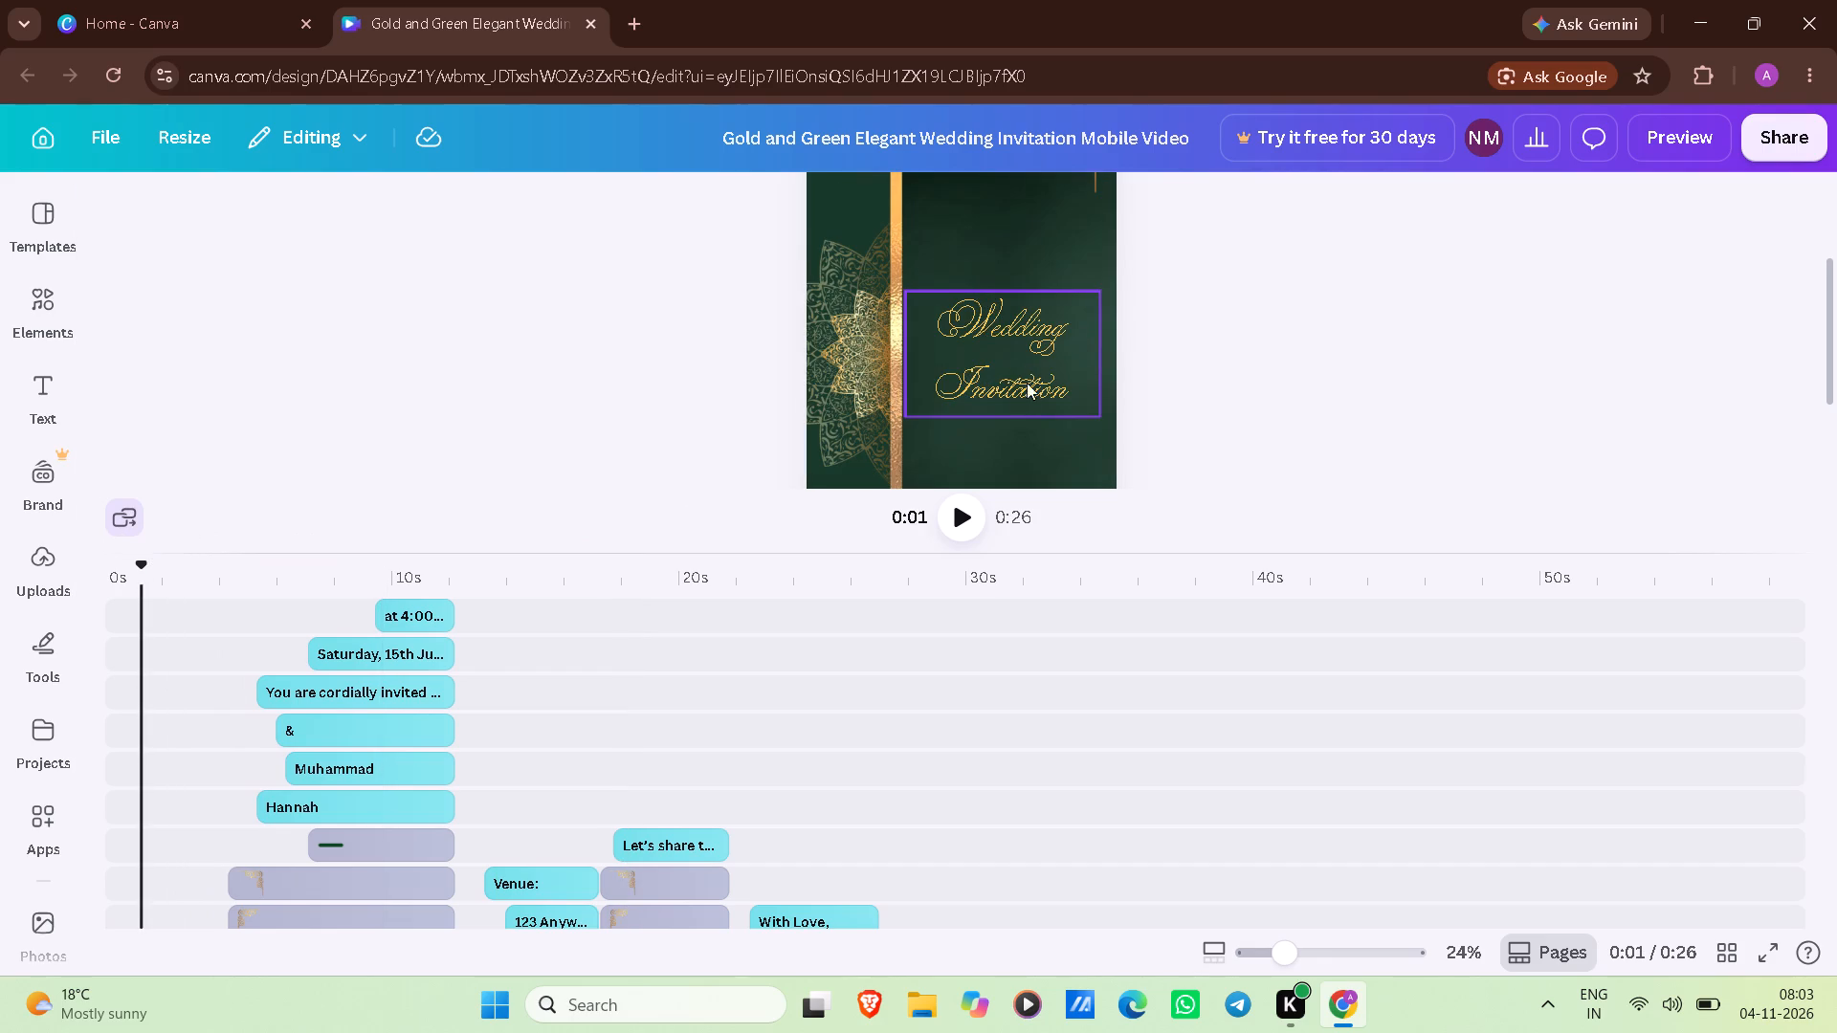
scroll(1022, 416, up, 3)
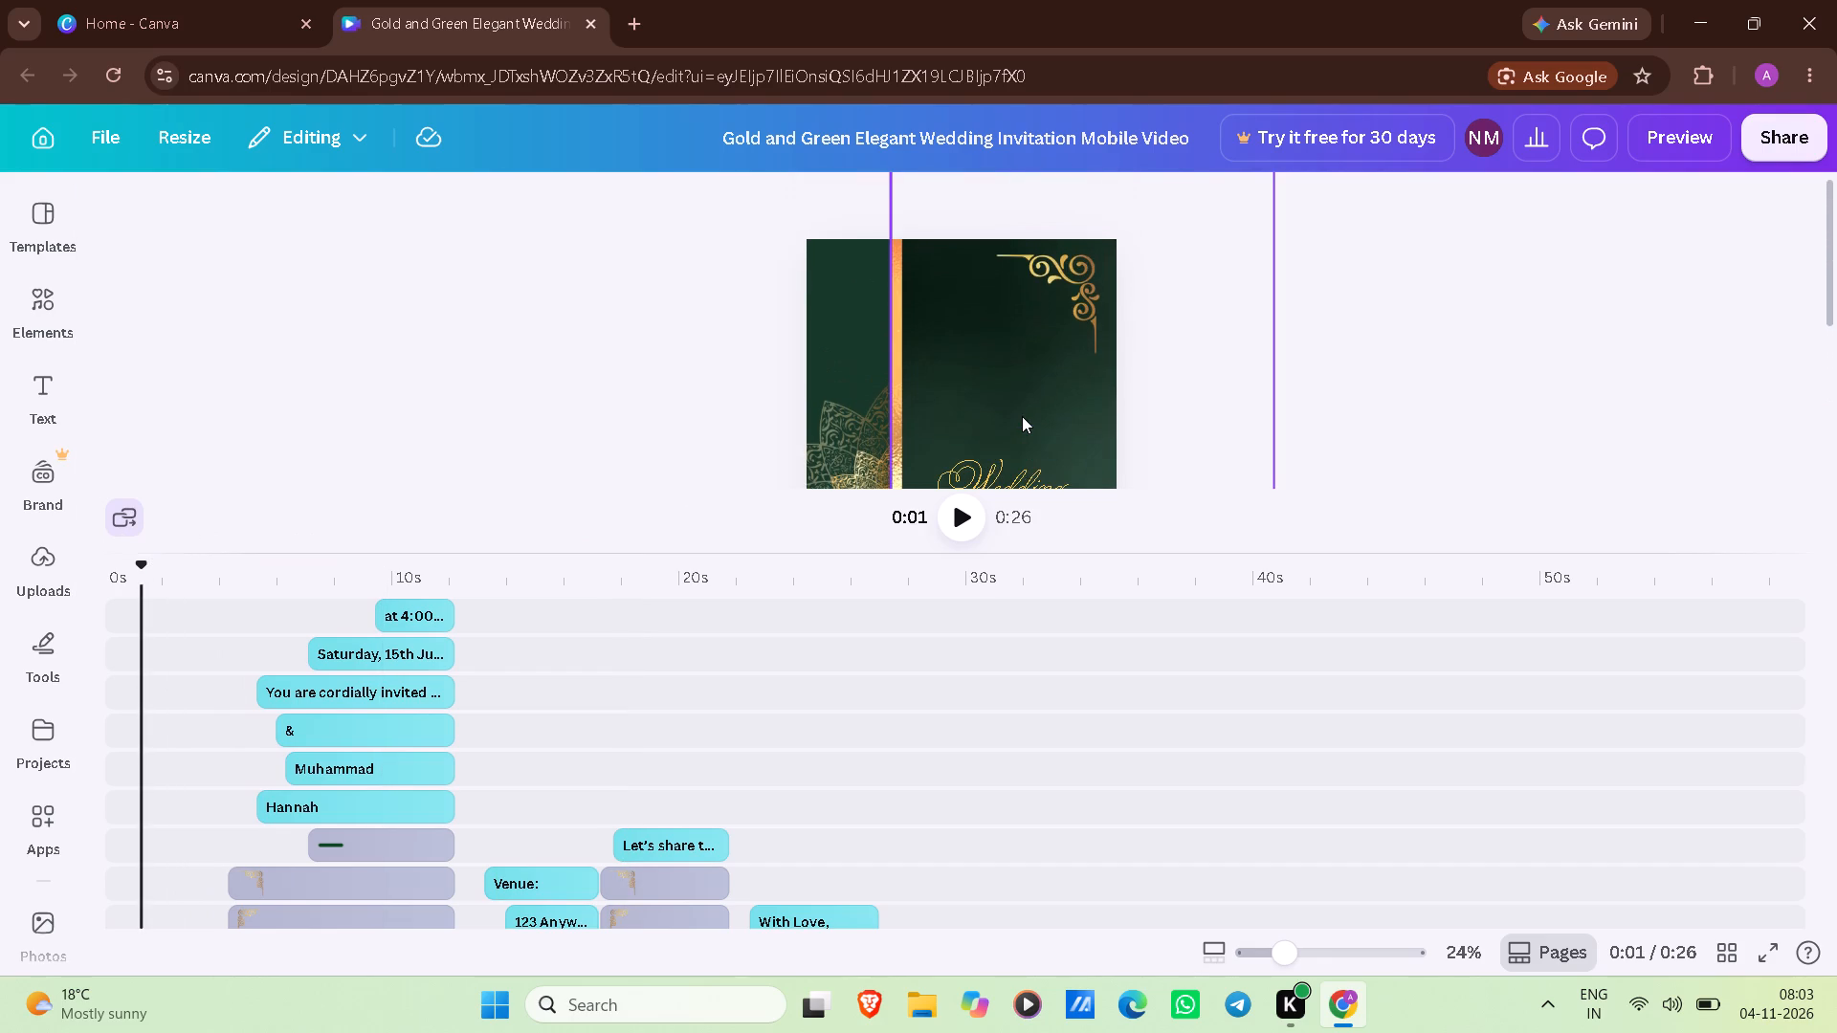
scroll(1022, 416, down, 1)
click(997, 330)
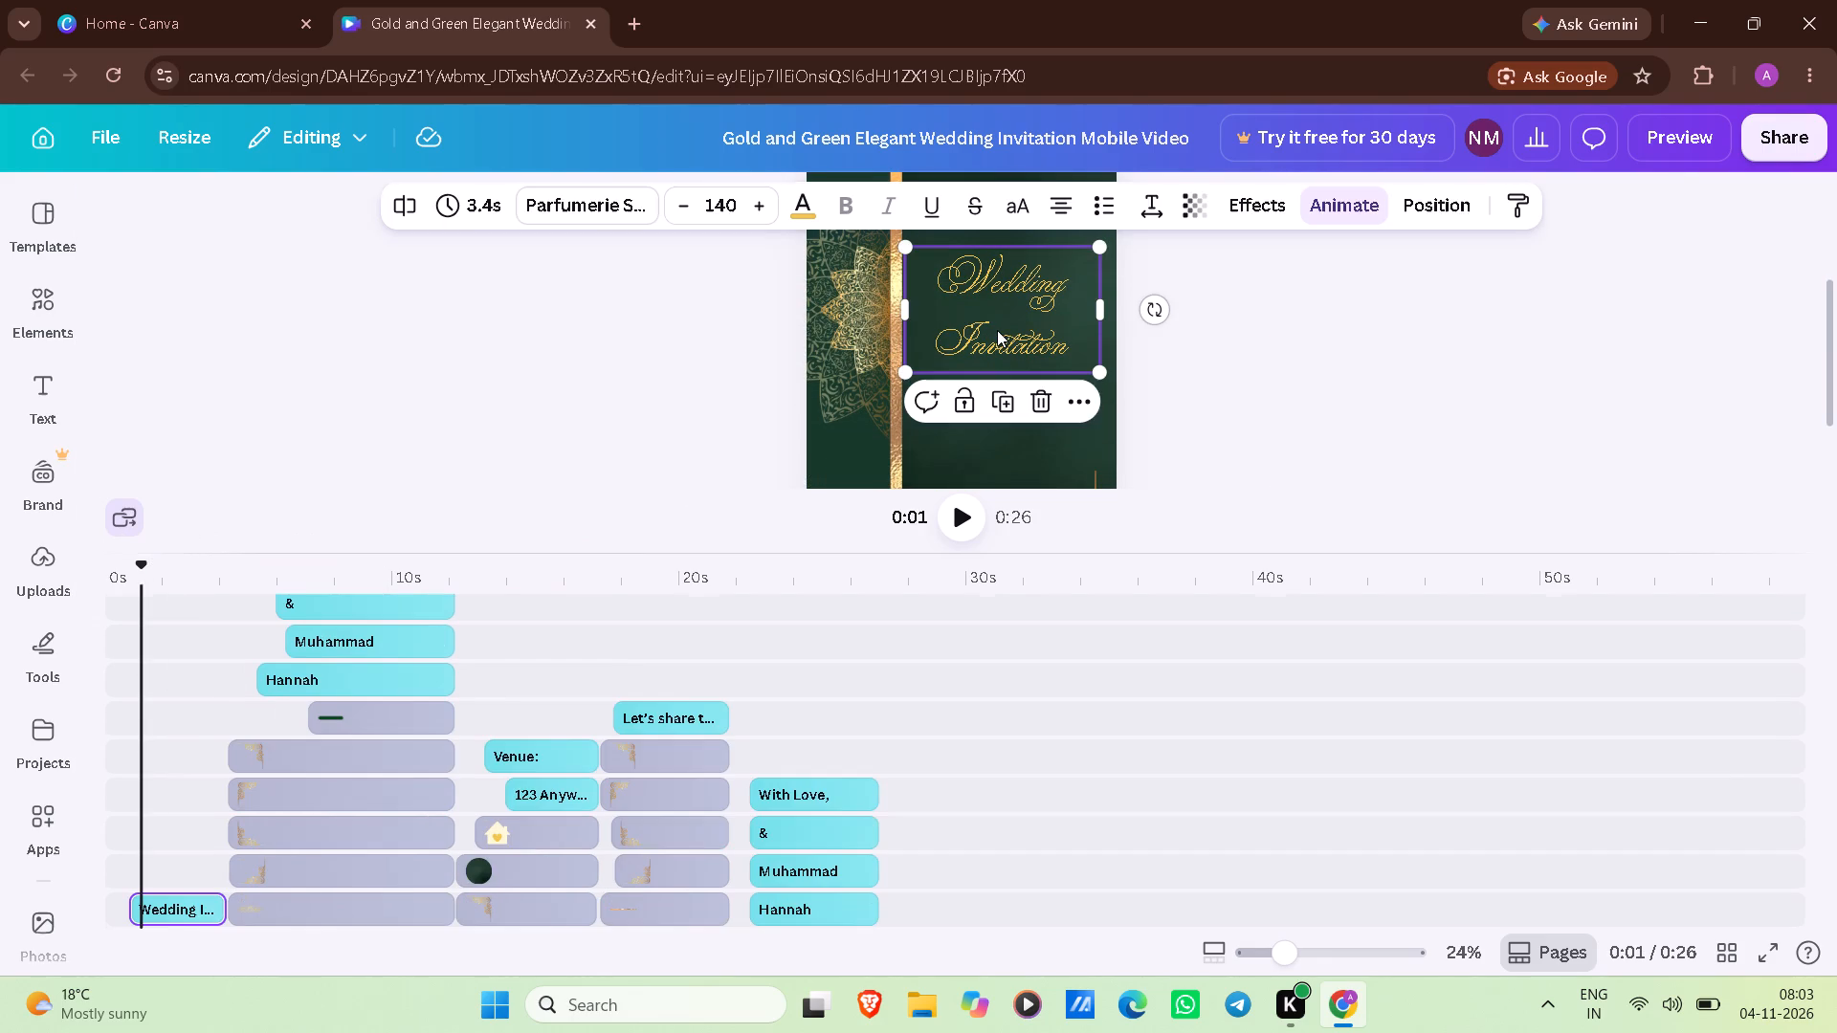
click(1040, 281)
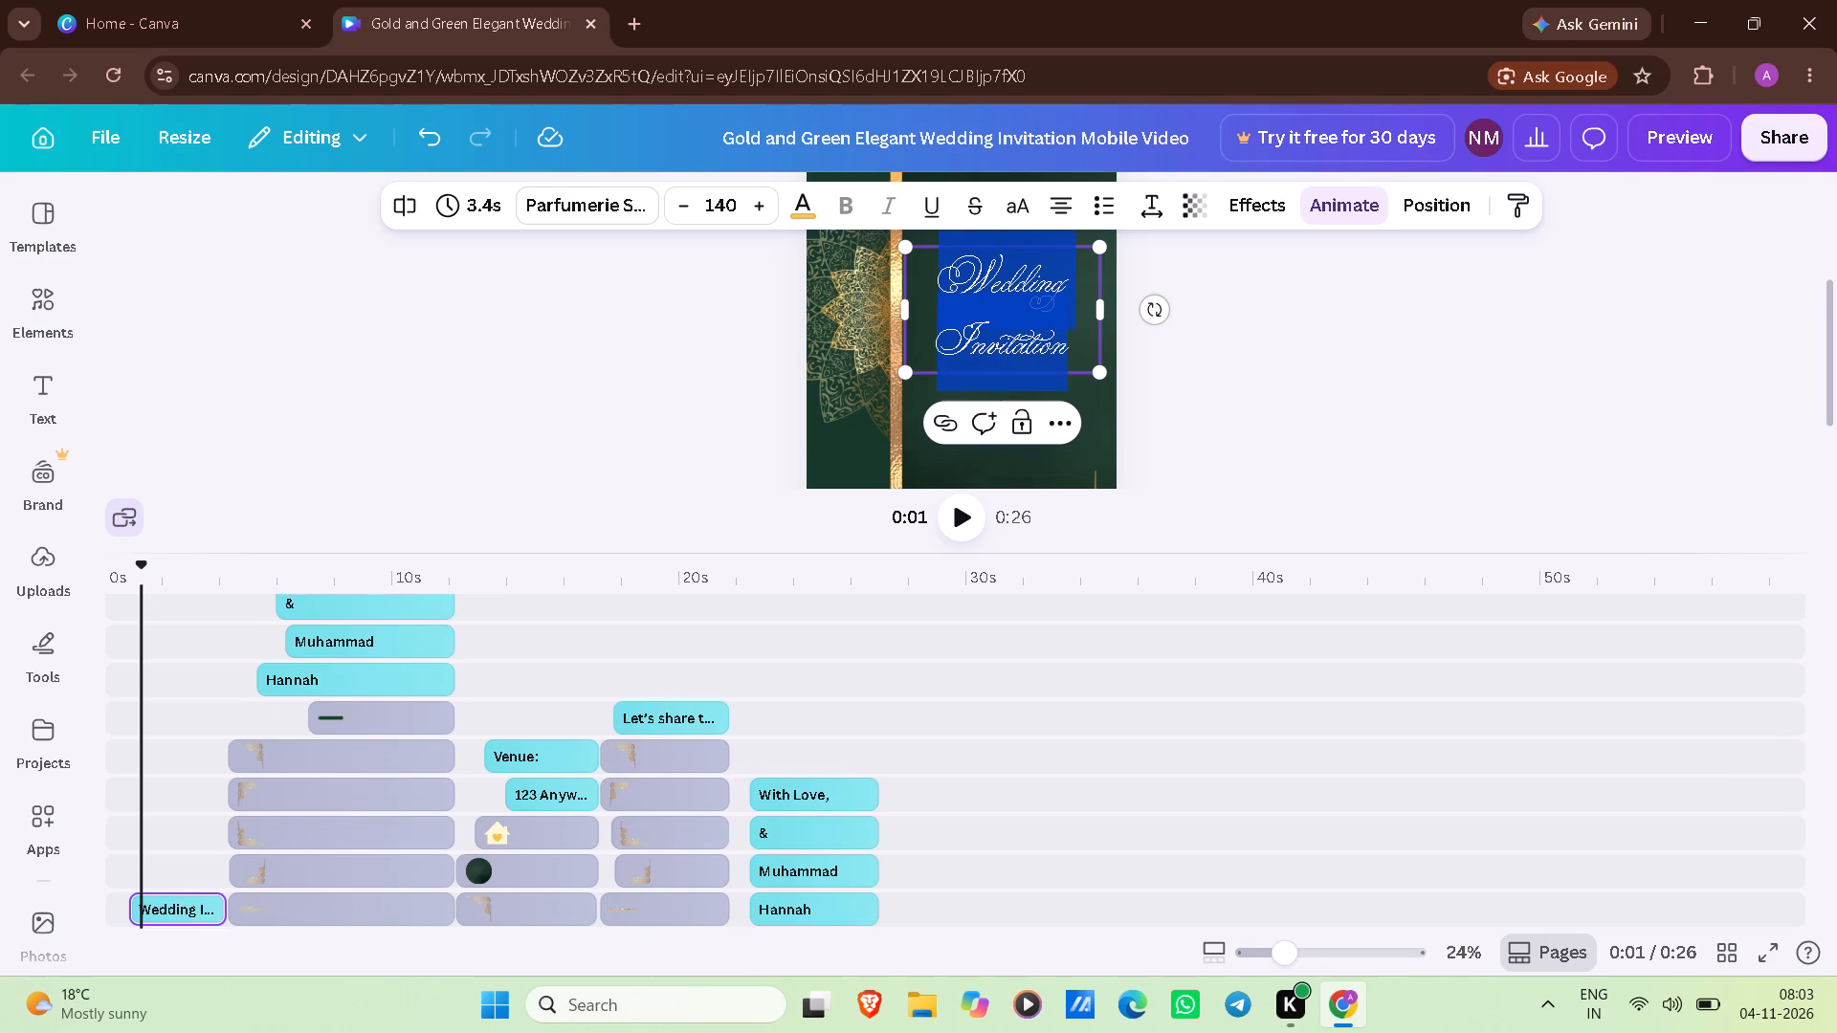
double_click(1064, 282)
click(1064, 282)
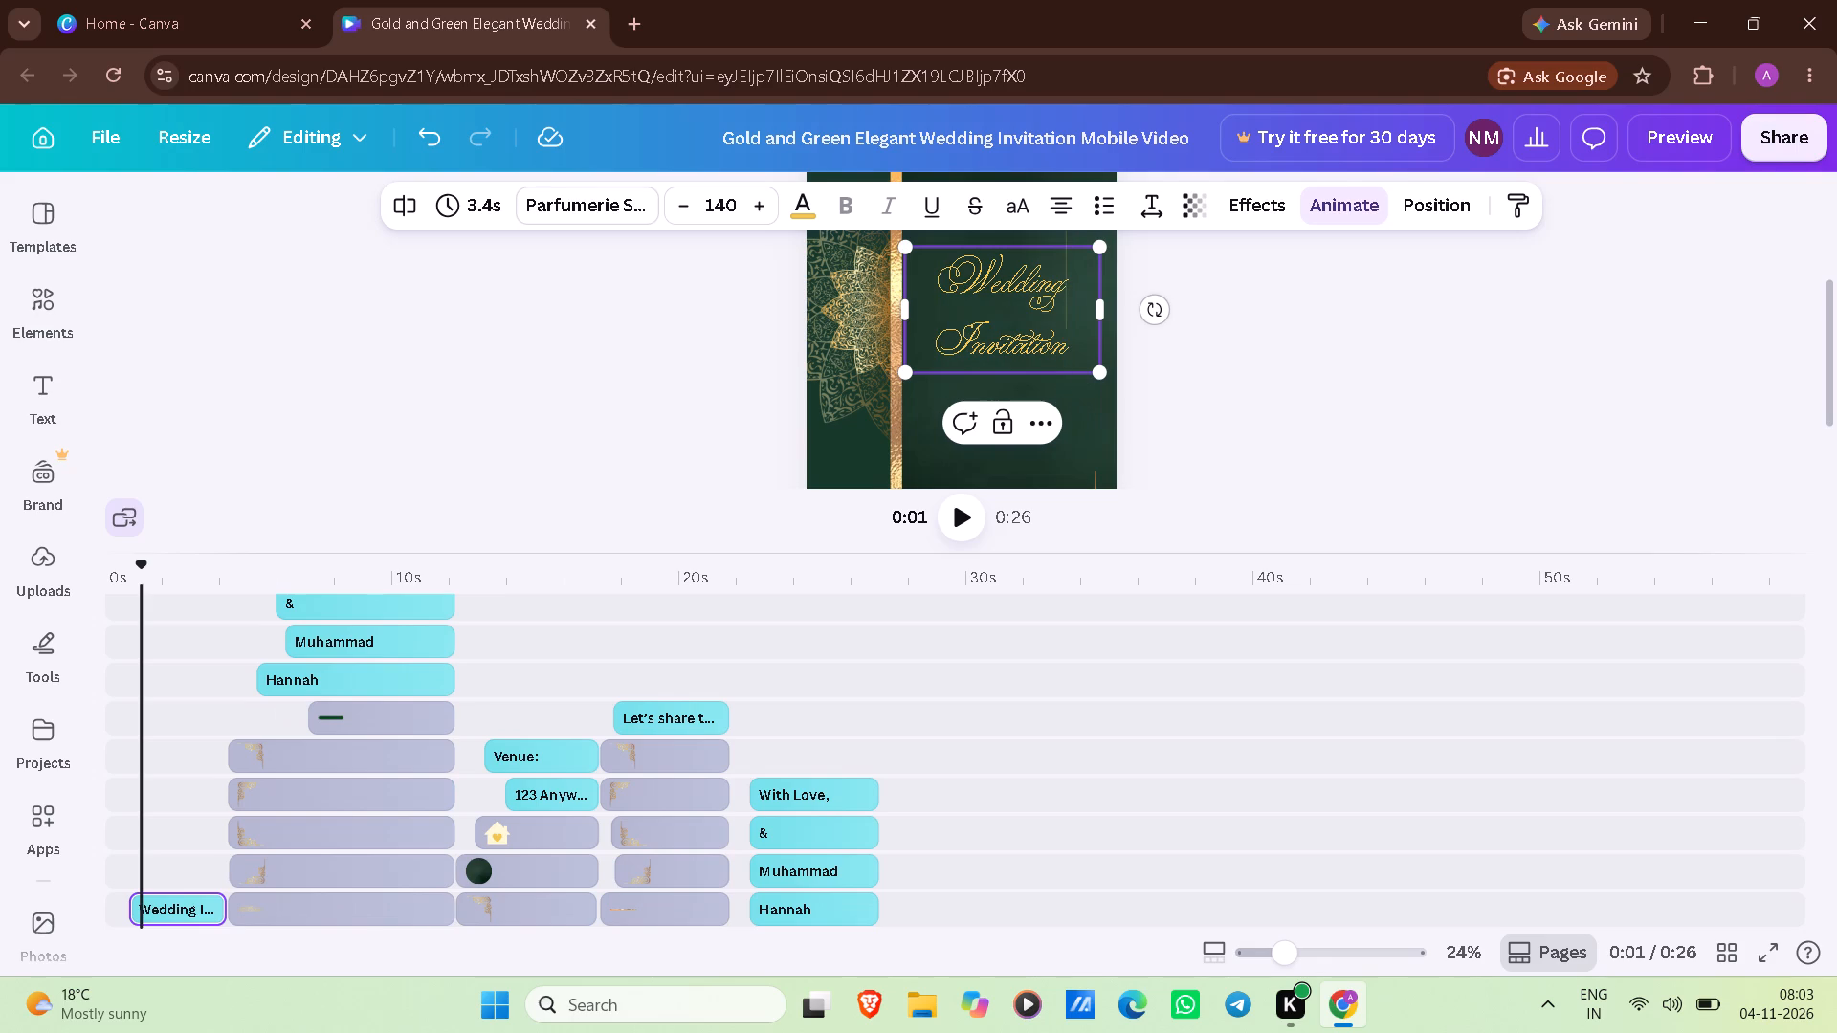
key(BackSpace)
key(BackSpace)
key(BackSpace)
key(BackSpace)
key(BackSpace)
key(BackSpace)
key(BackSpace)
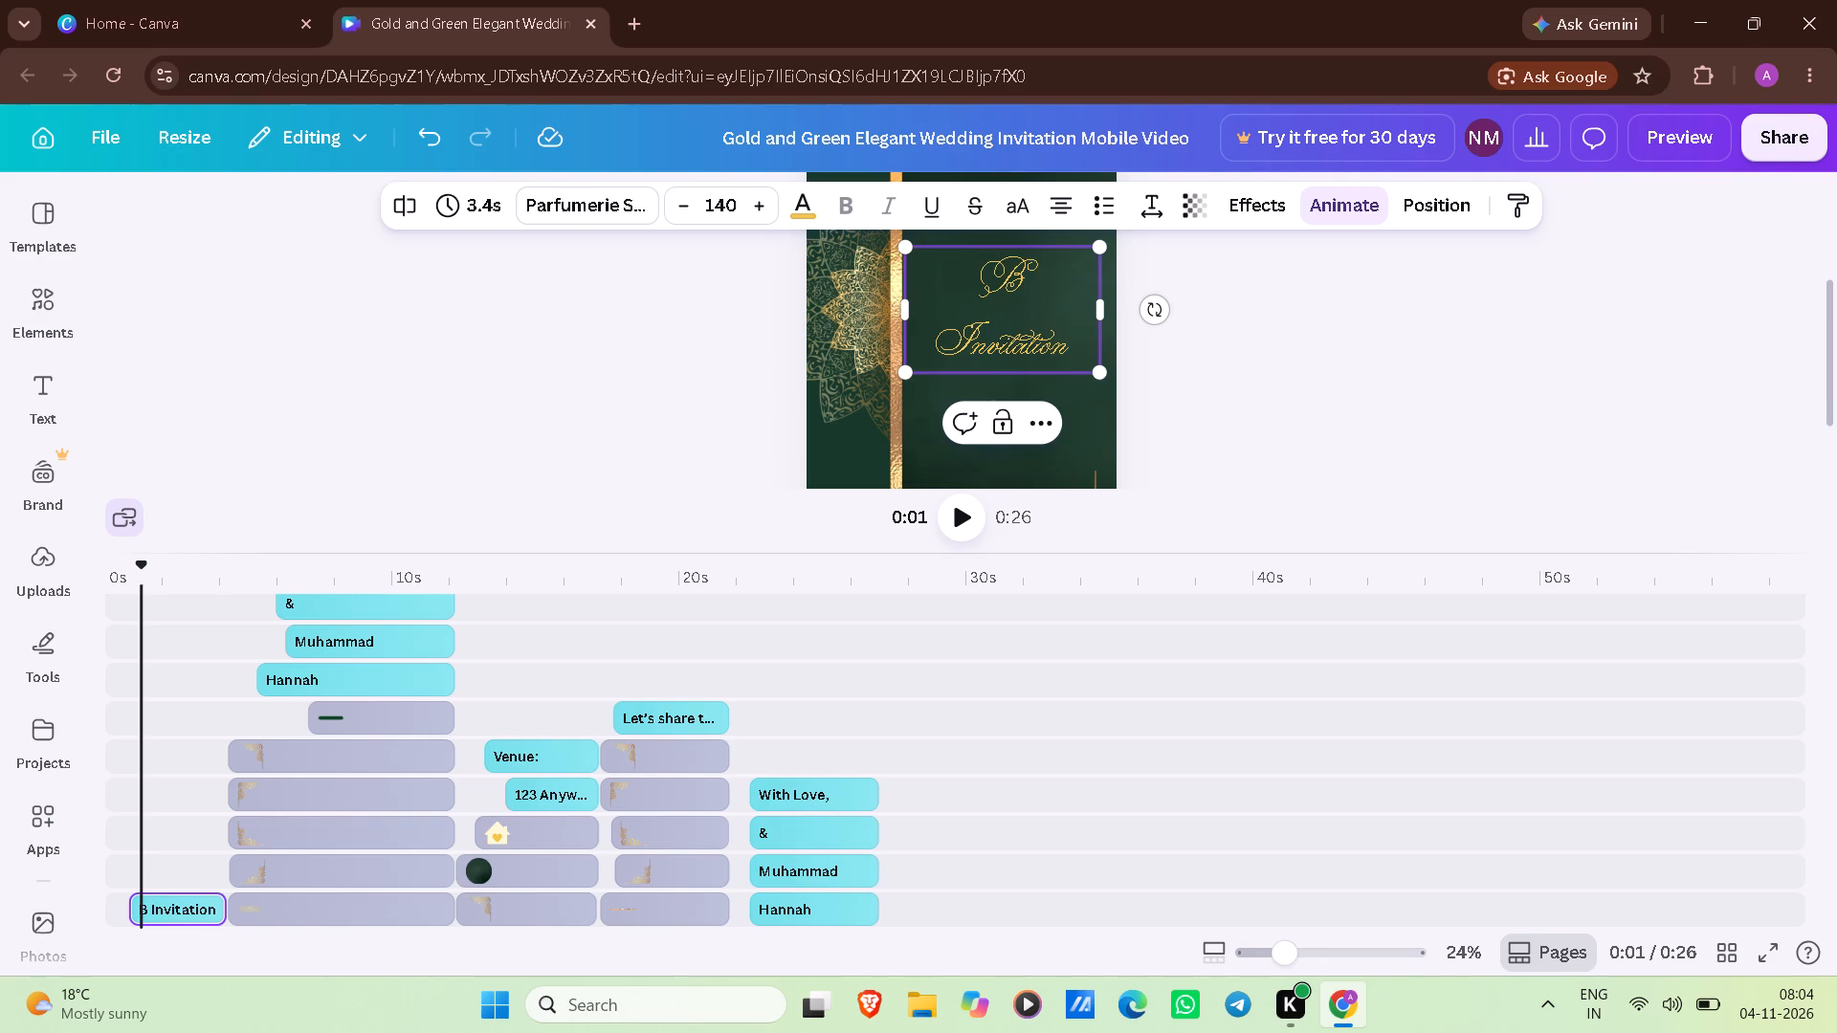
text(irth)
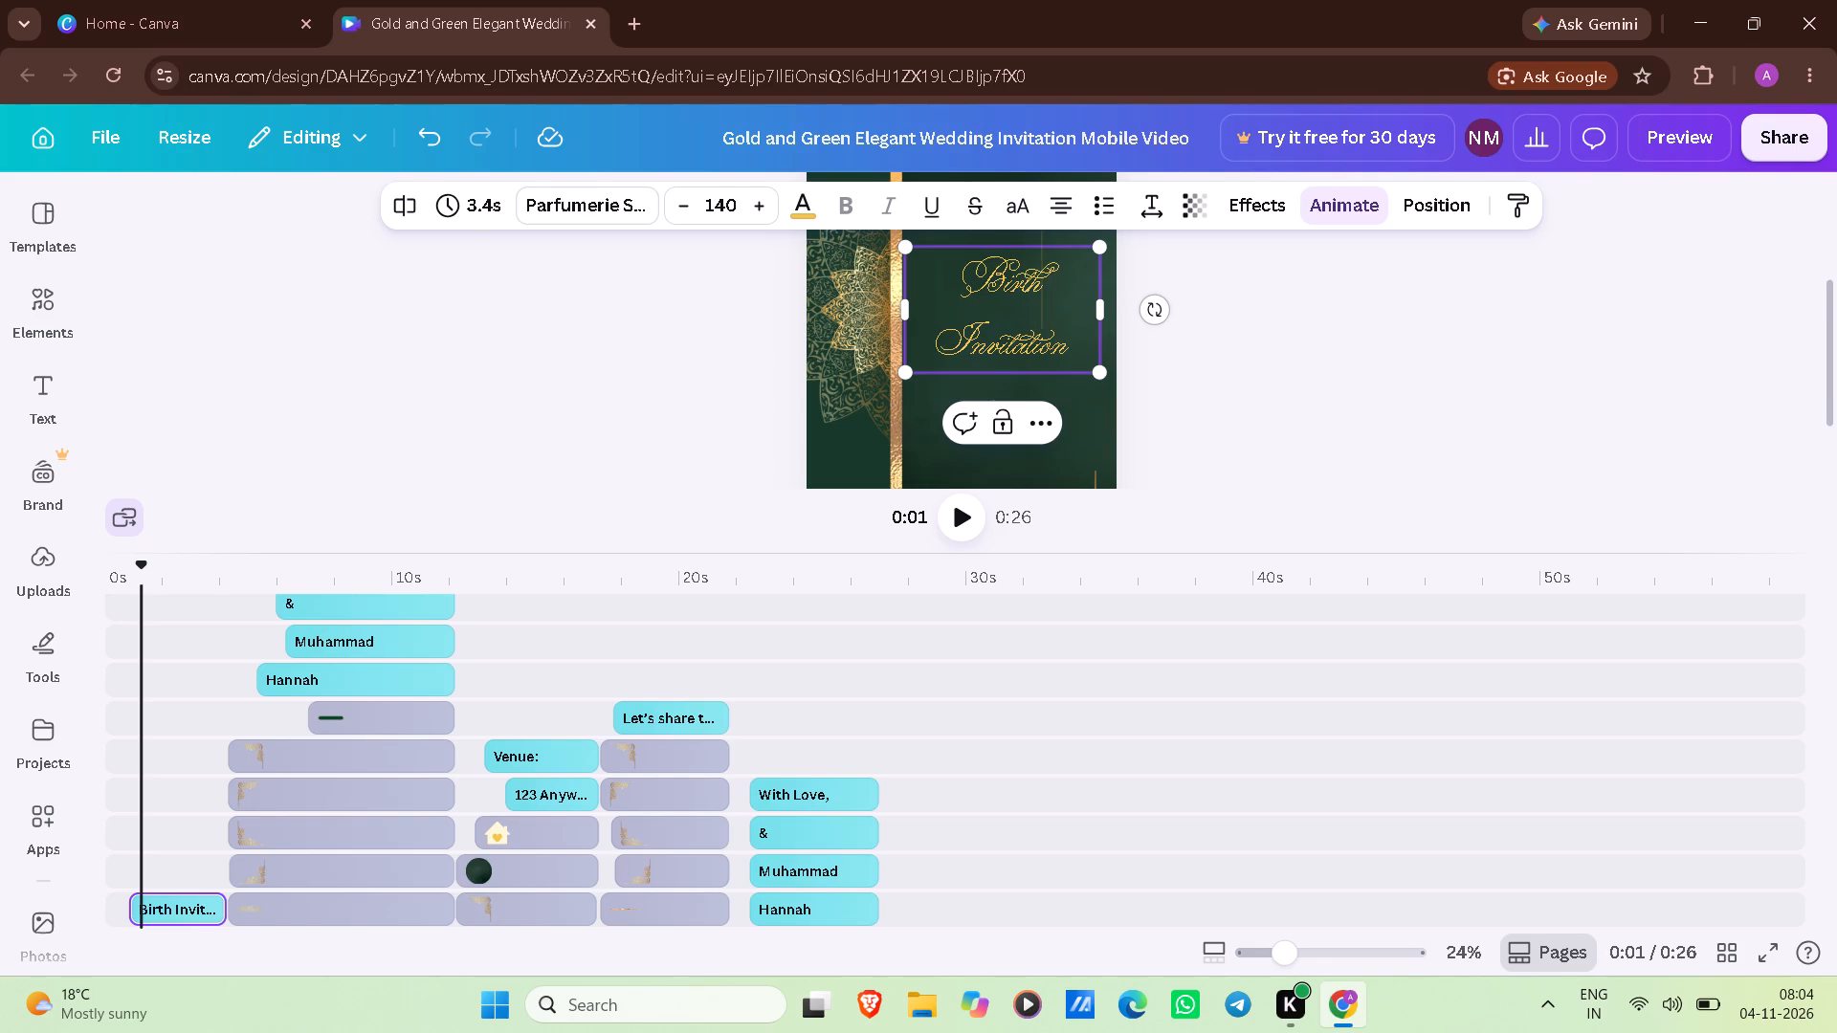
text(day)
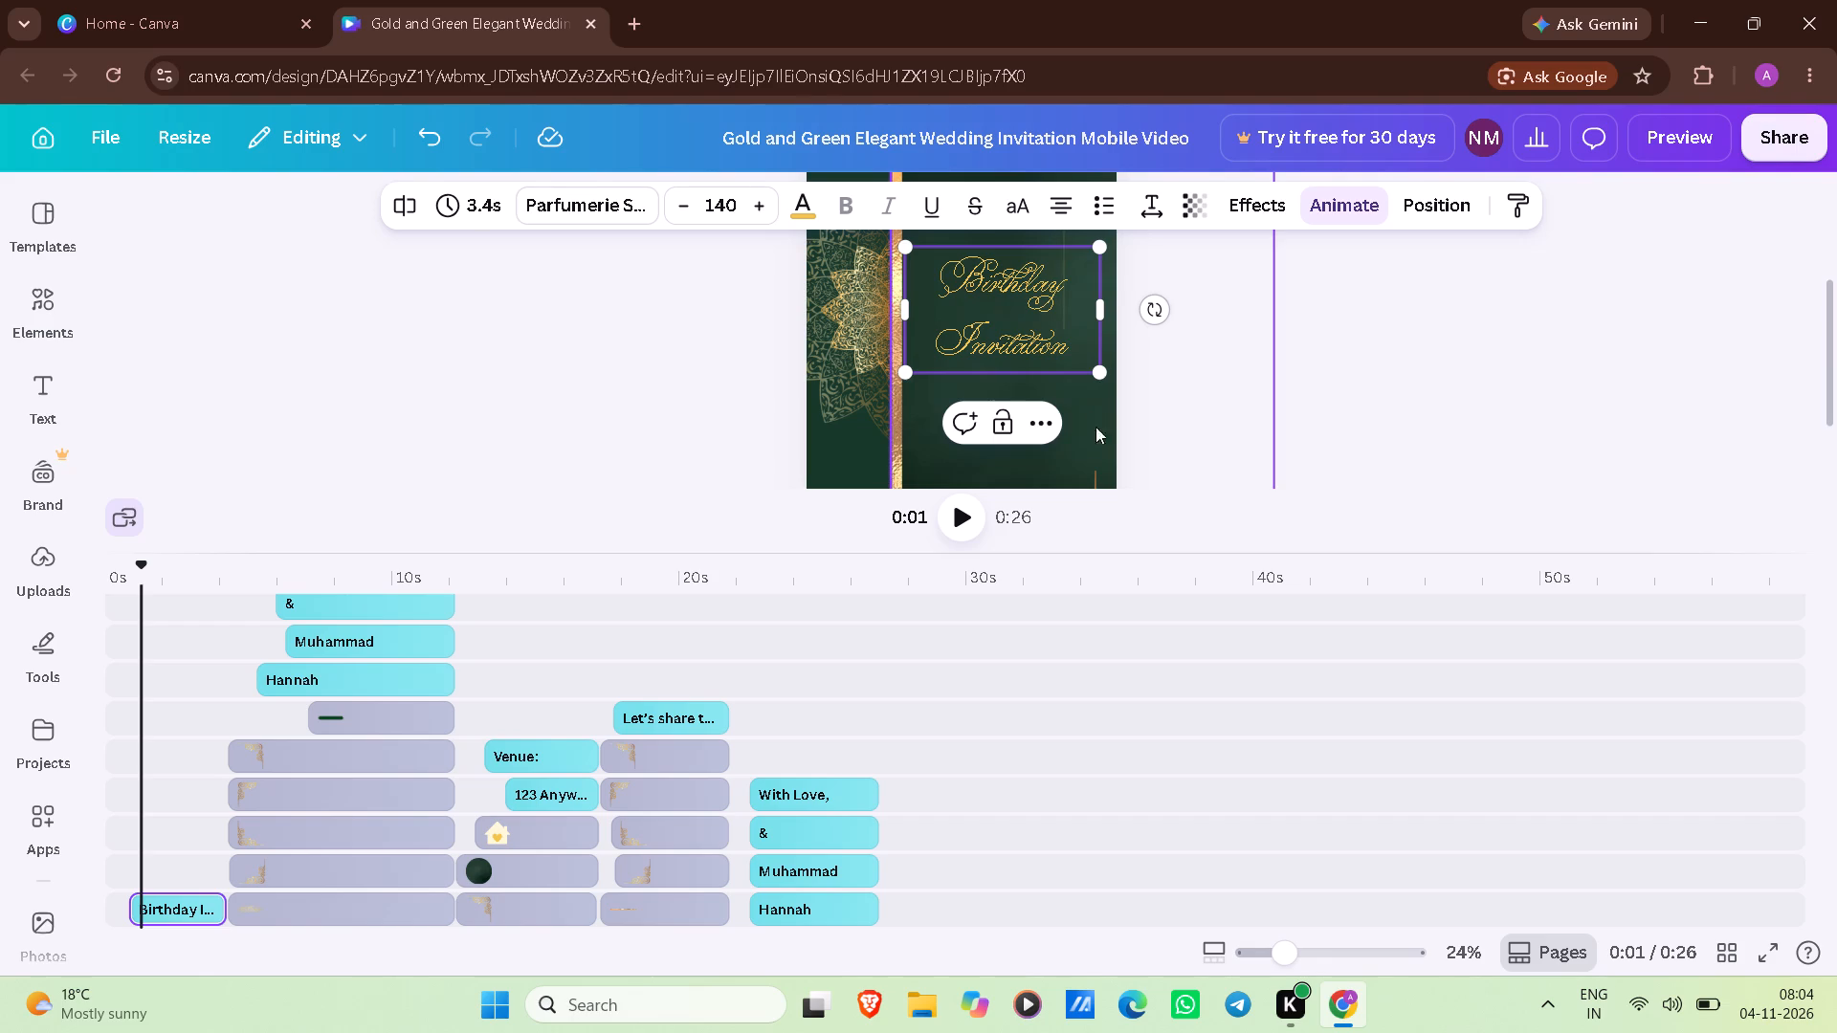
On the second page, change "union of" in the invitation line so it reads "You are cordially invited to celebrate the birthday of".
click(960, 512)
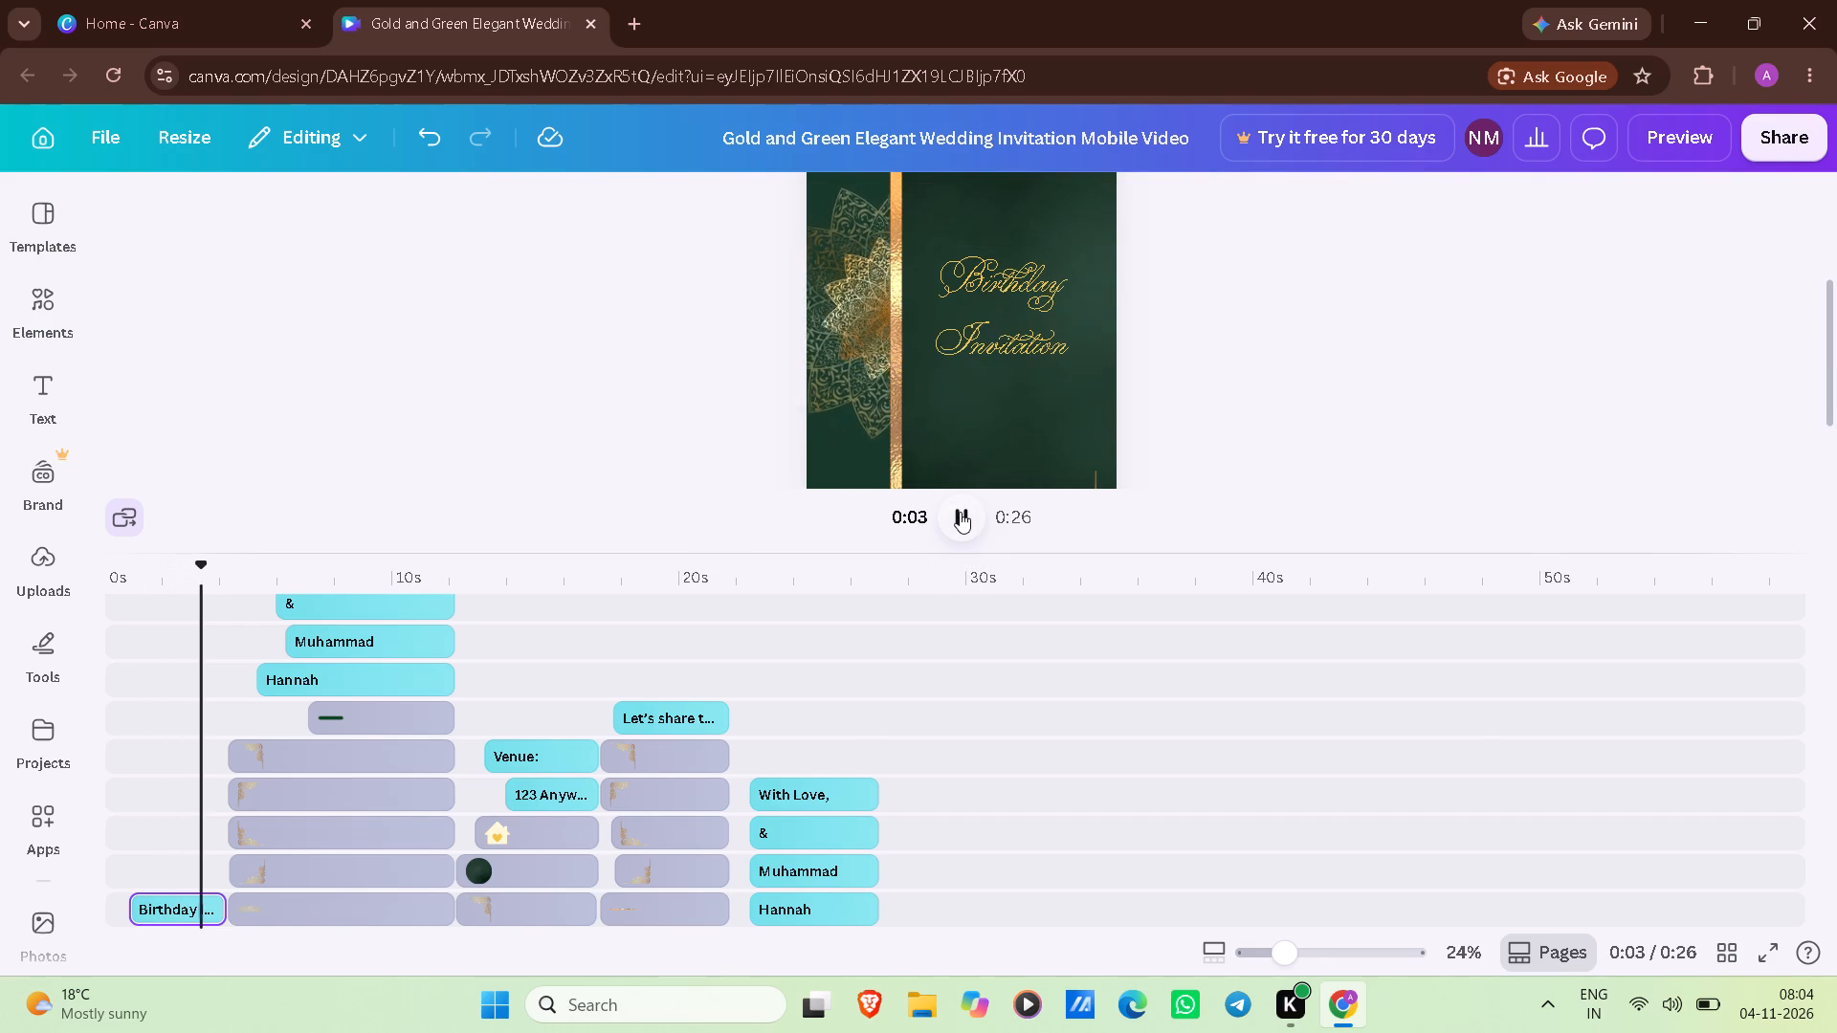
click(960, 512)
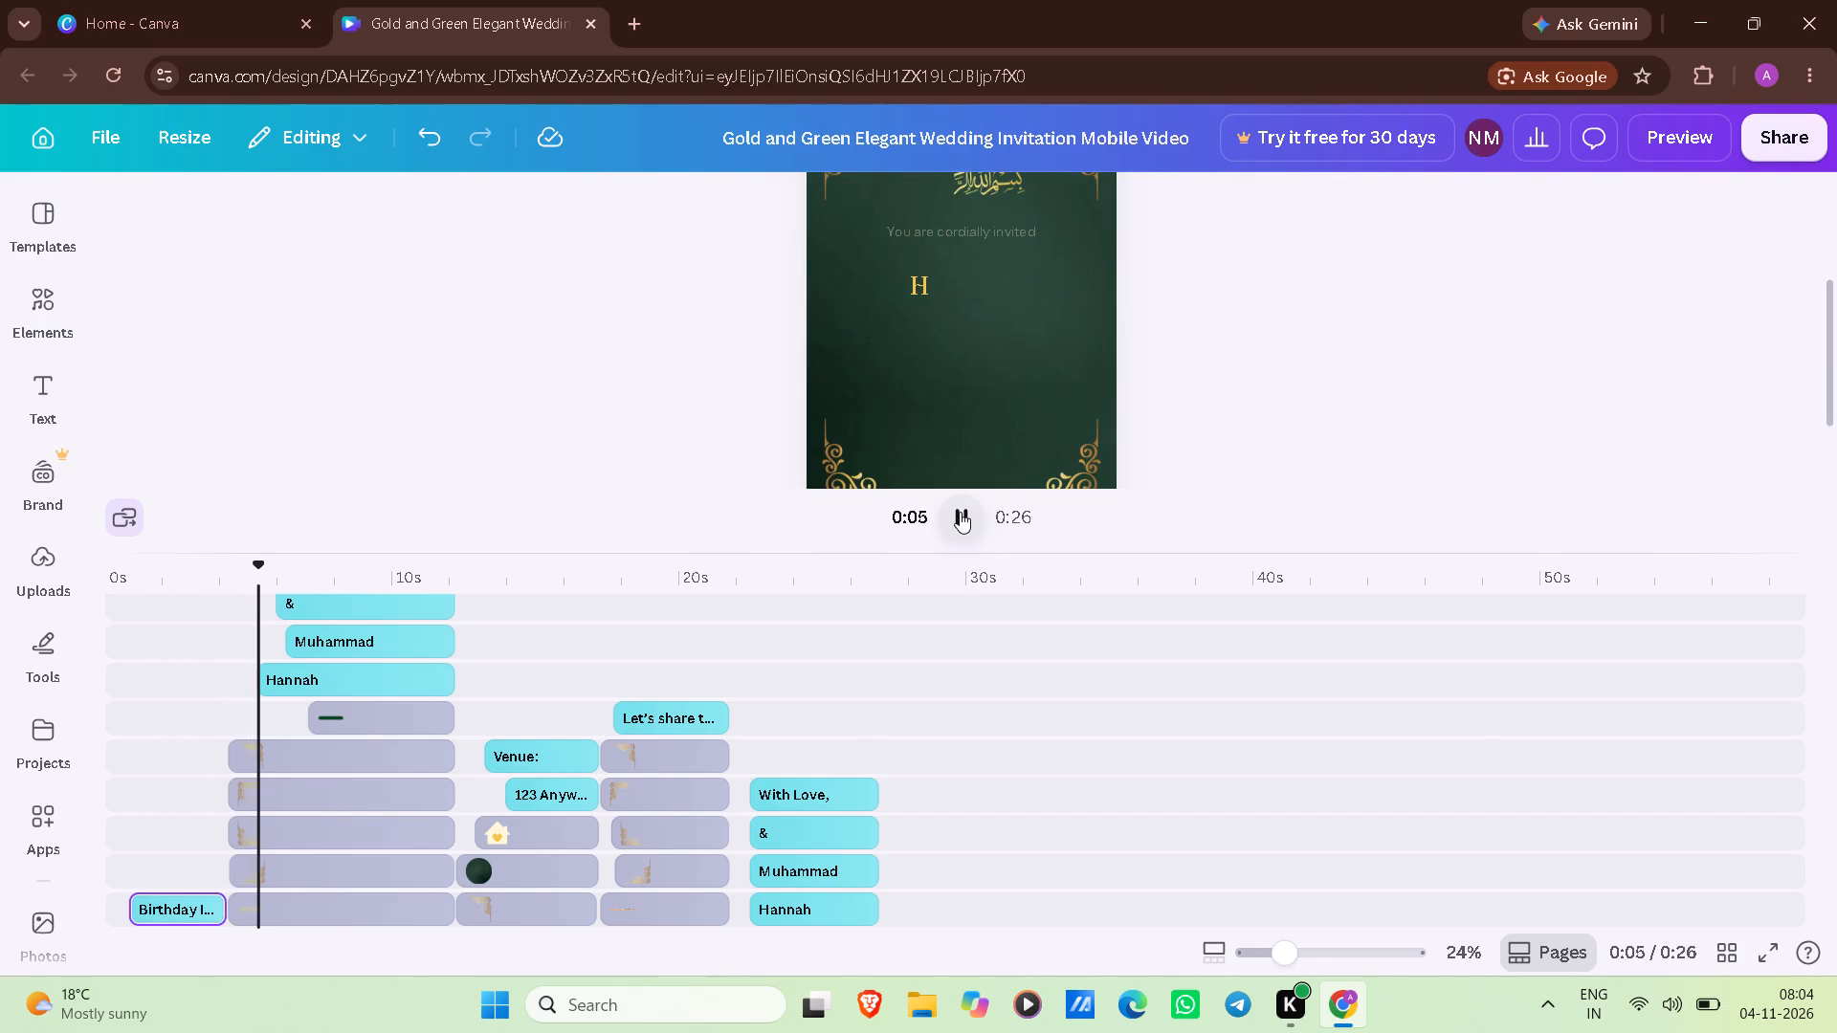
scroll(1397, 337, up, 1)
scroll(1397, 337, down, 1)
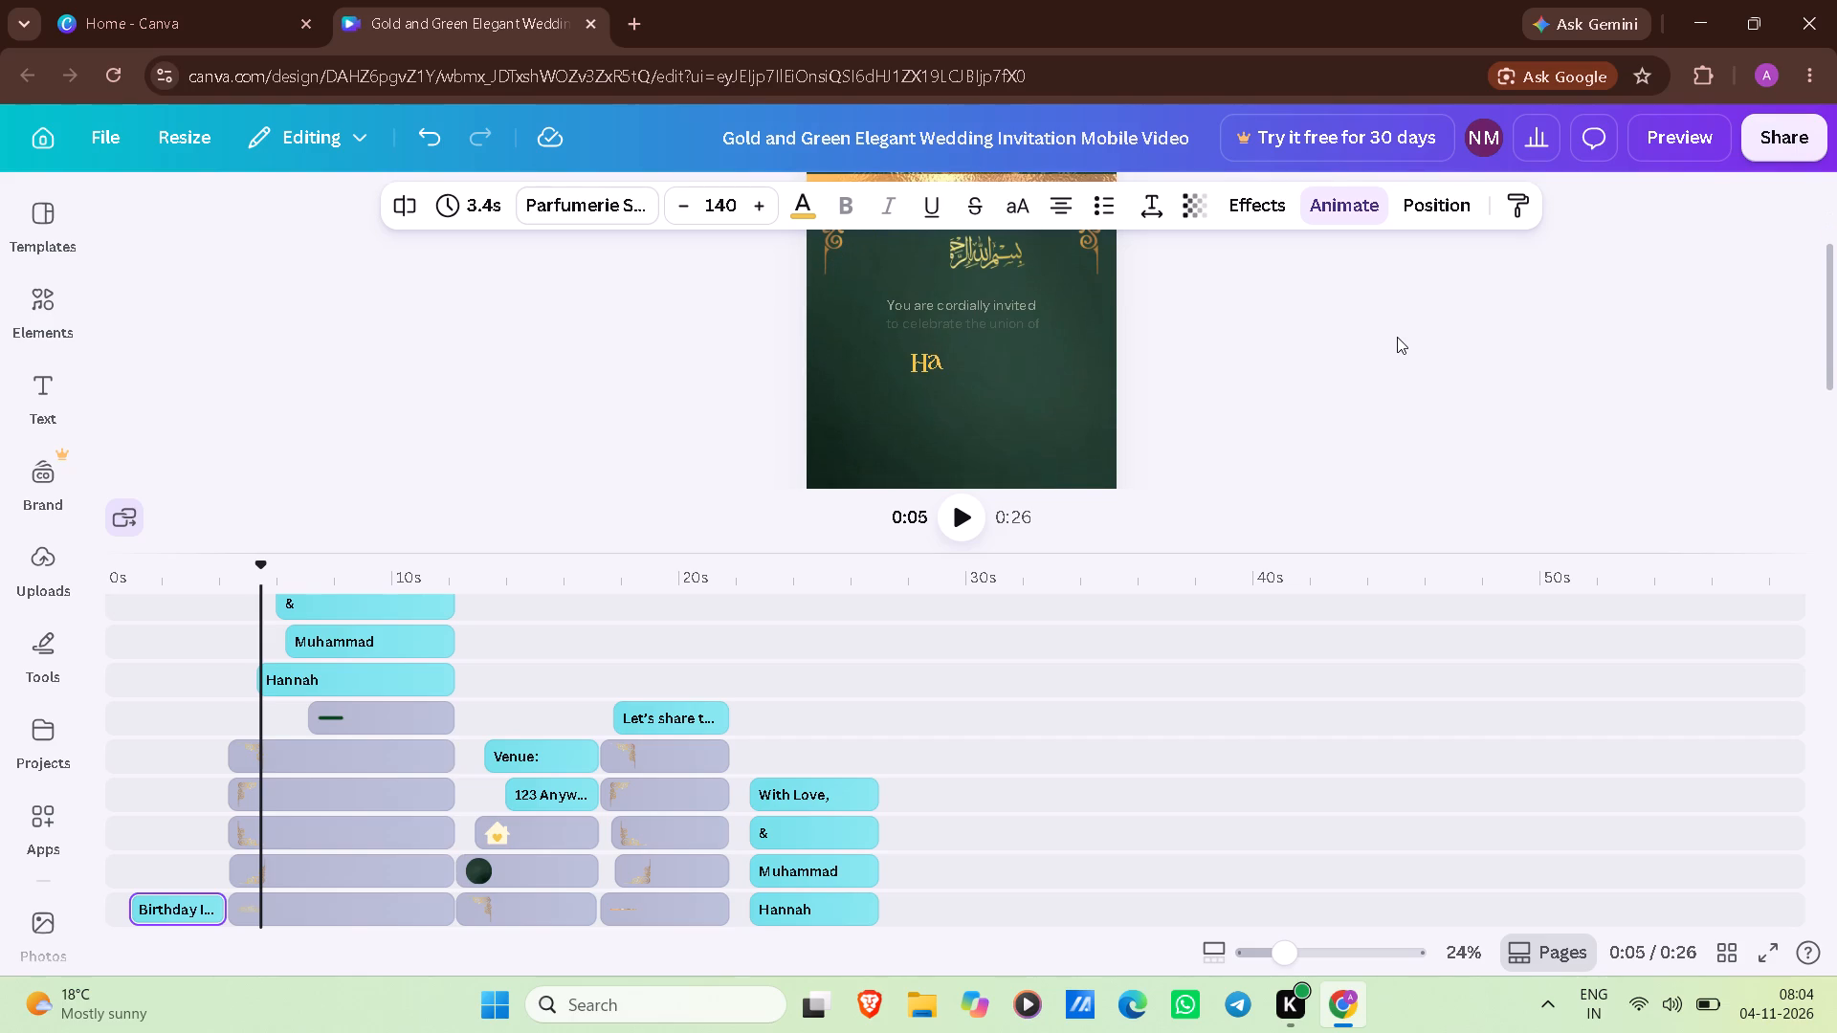
scroll(1397, 337, down, 1)
click(965, 513)
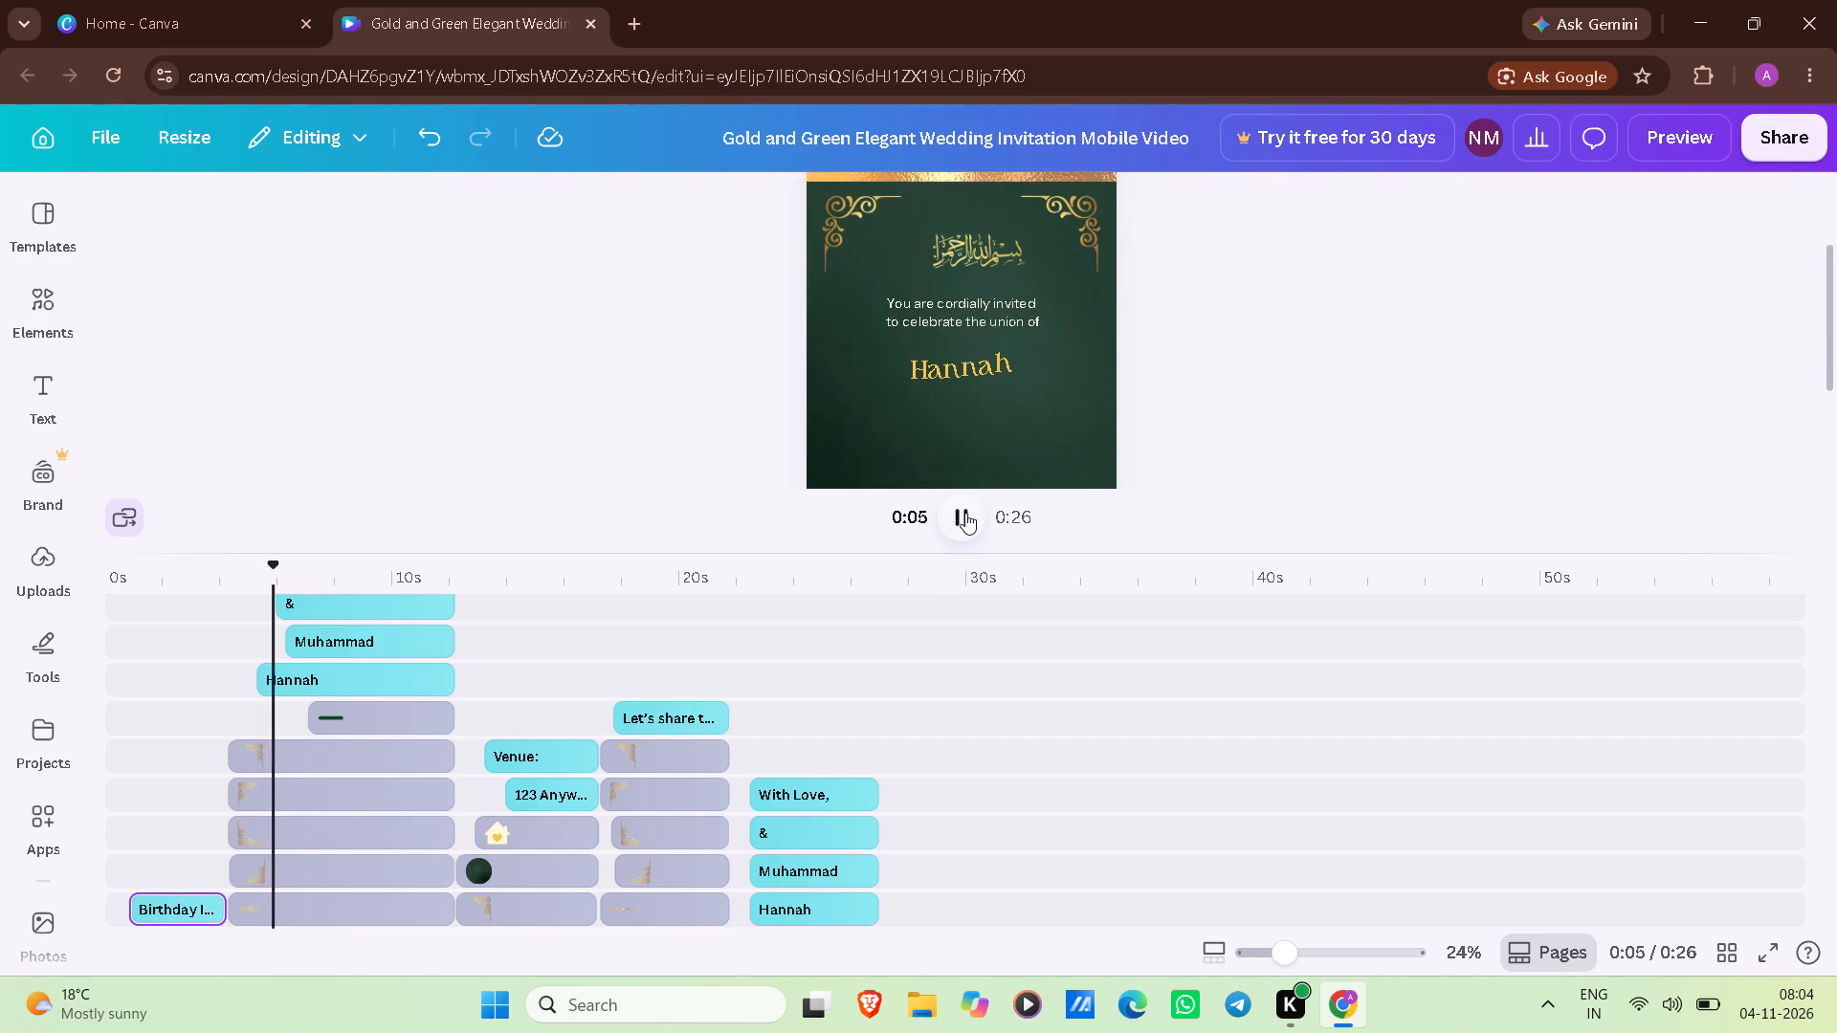
click(965, 513)
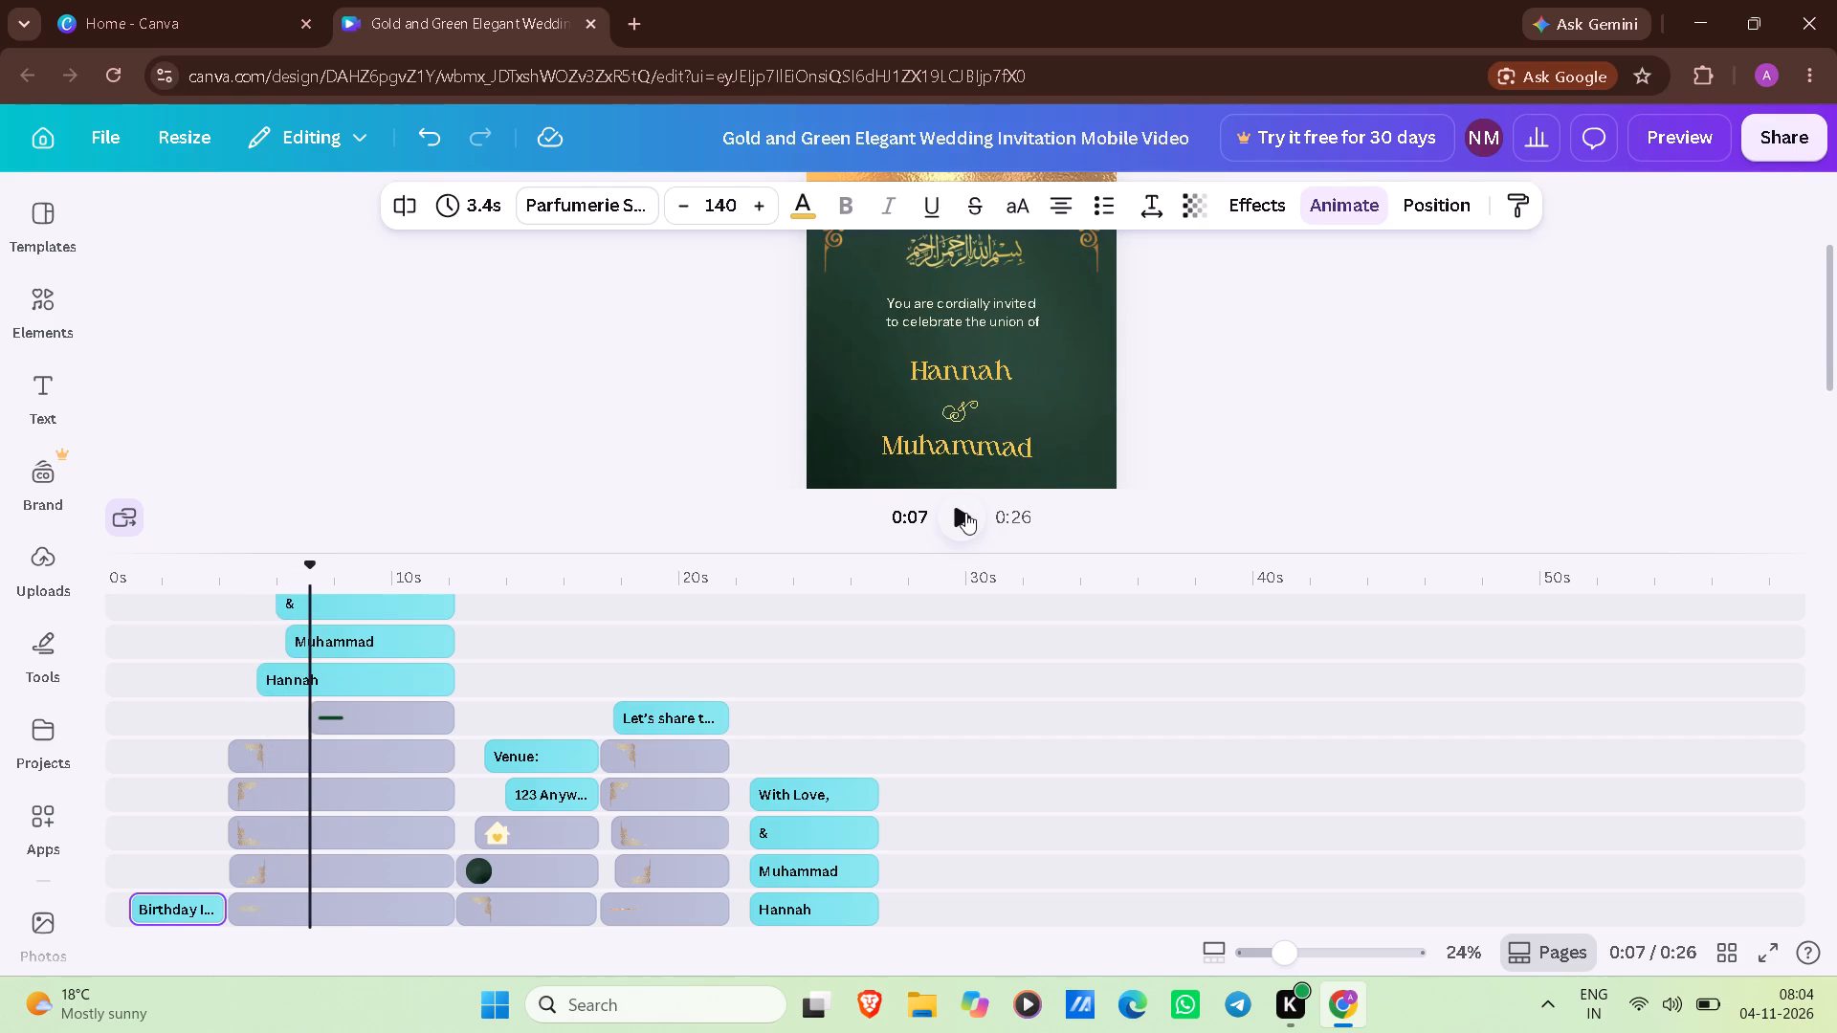
click(1019, 316)
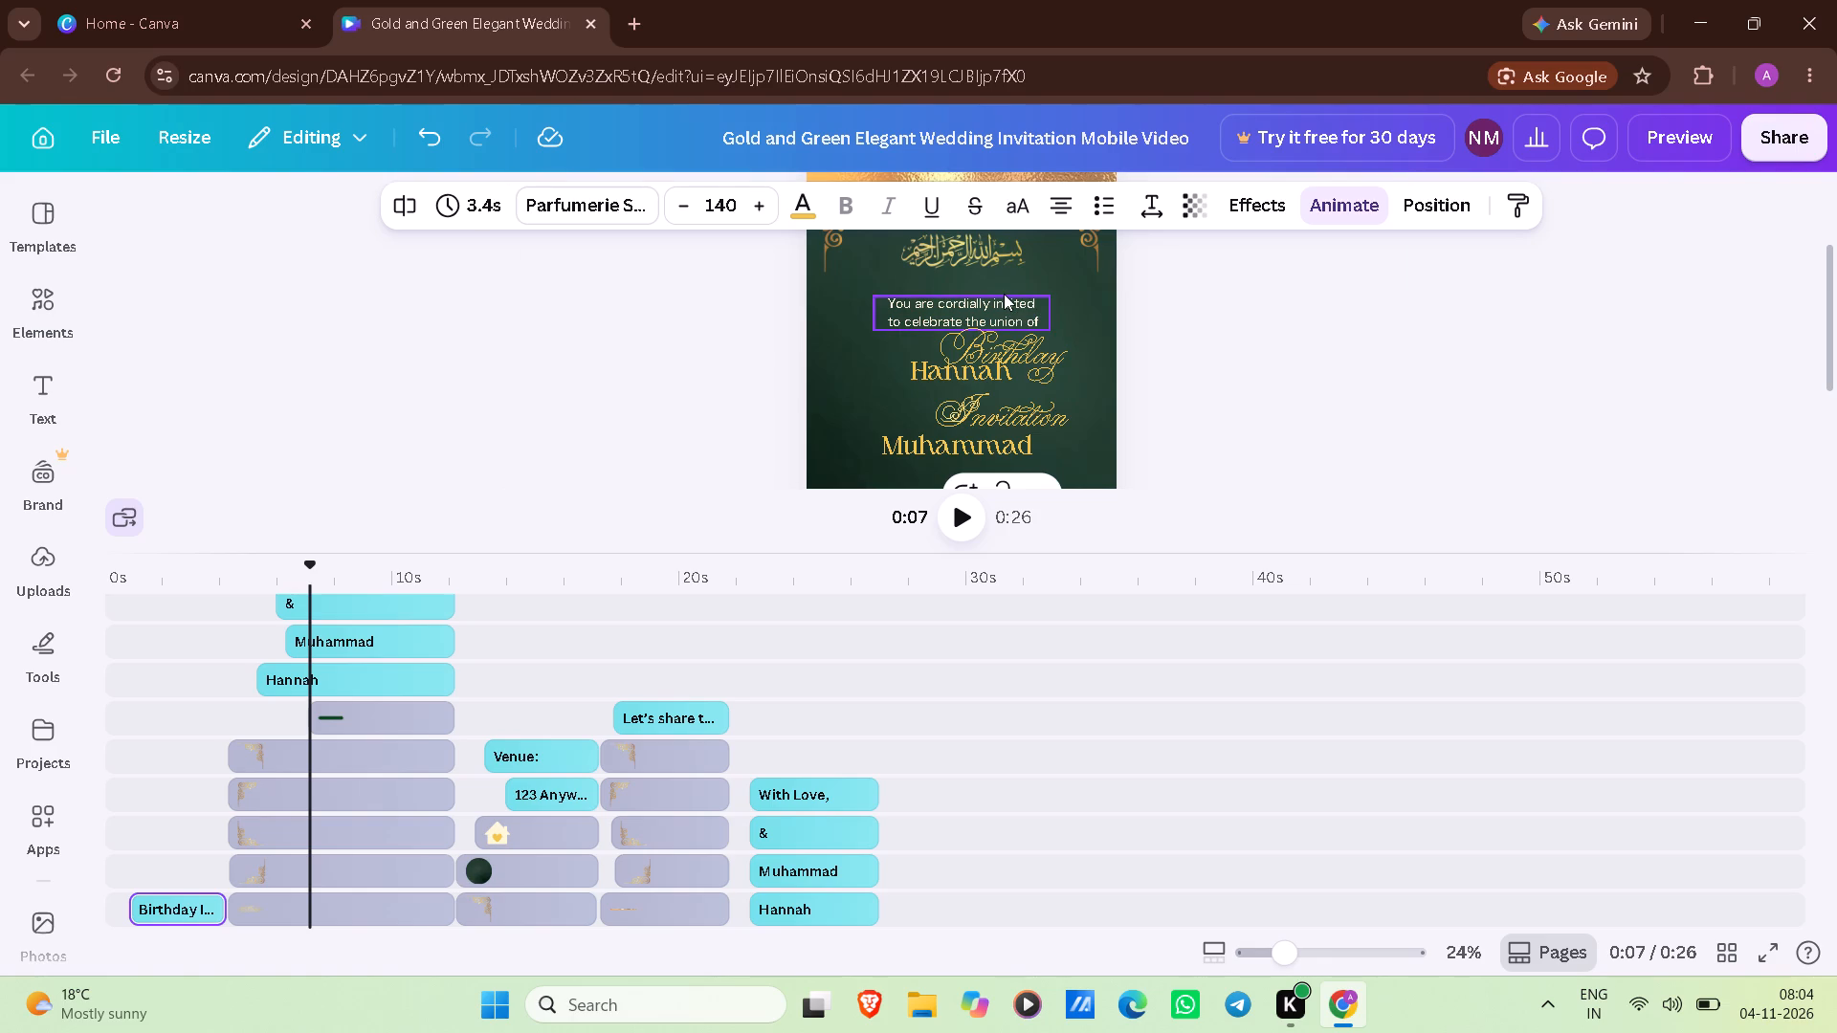
click(1004, 294)
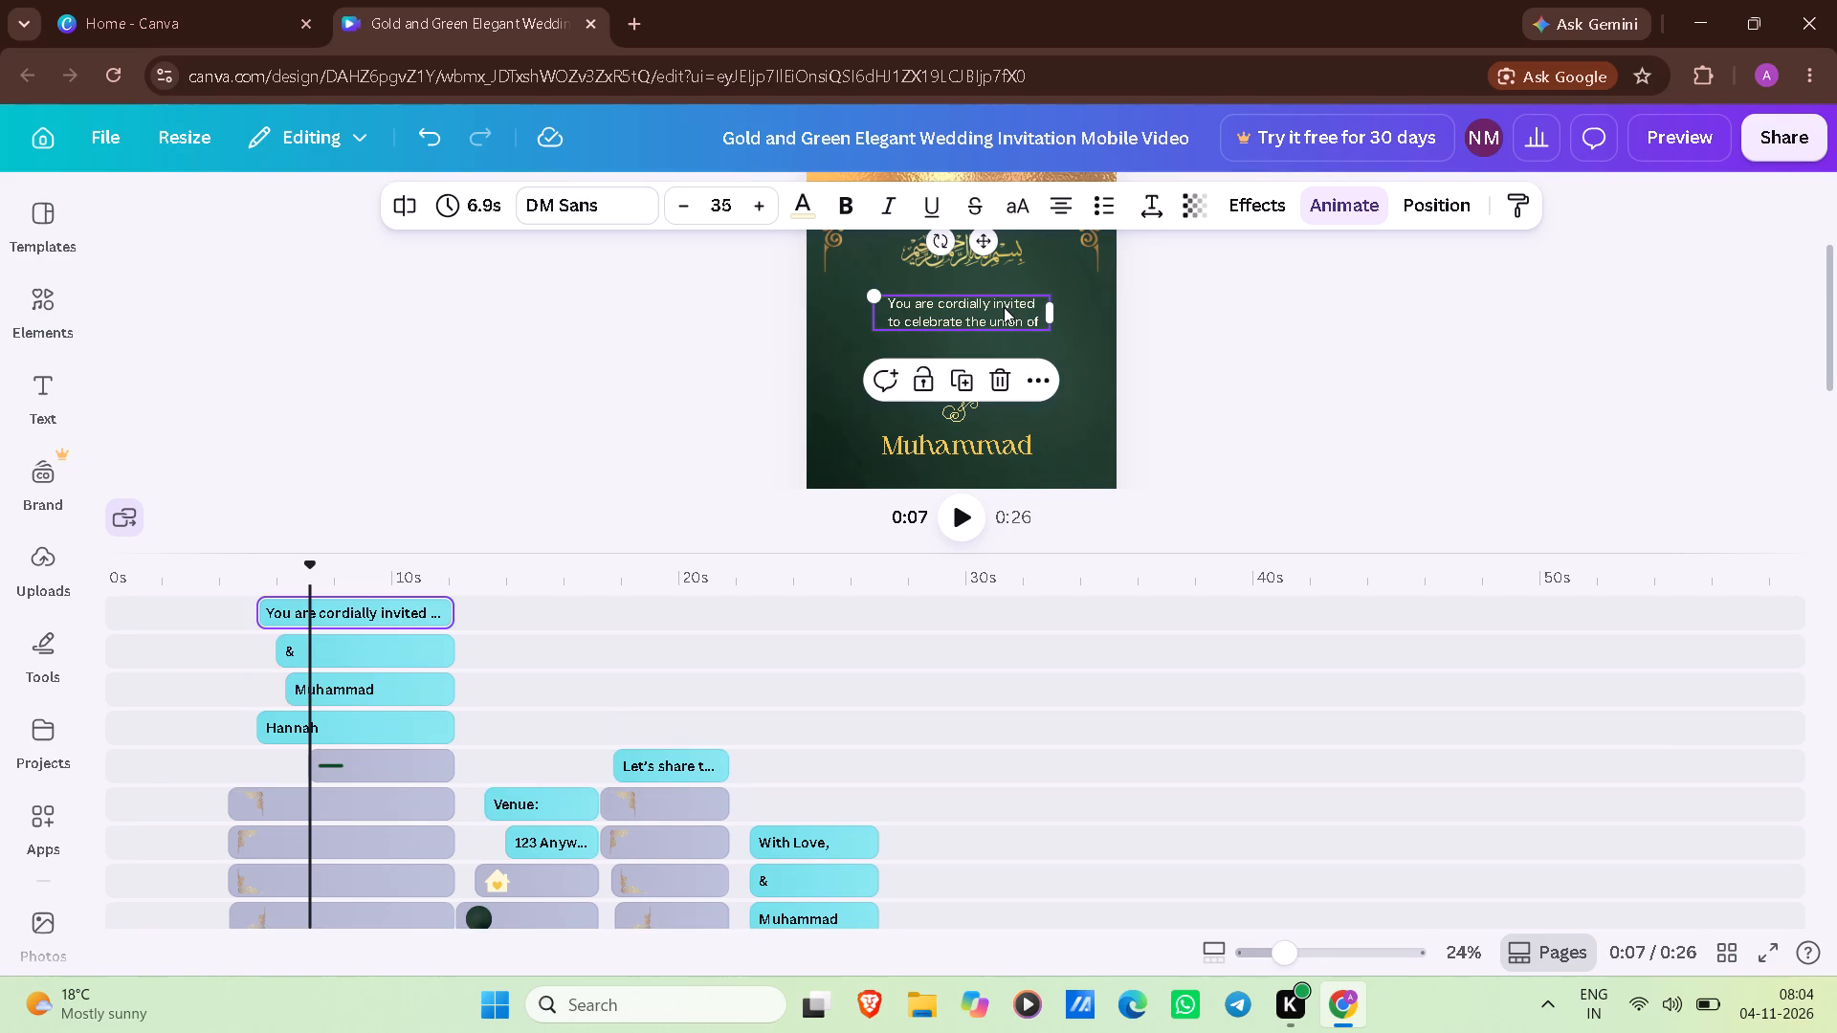
click(1004, 307)
key(Right)
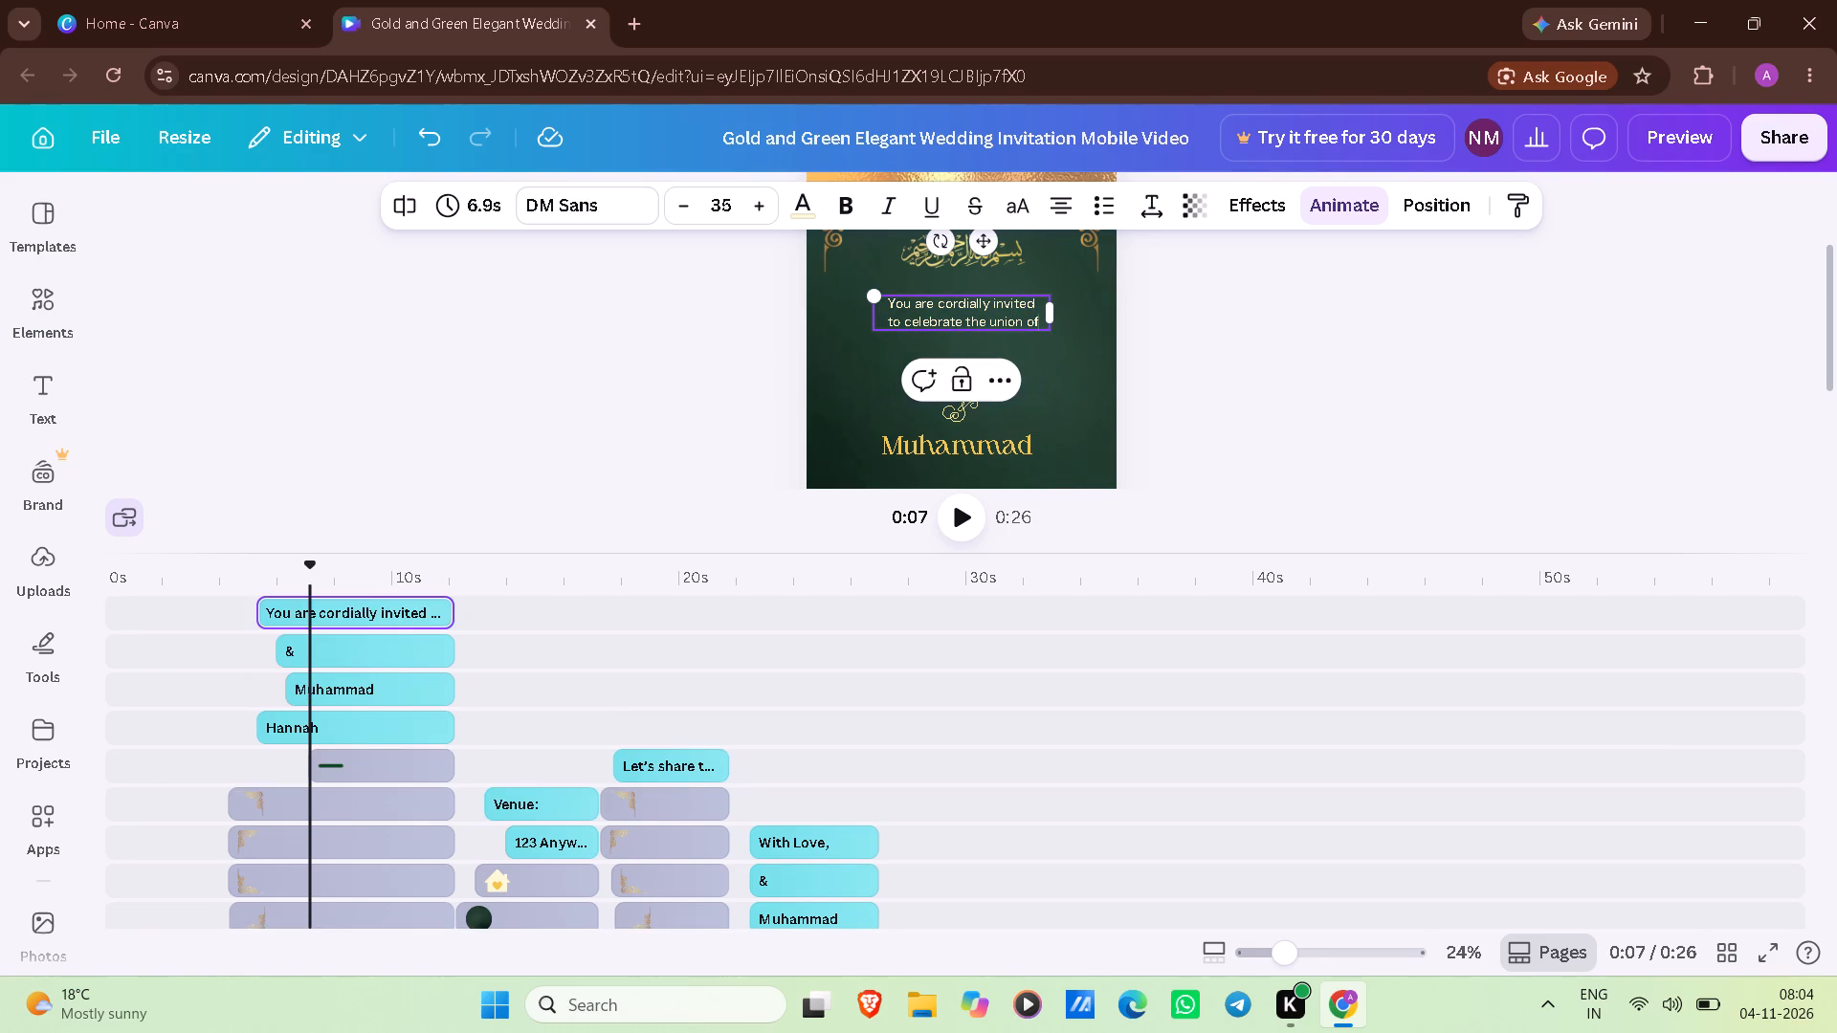
key(BackSpace)
key(BackSpace)
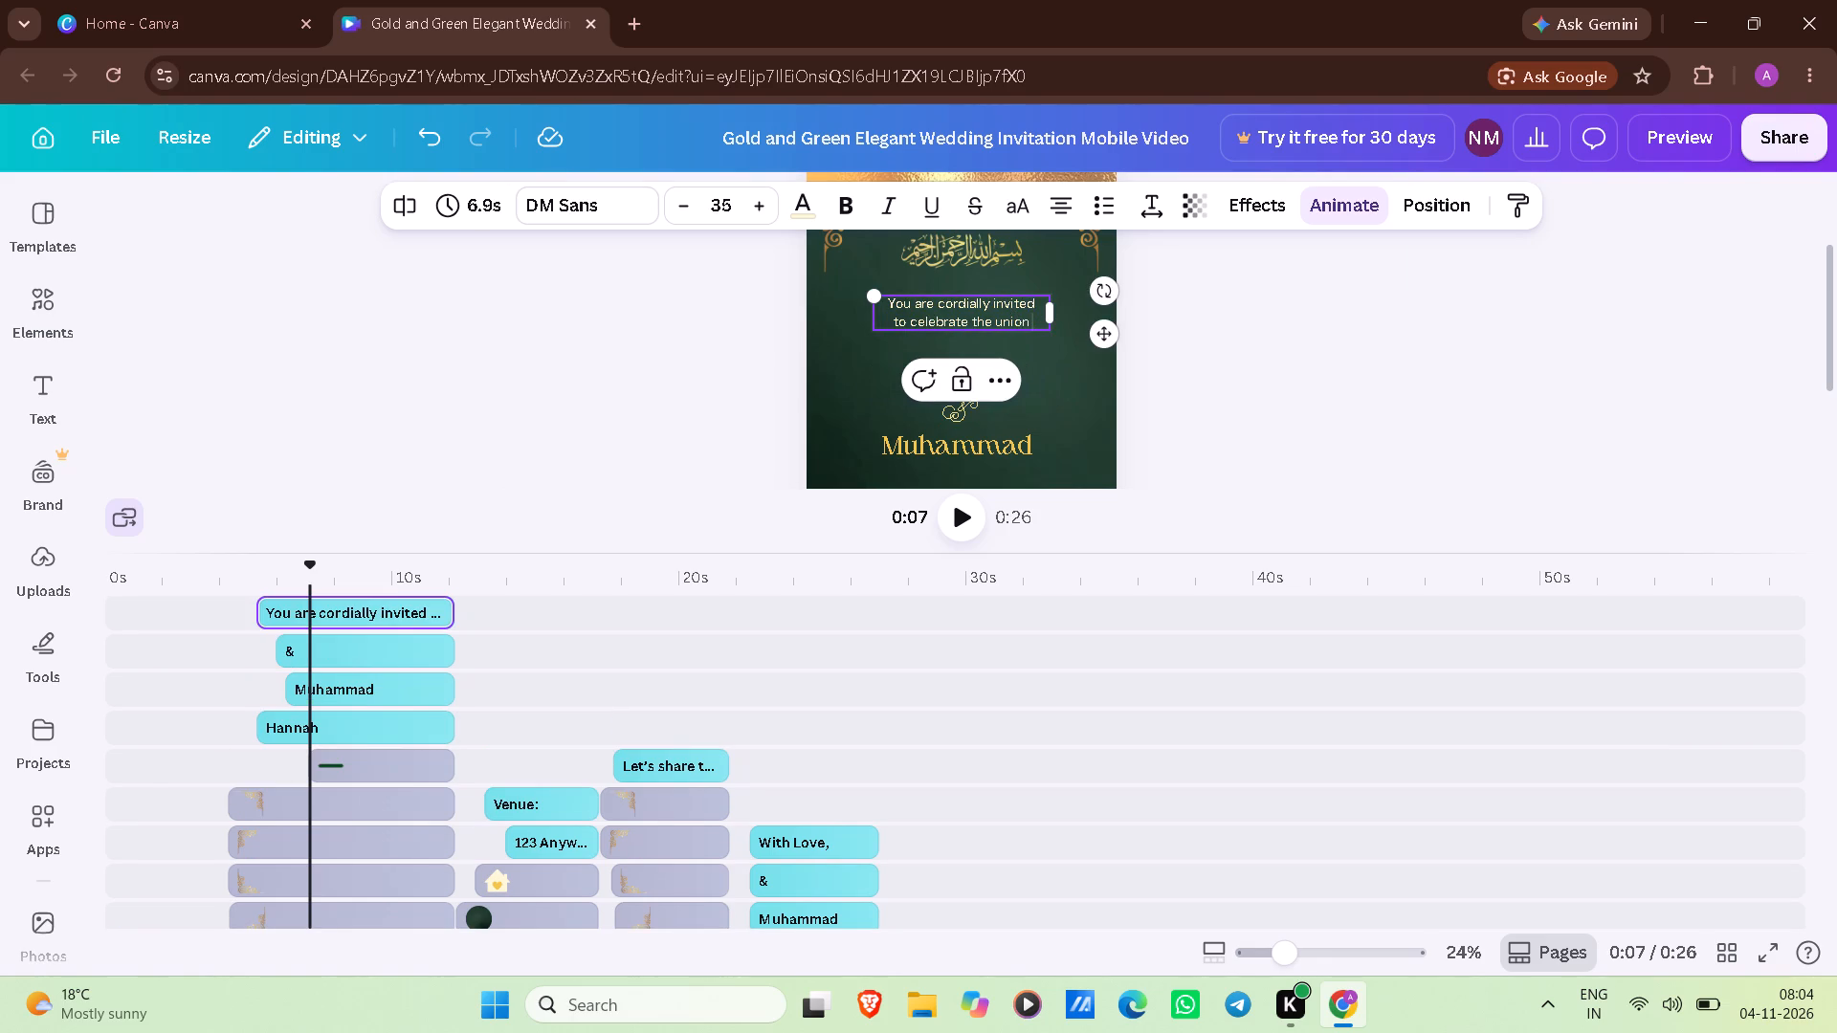
key(BackSpace)
key(BackSpace)
key(BackSpace)
key(BackSpace)
key(BackSpace)
key(BackSpace)
text(ni)
key(BackSpace)
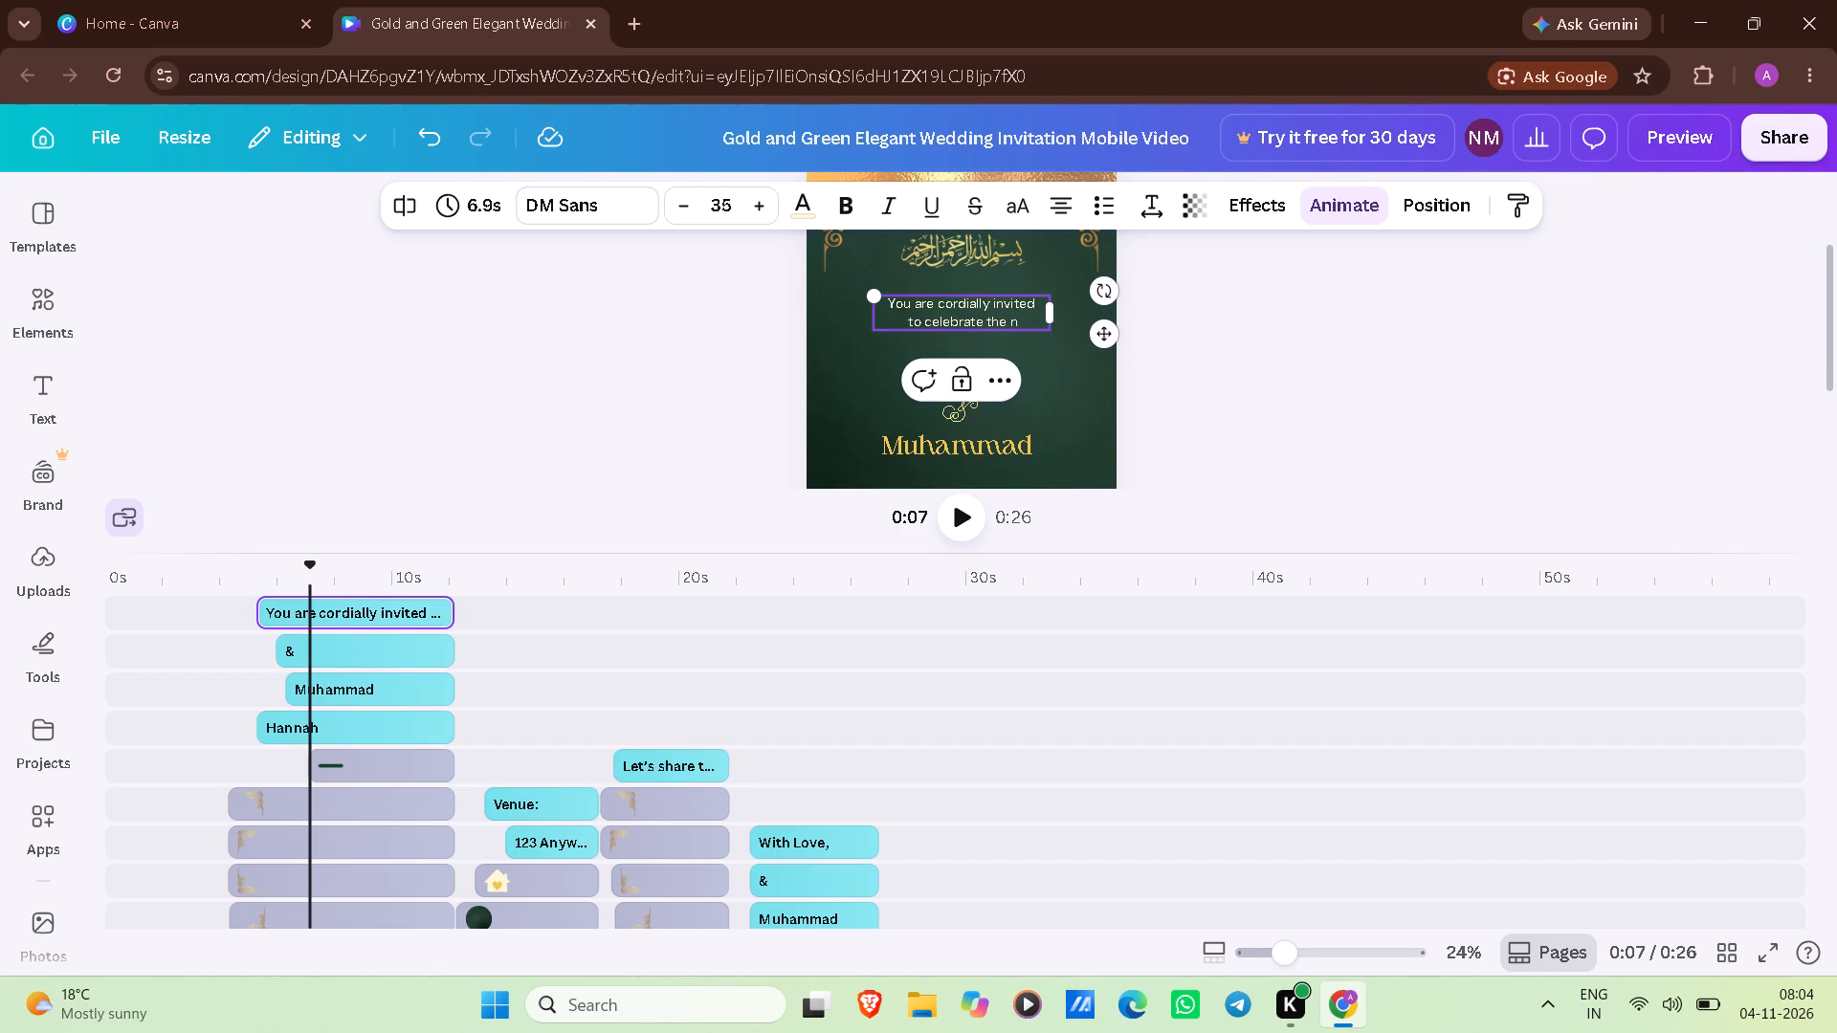
key(BackSpace)
text(birthday)
text(of)
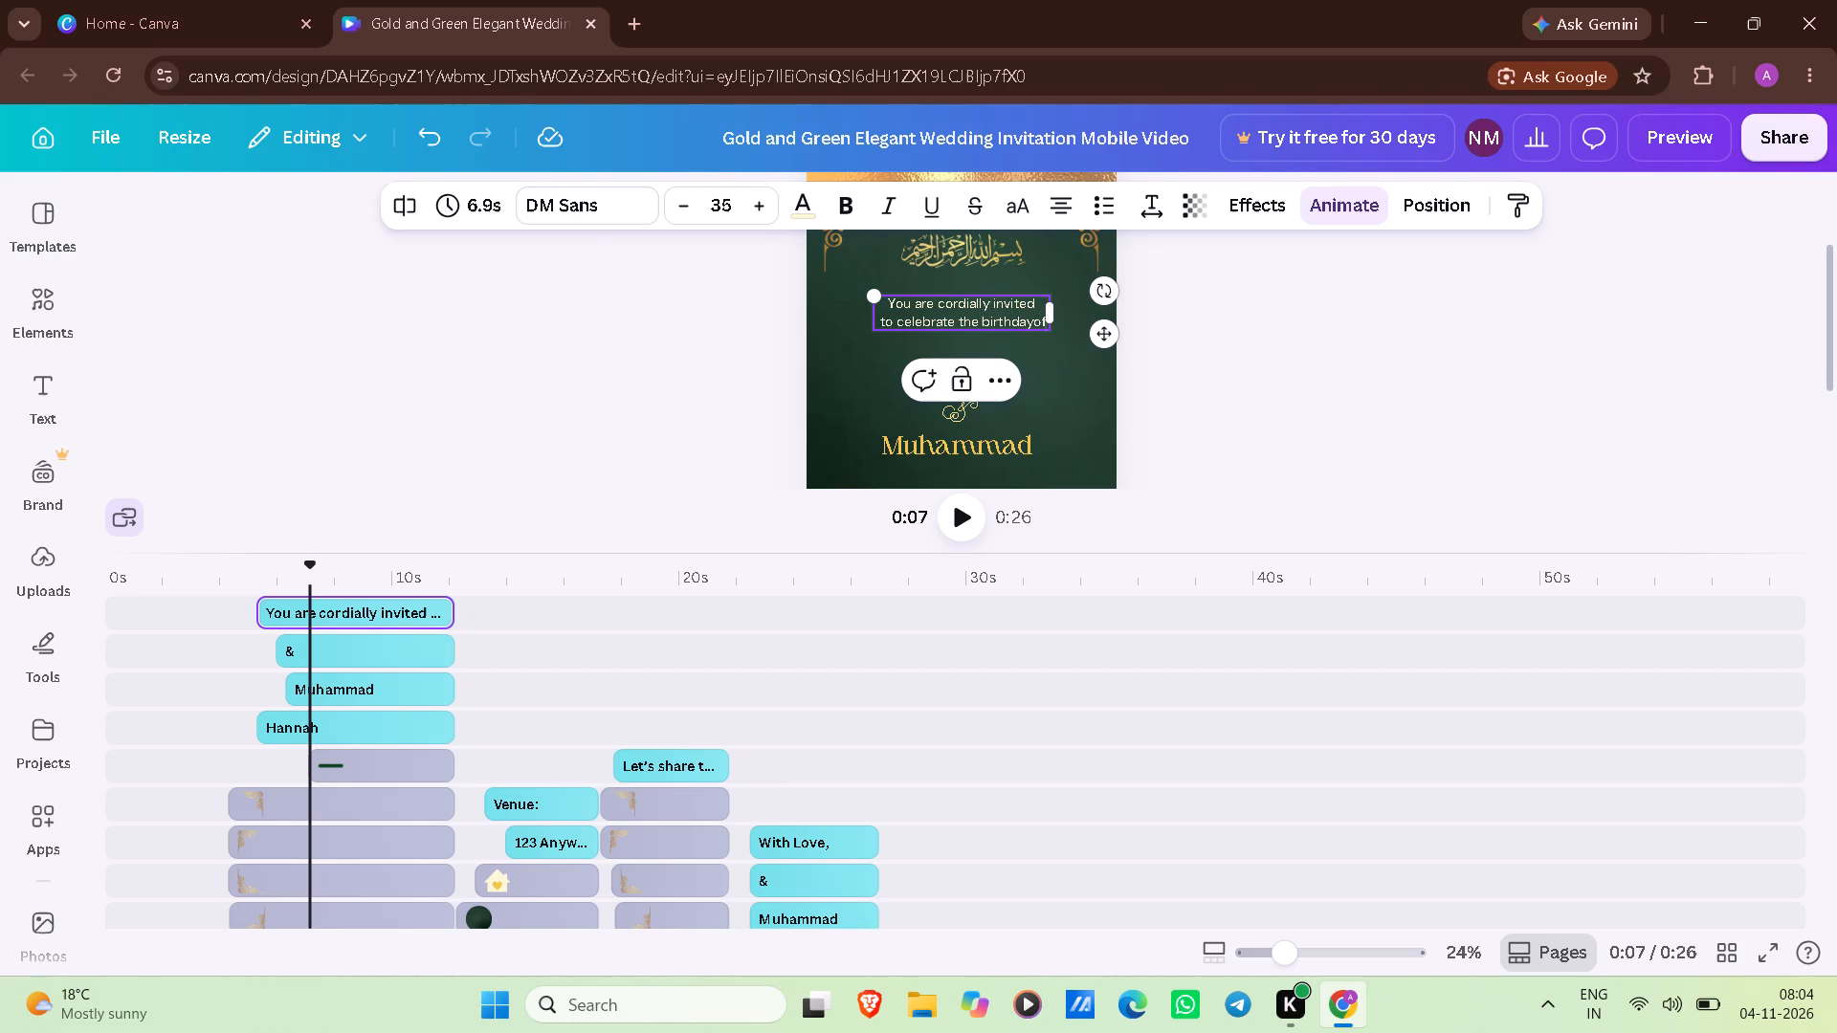
key(BackSpace)
key(BackSpace)
key(space)
text(of)
key(space)
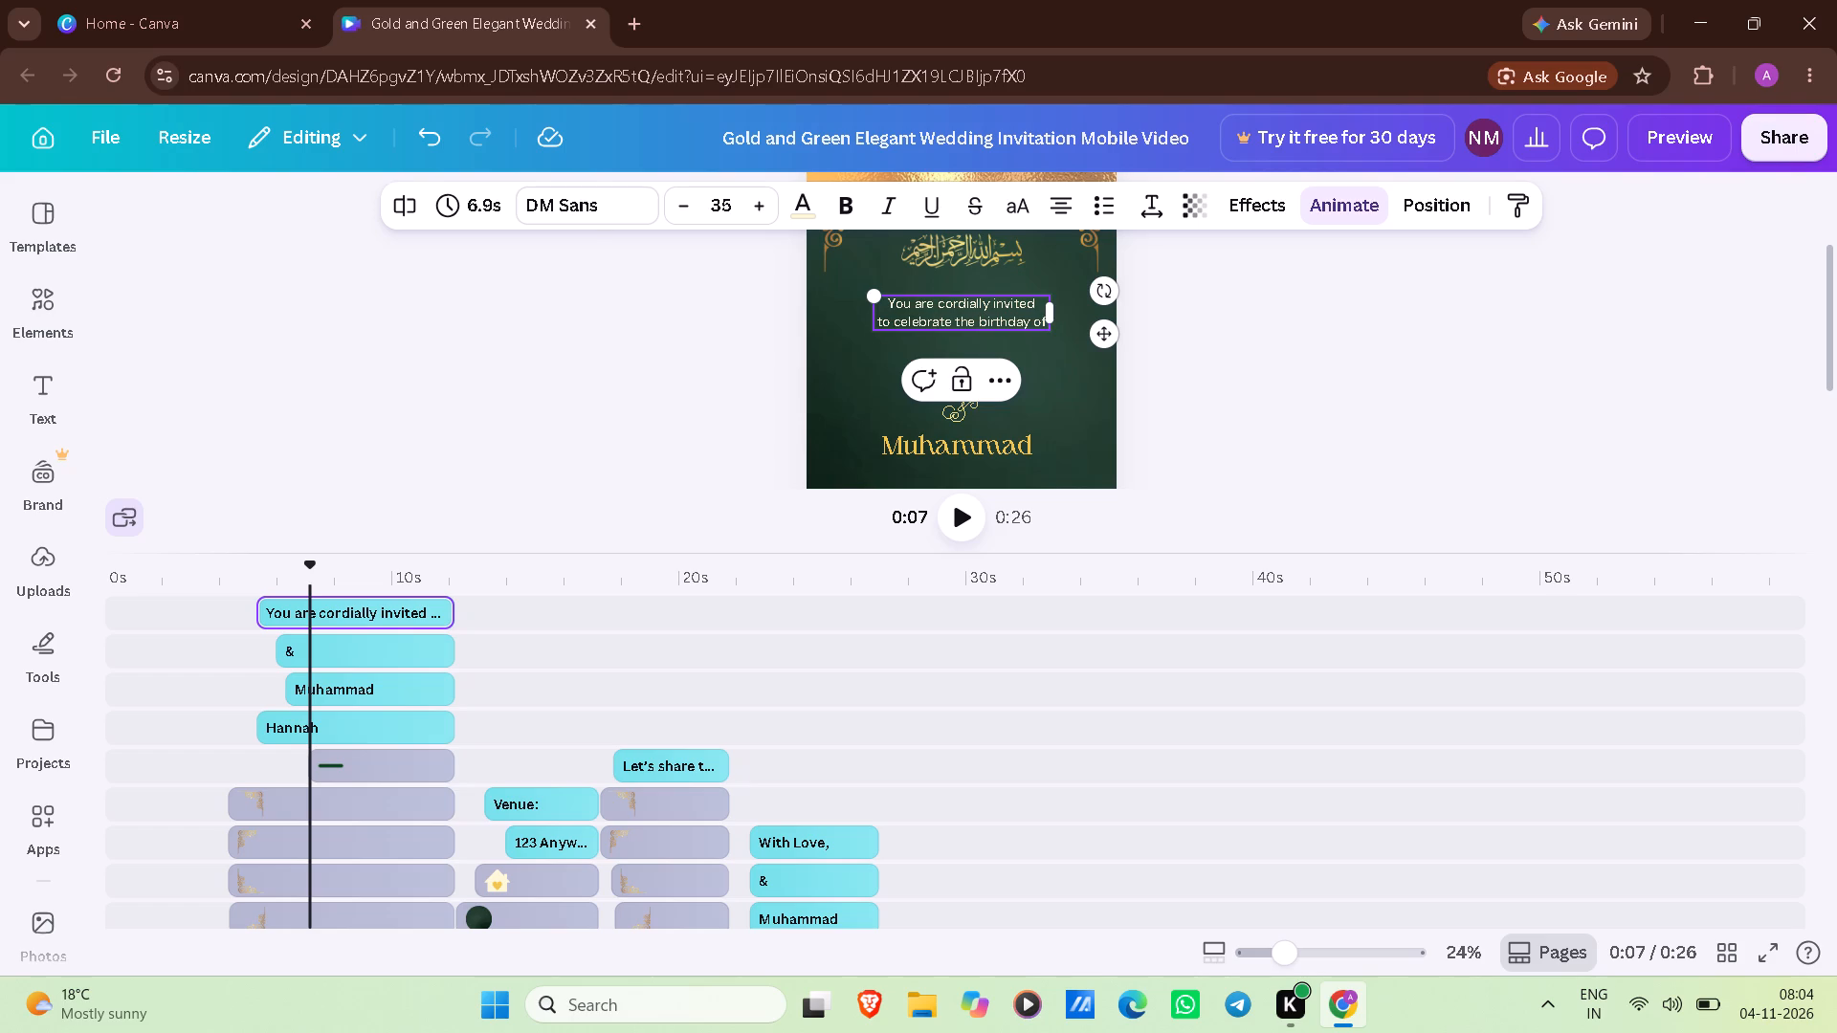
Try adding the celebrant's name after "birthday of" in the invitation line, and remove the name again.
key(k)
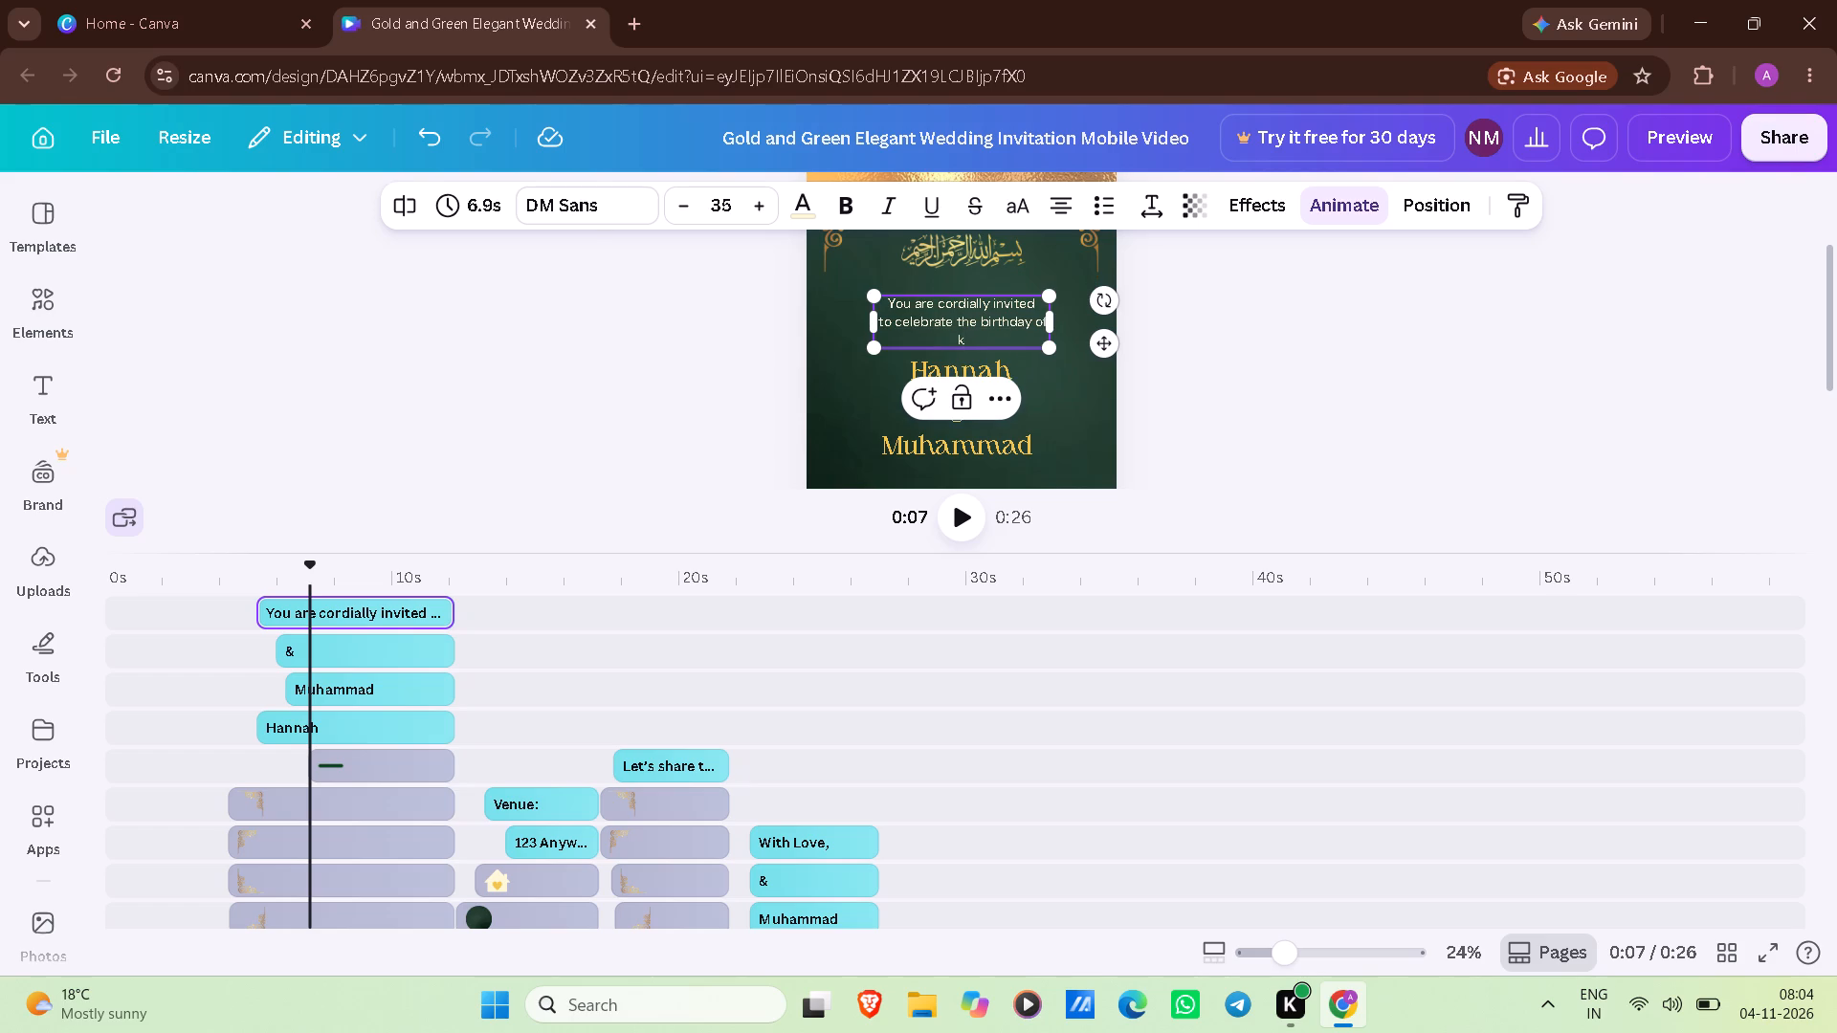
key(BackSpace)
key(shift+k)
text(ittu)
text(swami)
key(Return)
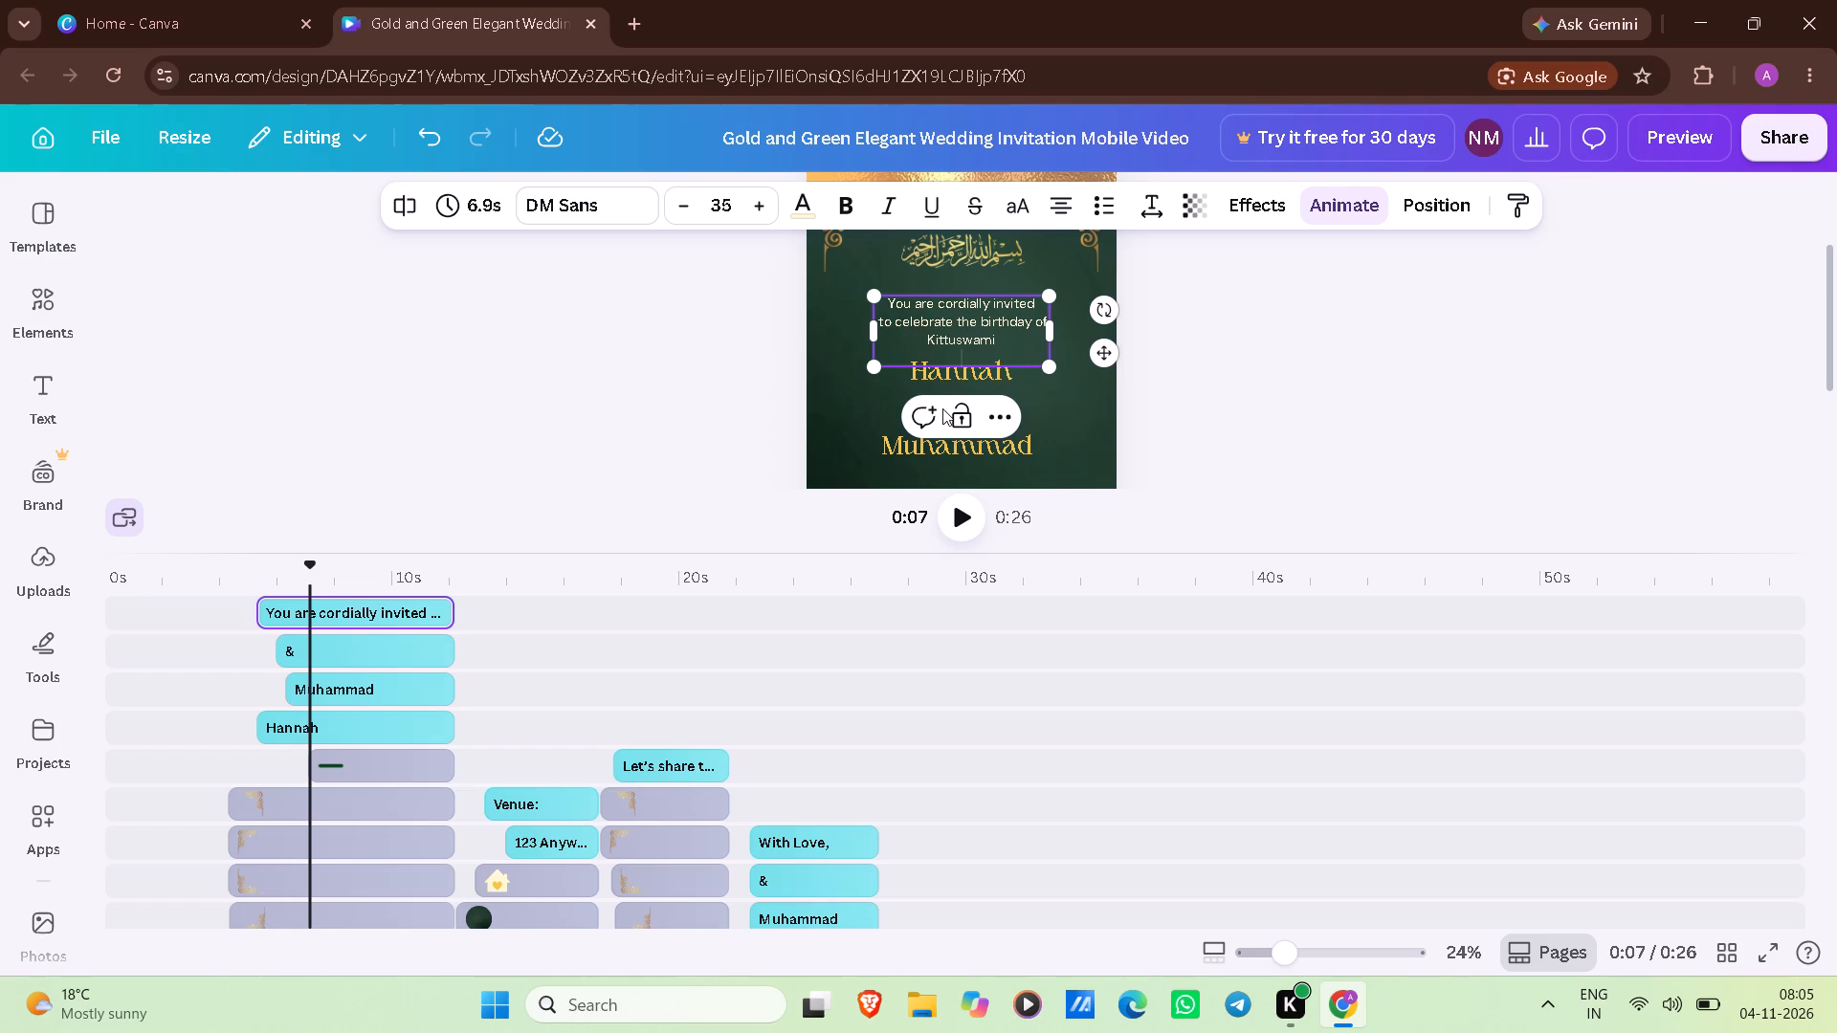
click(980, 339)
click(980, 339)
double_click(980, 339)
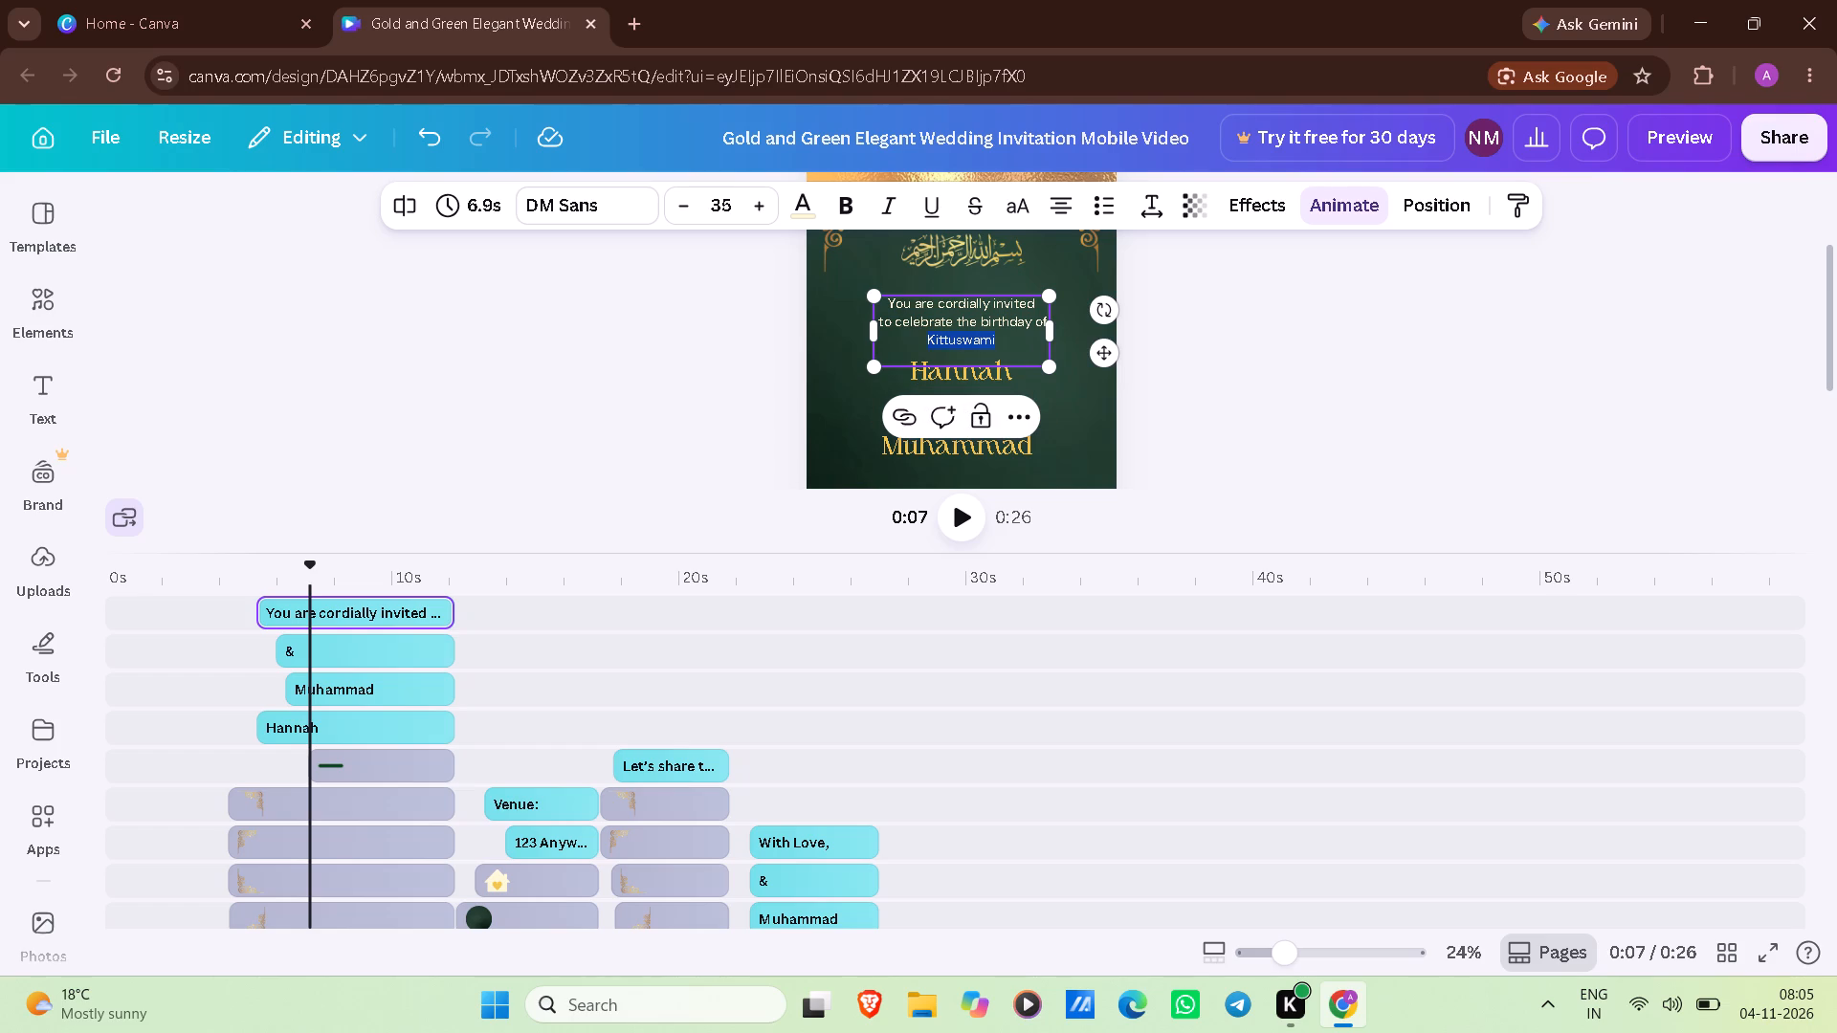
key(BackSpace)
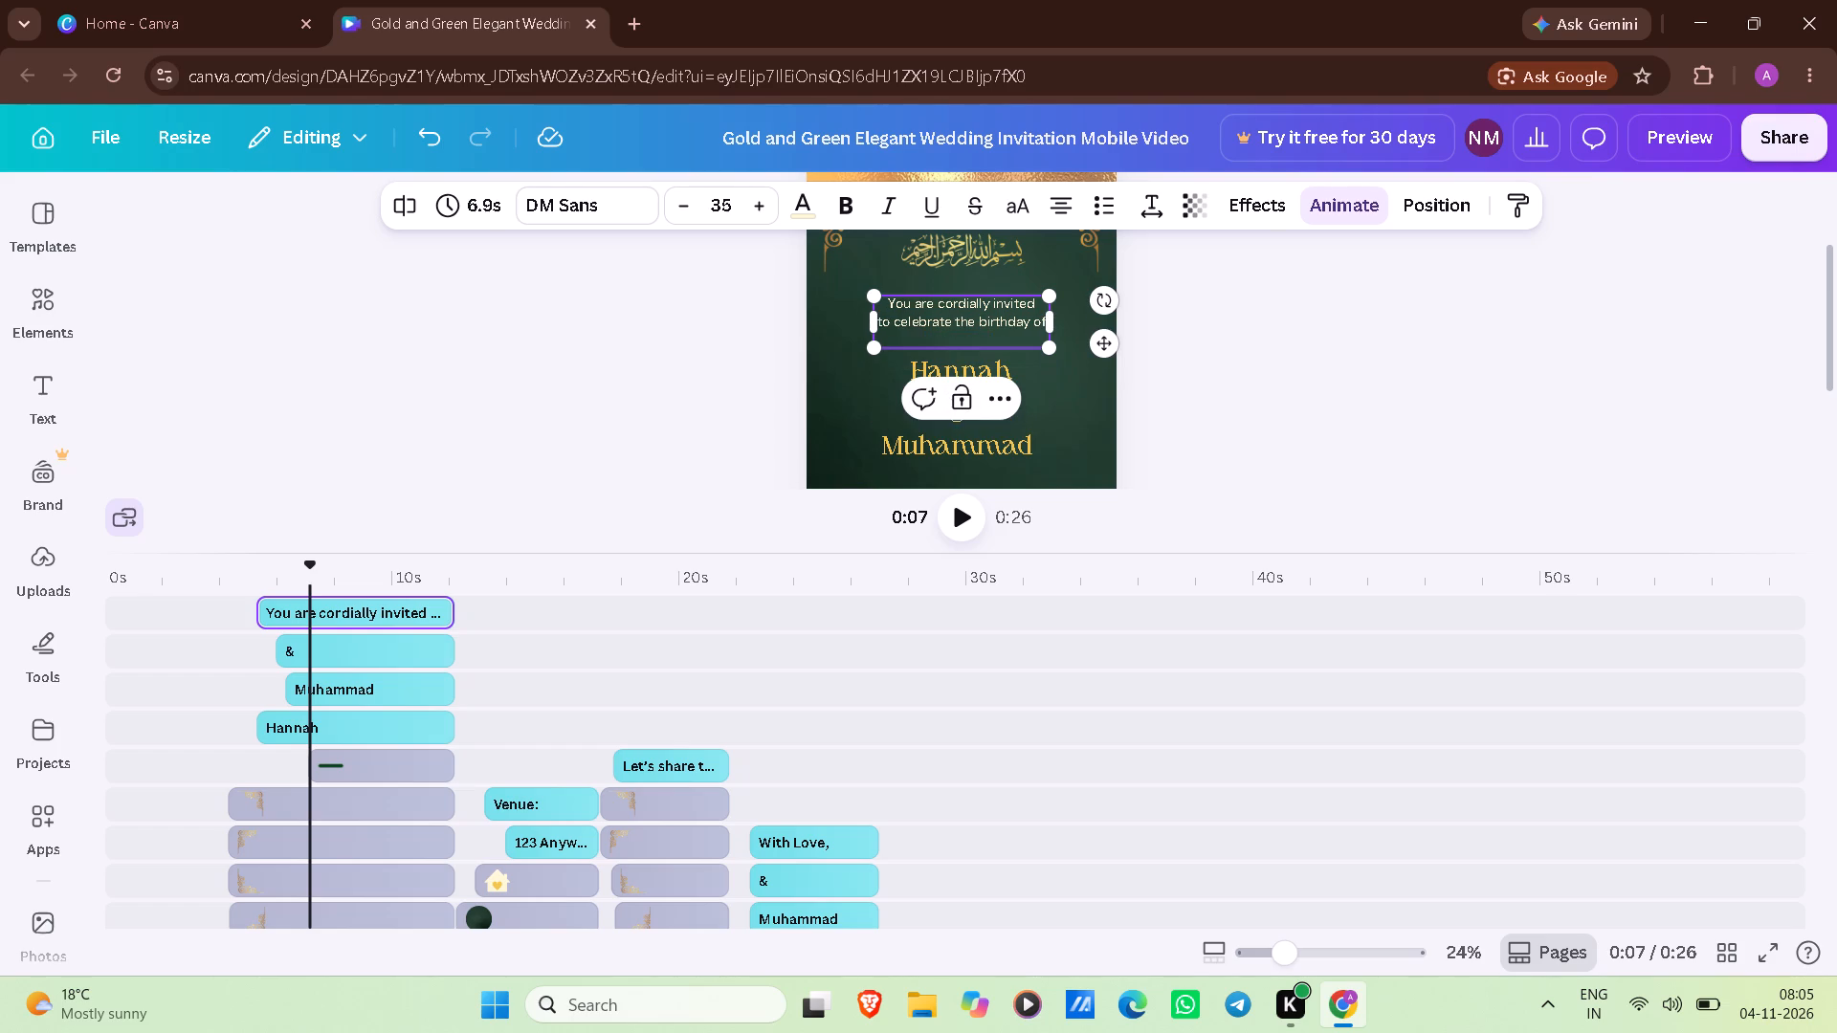
Clear the name "Hannah" from its text box below the invitation line.
click(992, 360)
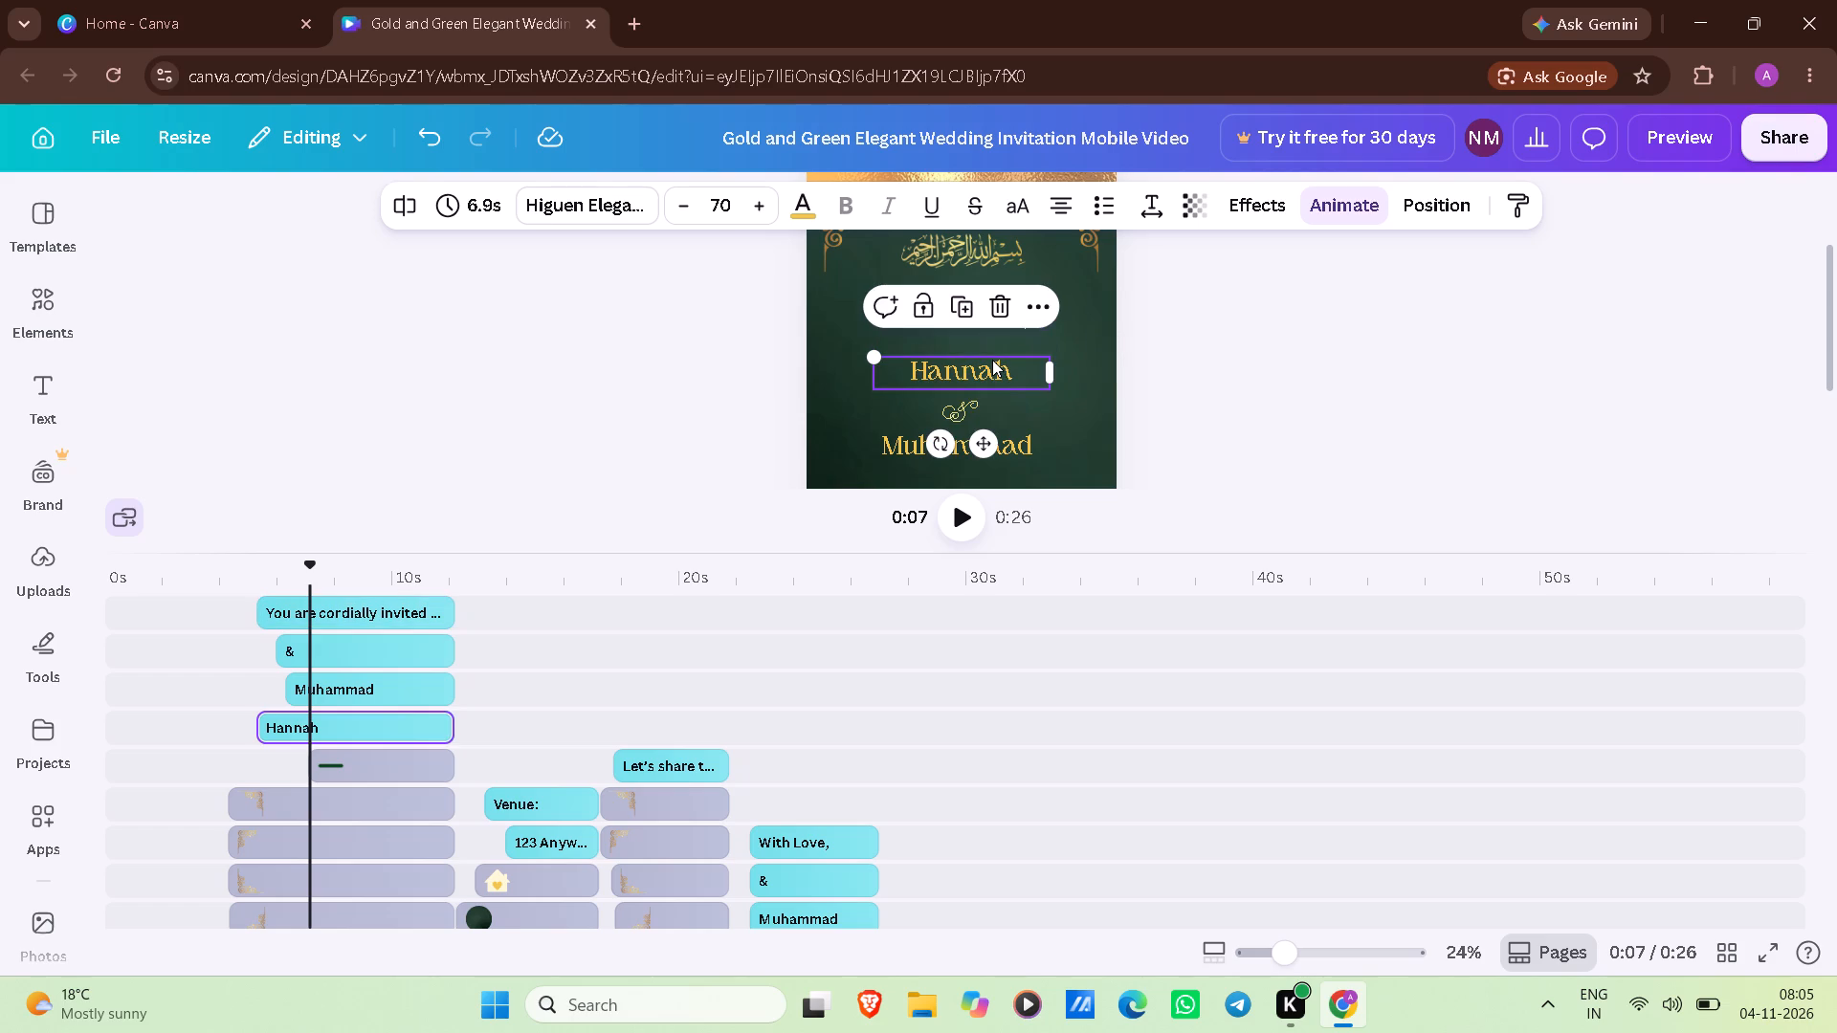
double_click(1002, 378)
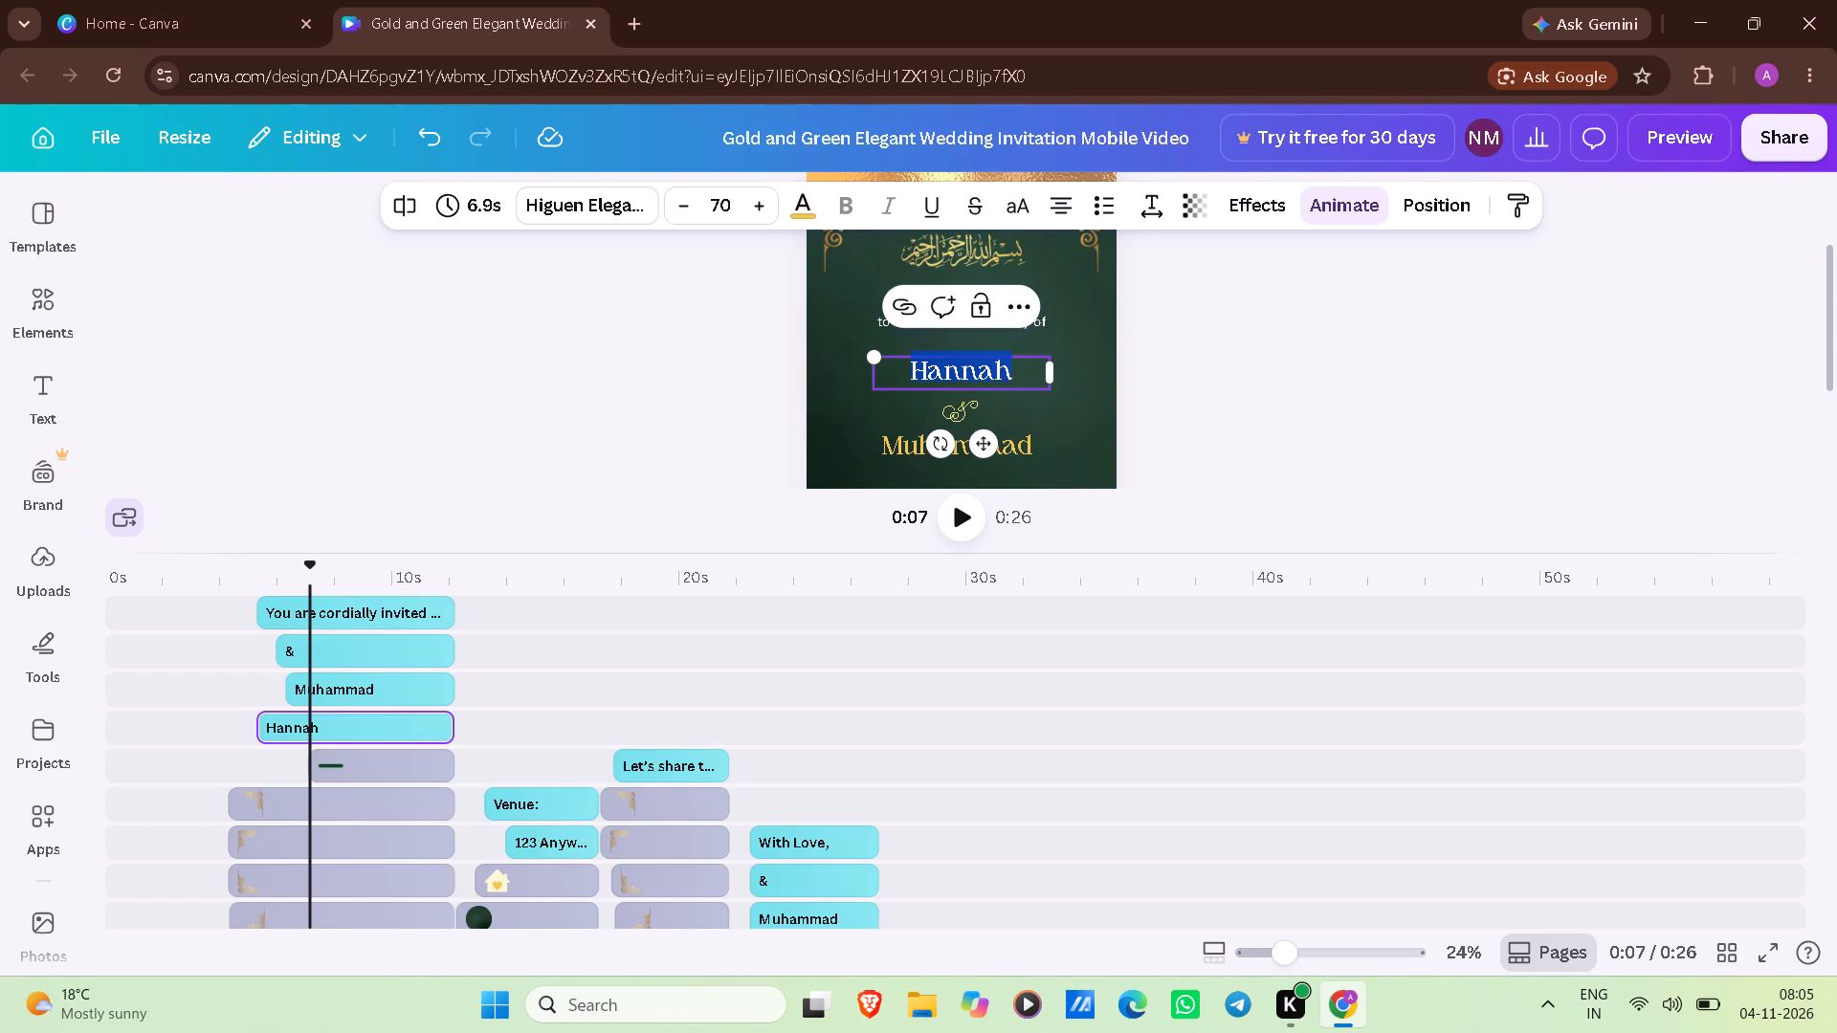
key(BackSpace)
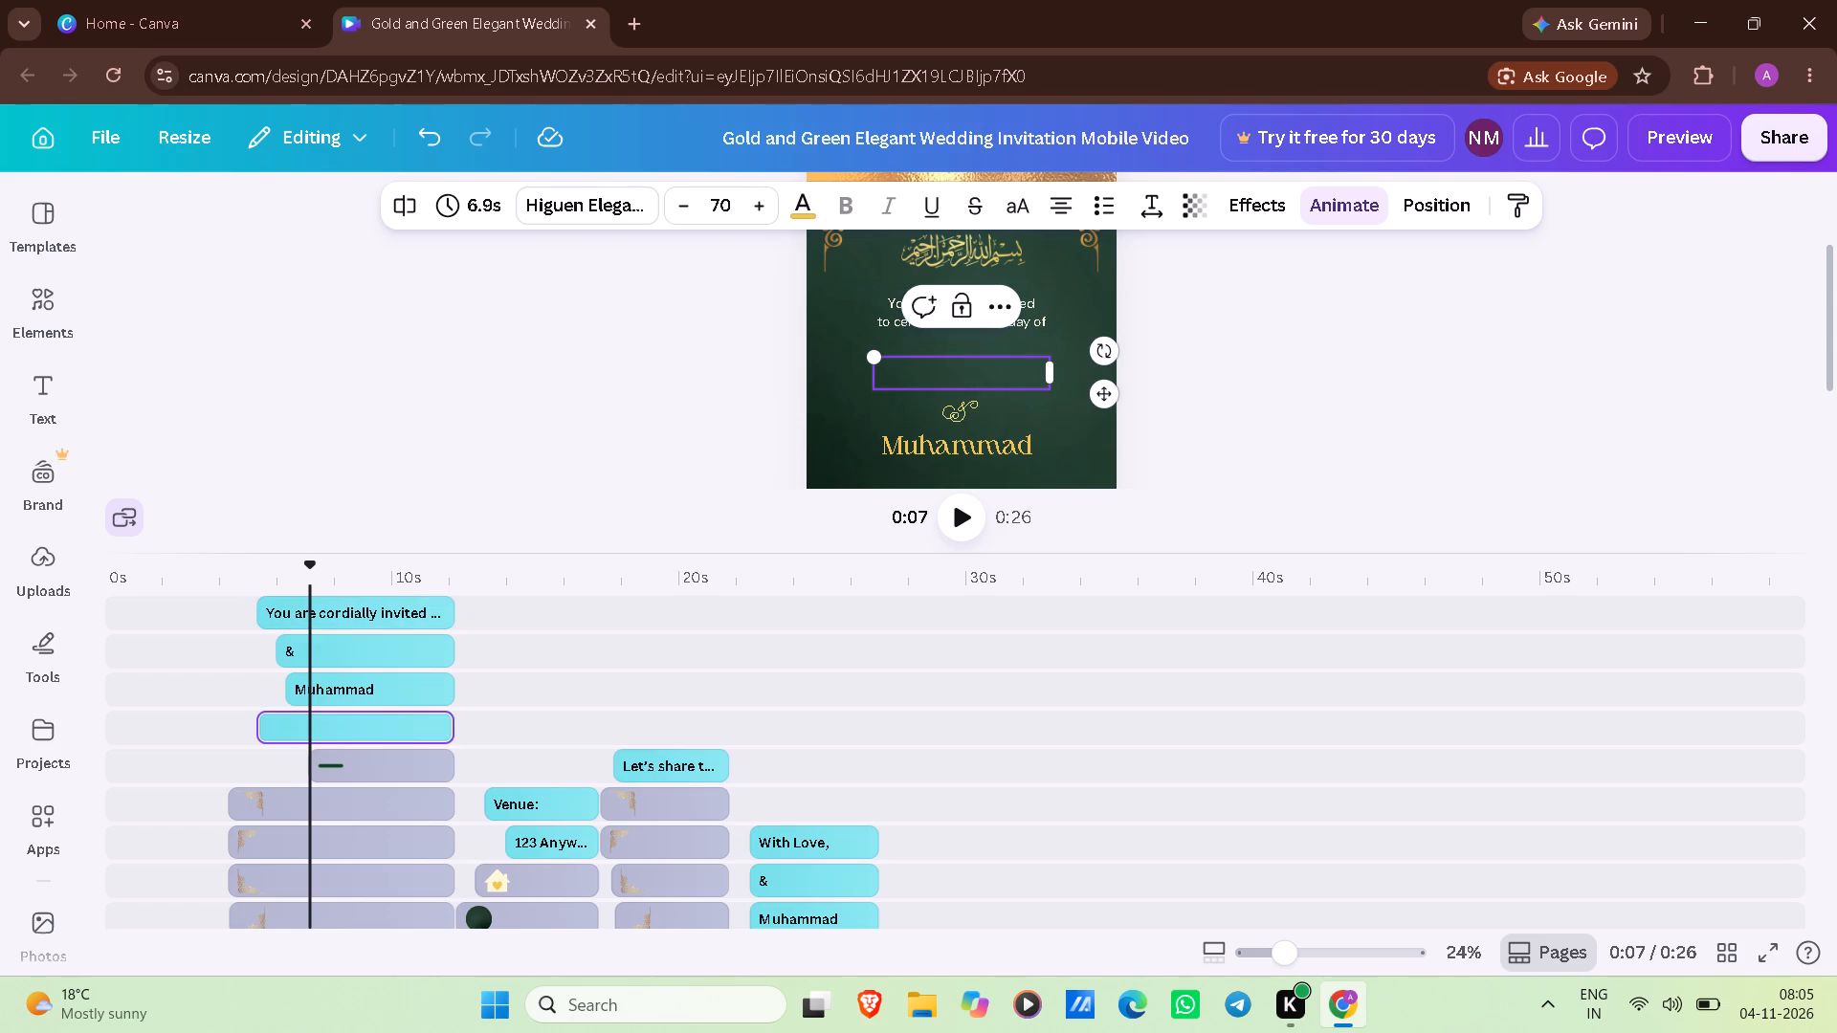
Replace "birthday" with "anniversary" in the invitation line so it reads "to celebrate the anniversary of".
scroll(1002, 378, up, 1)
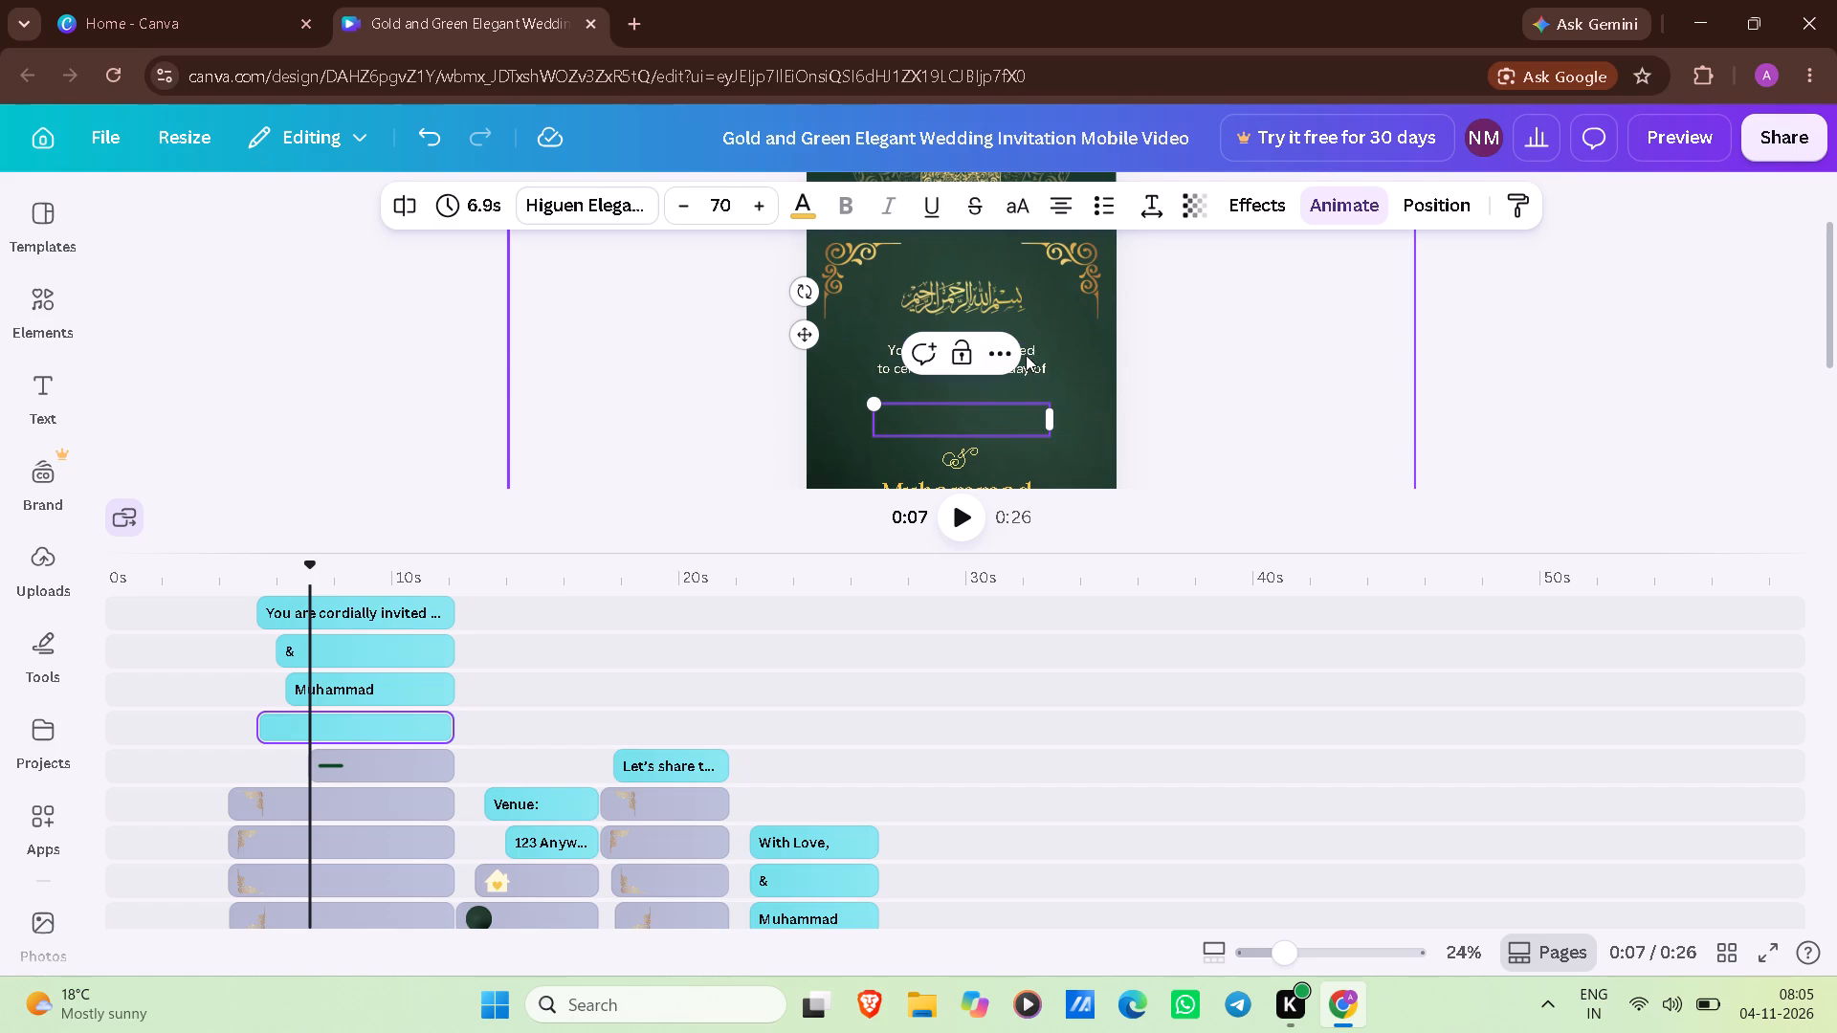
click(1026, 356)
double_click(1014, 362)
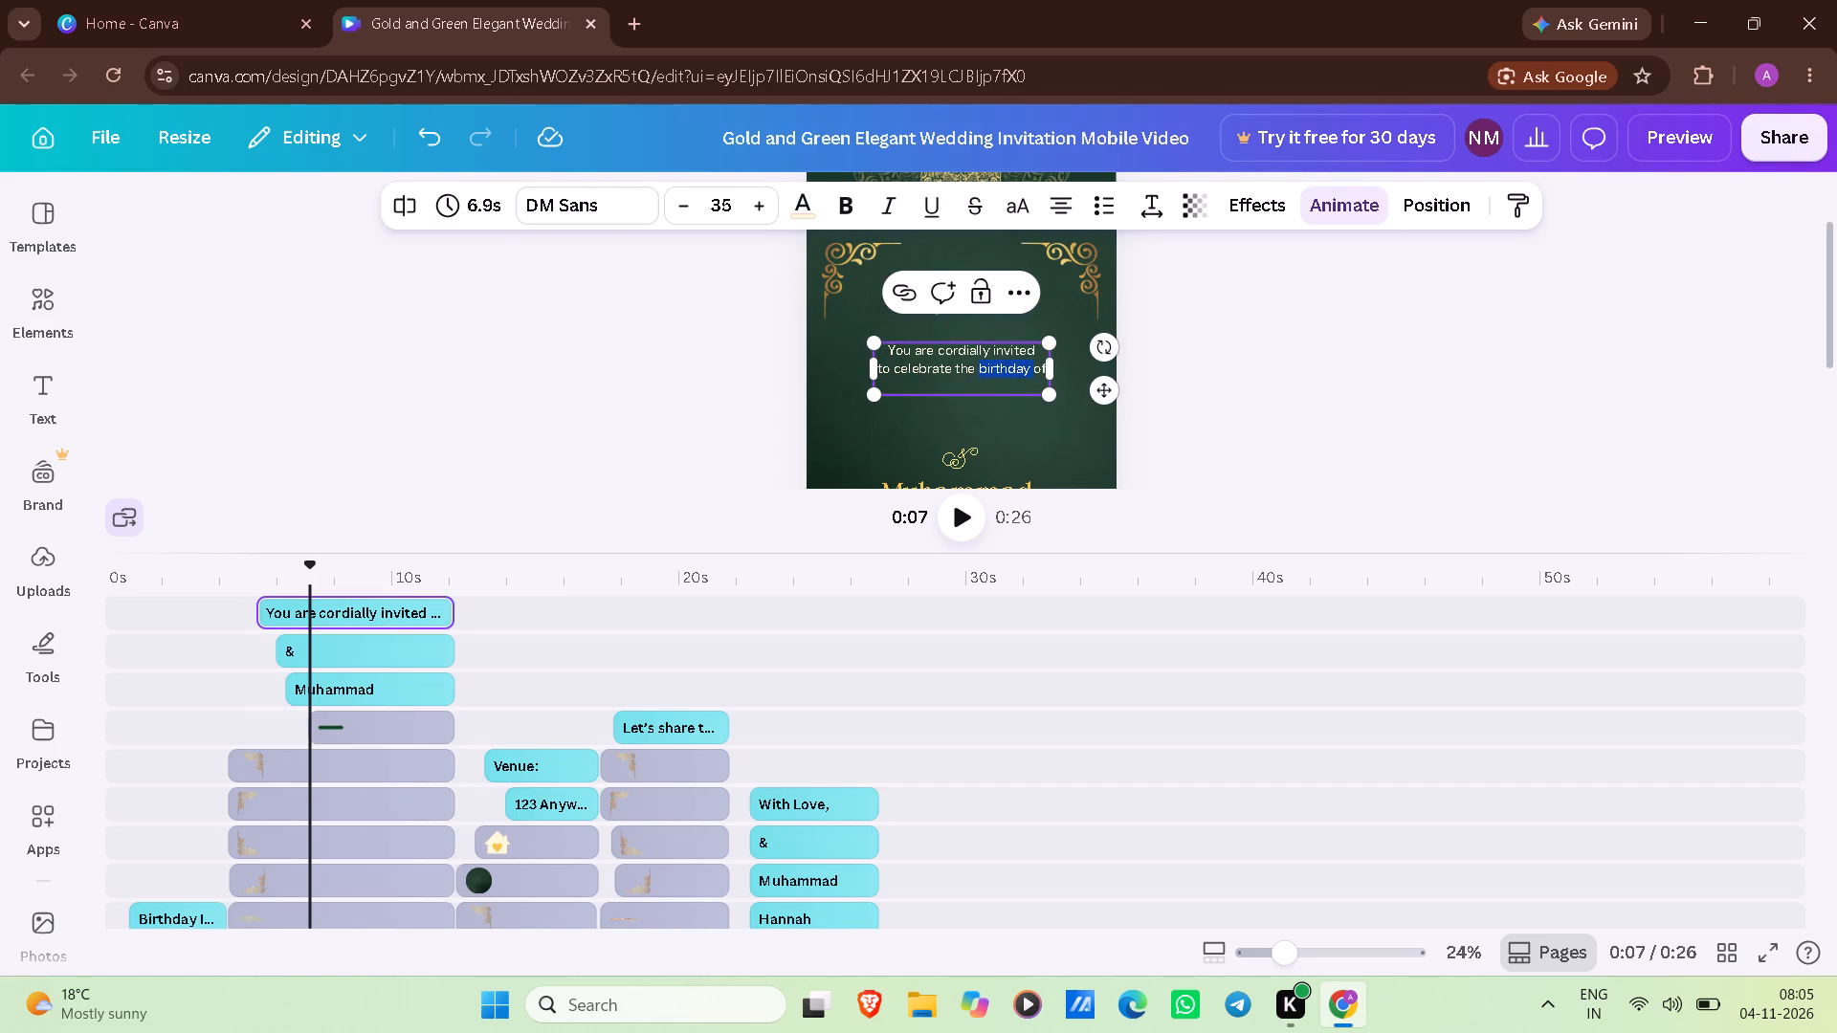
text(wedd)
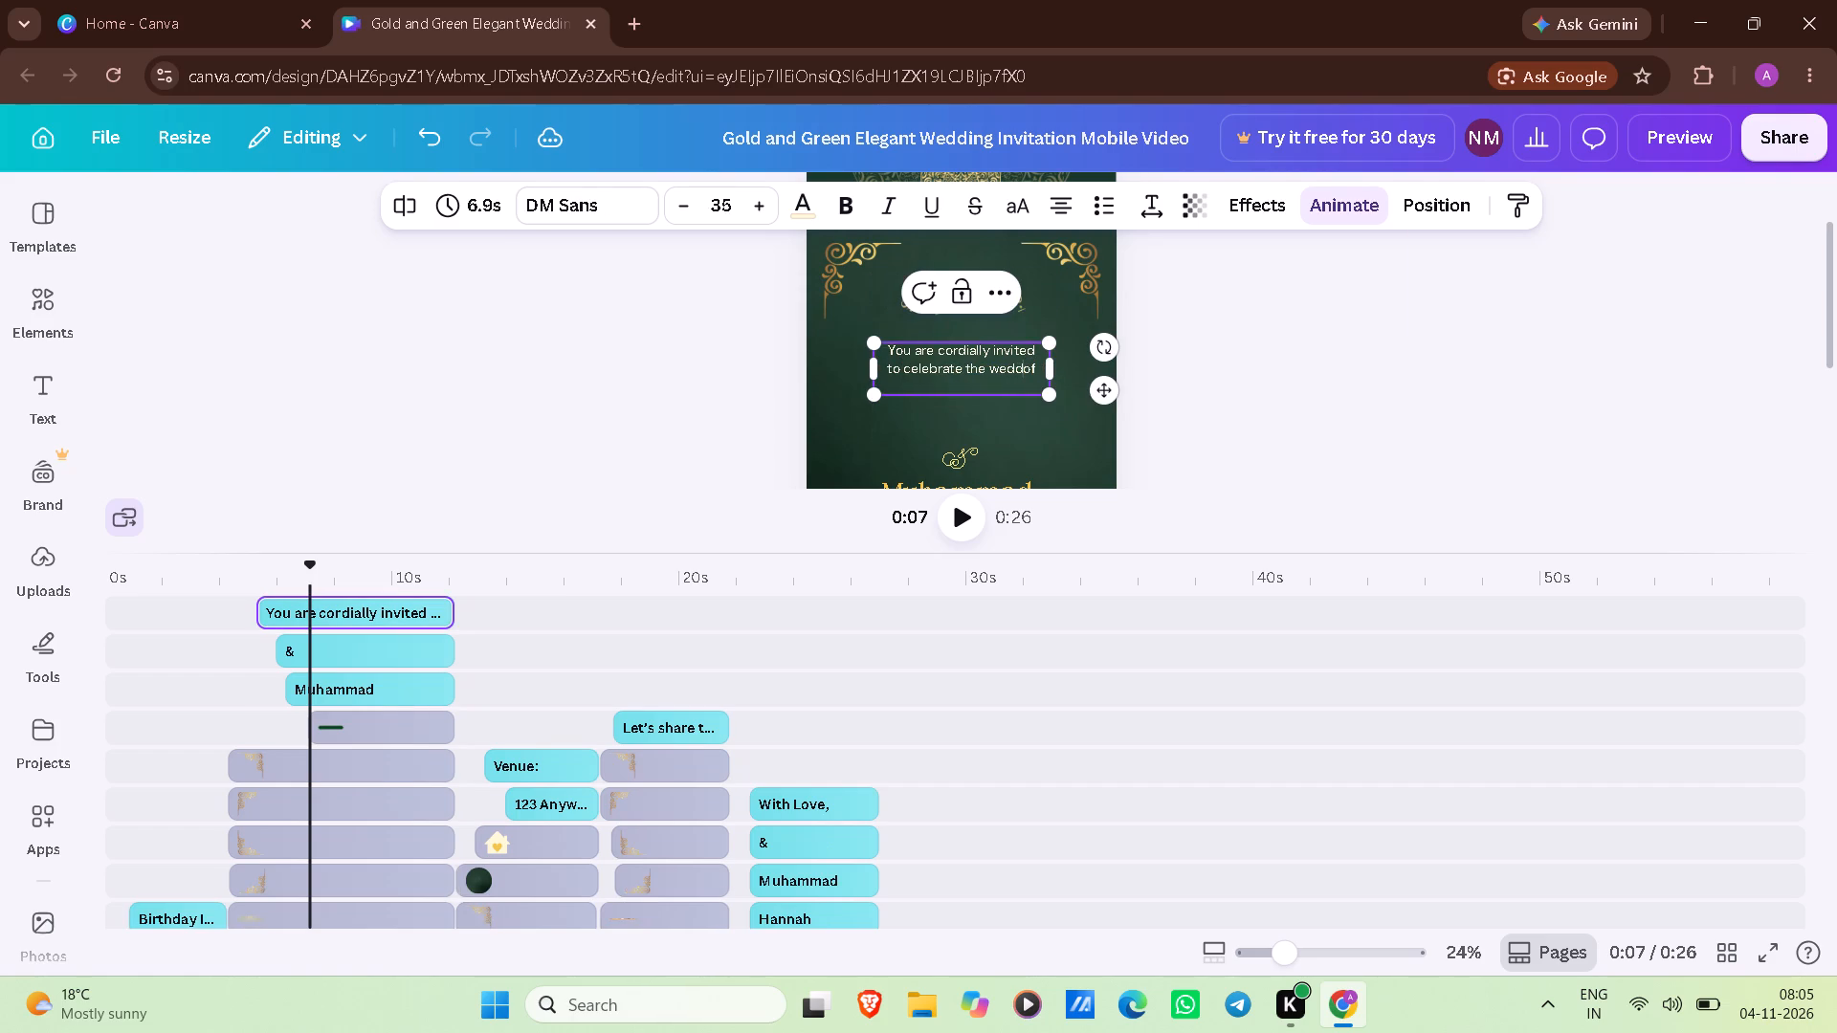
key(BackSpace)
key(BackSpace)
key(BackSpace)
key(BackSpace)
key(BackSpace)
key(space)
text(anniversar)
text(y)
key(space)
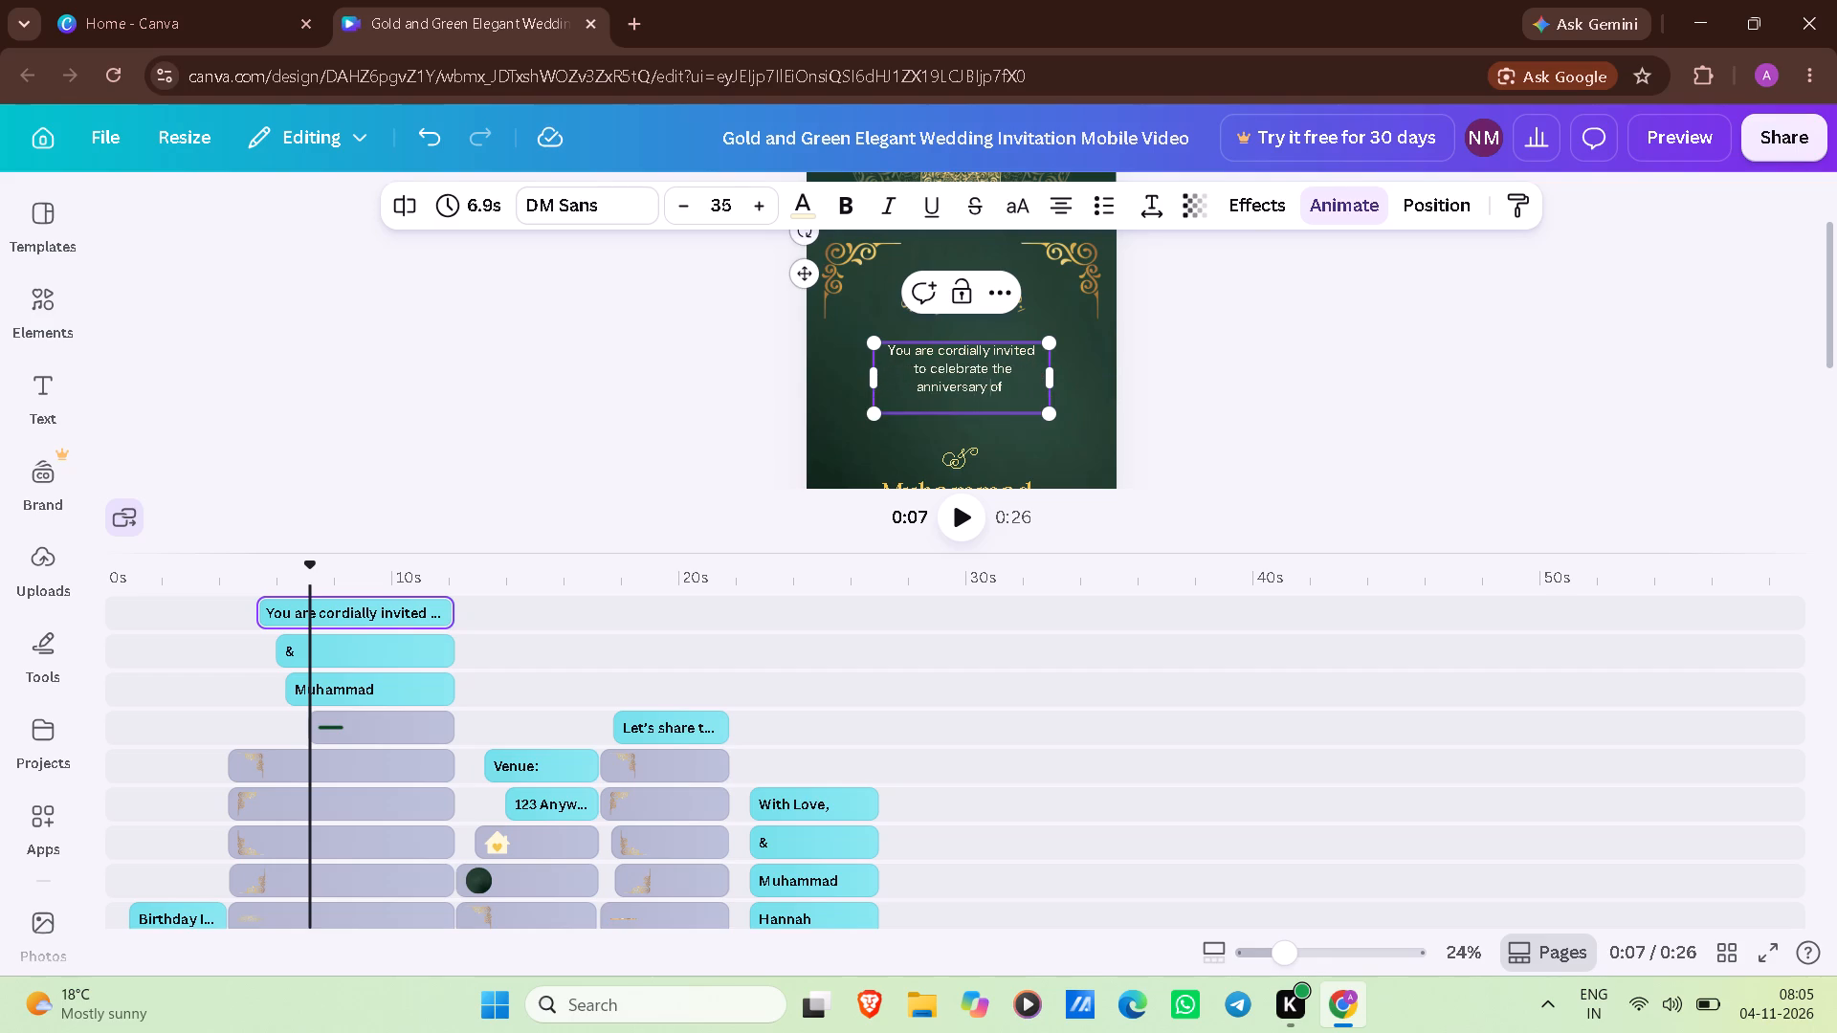
Undo the recent edits until the invitation line reads "birthday of" again and the name "Hannah" is restored below it.
scroll(1015, 363, down, 1)
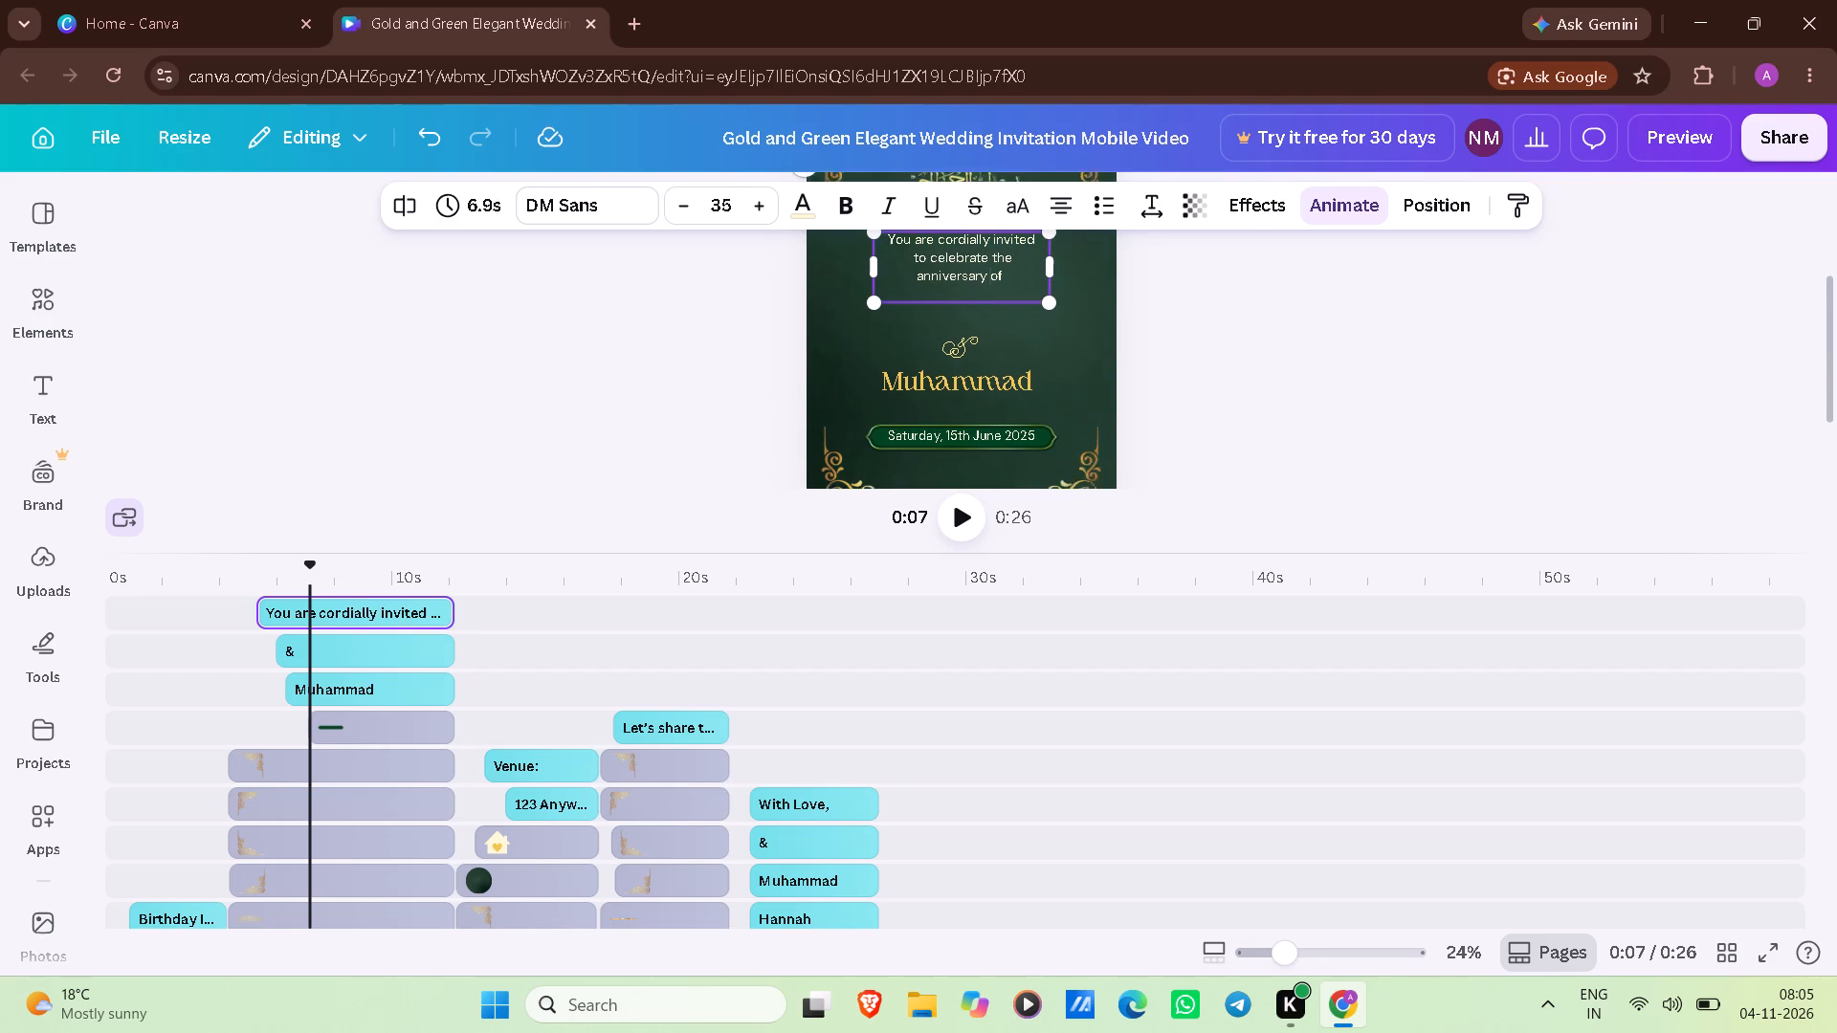
scroll(1015, 363, down, 1)
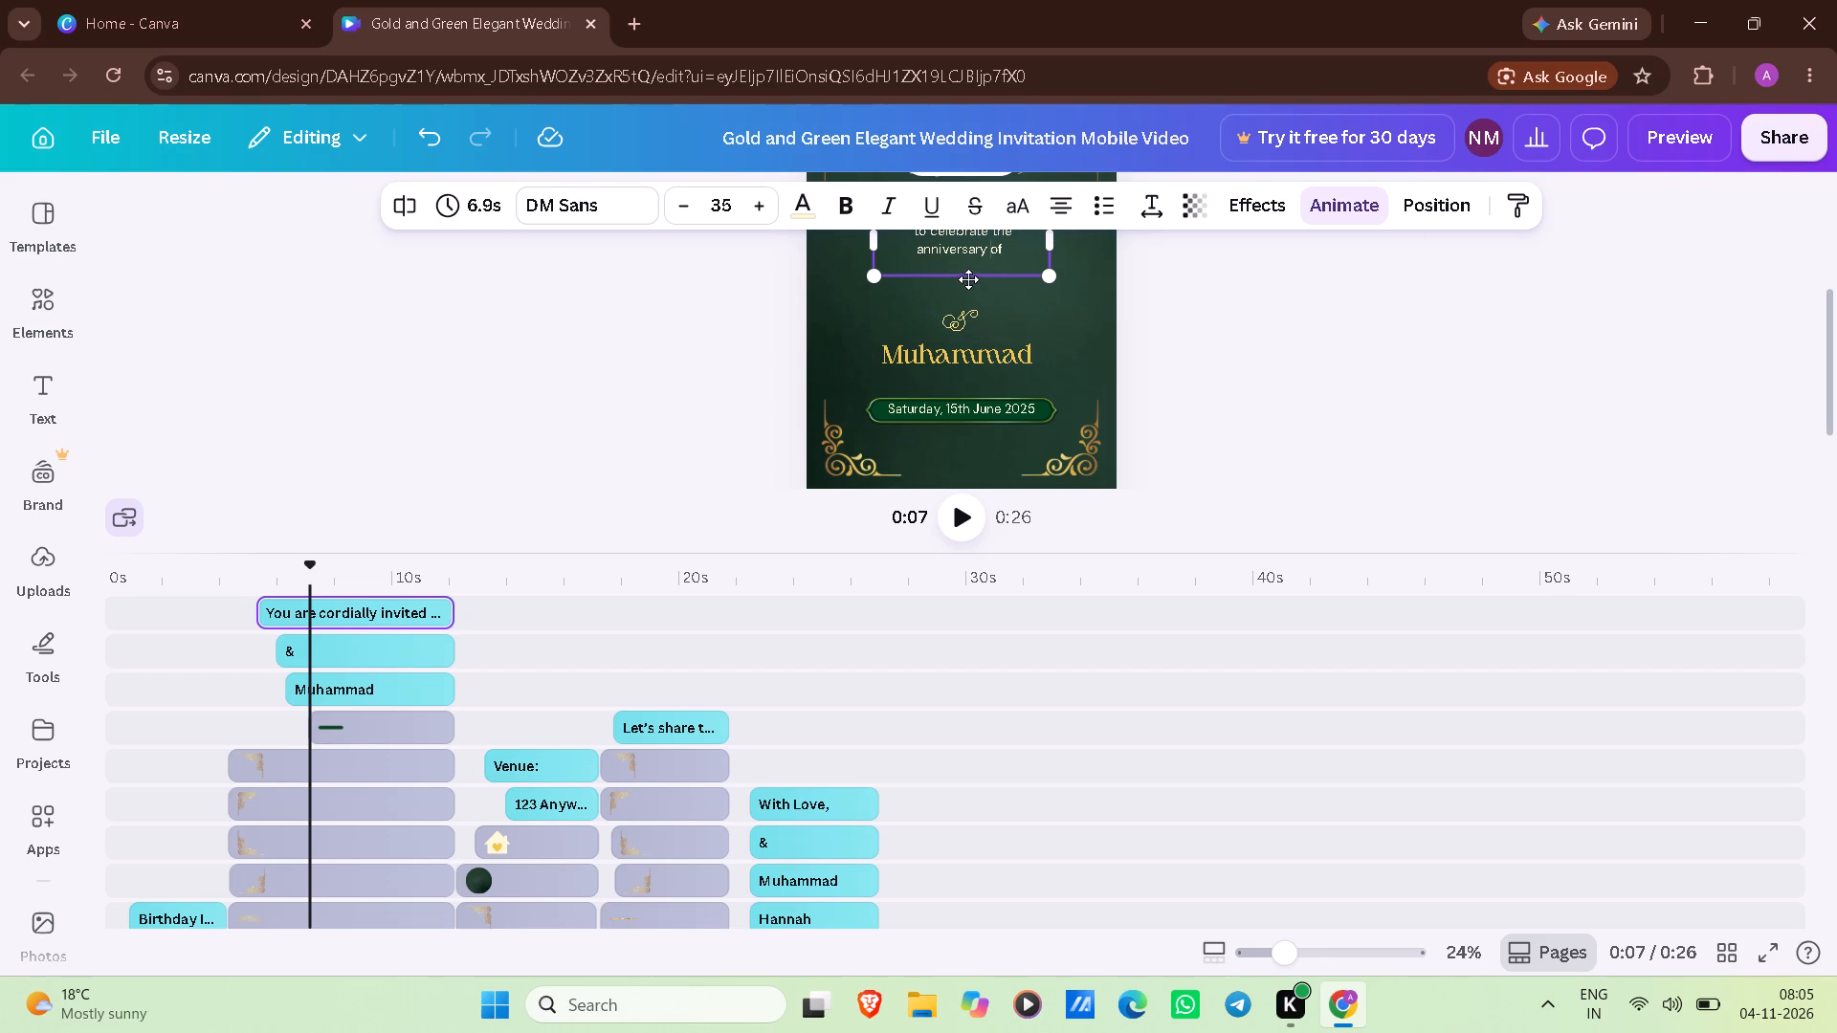
click(962, 292)
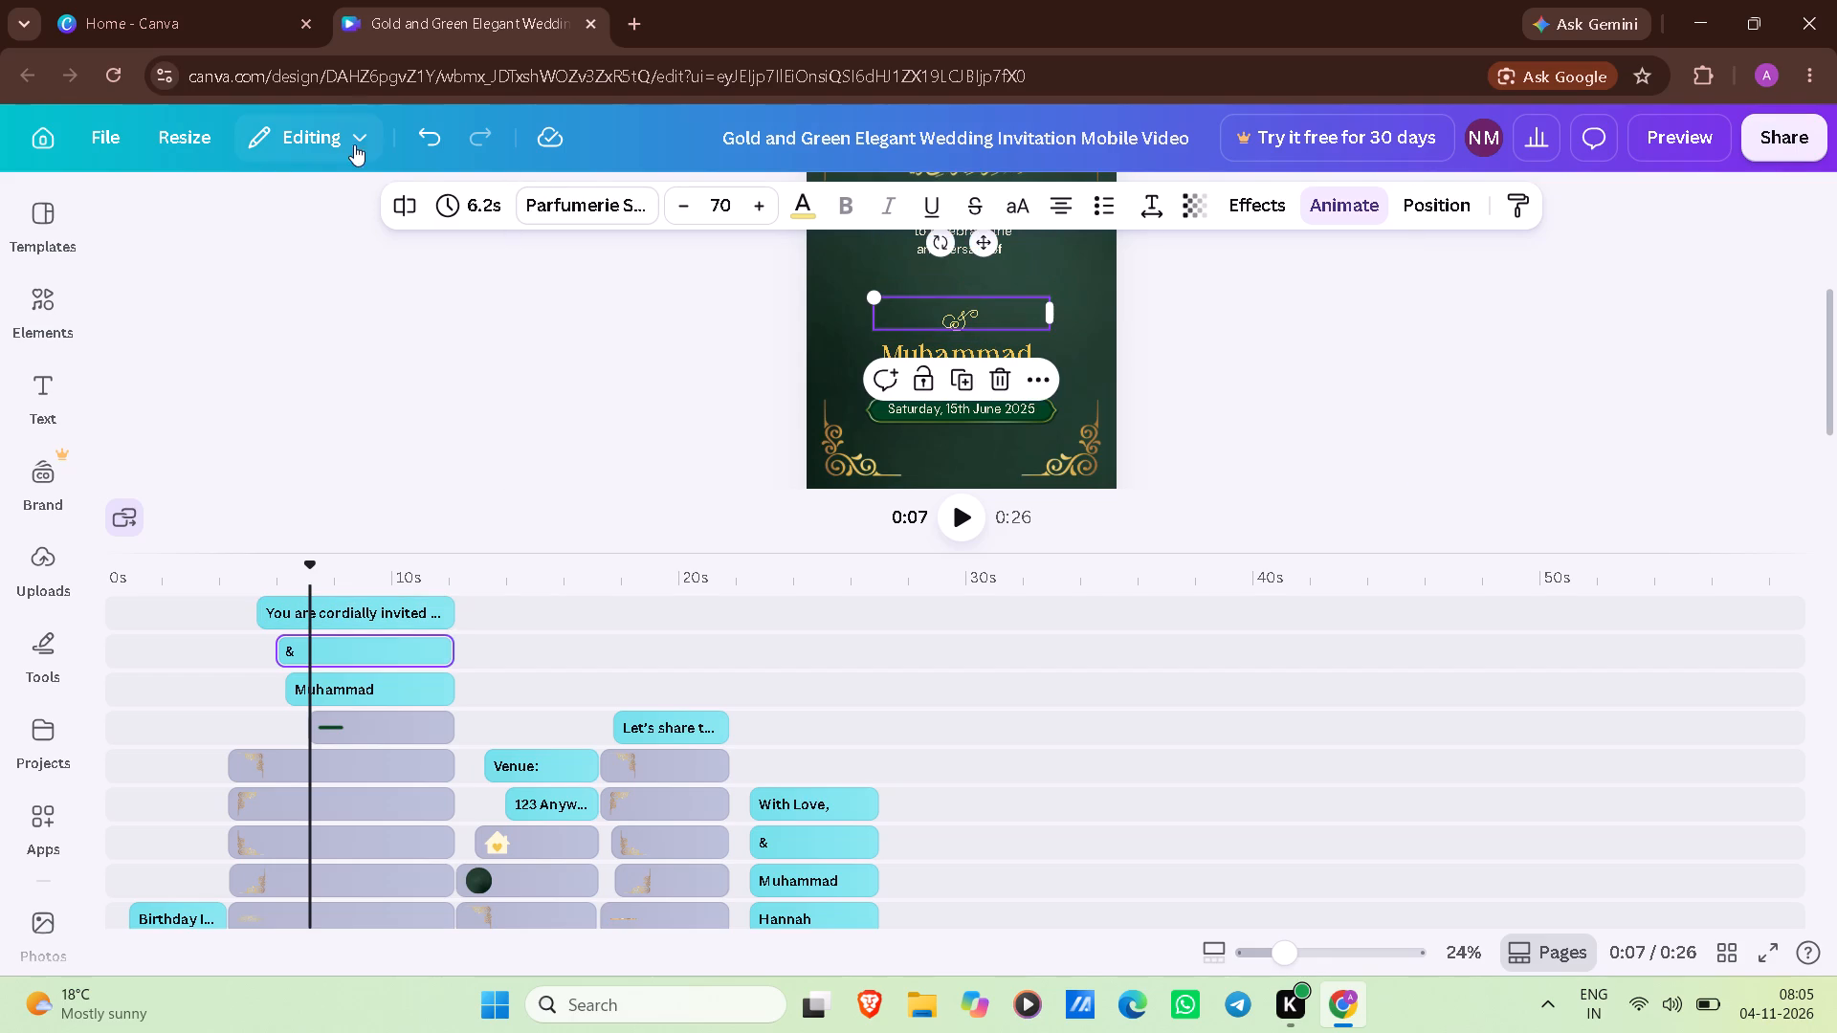
click(435, 119)
click(427, 145)
click(427, 145)
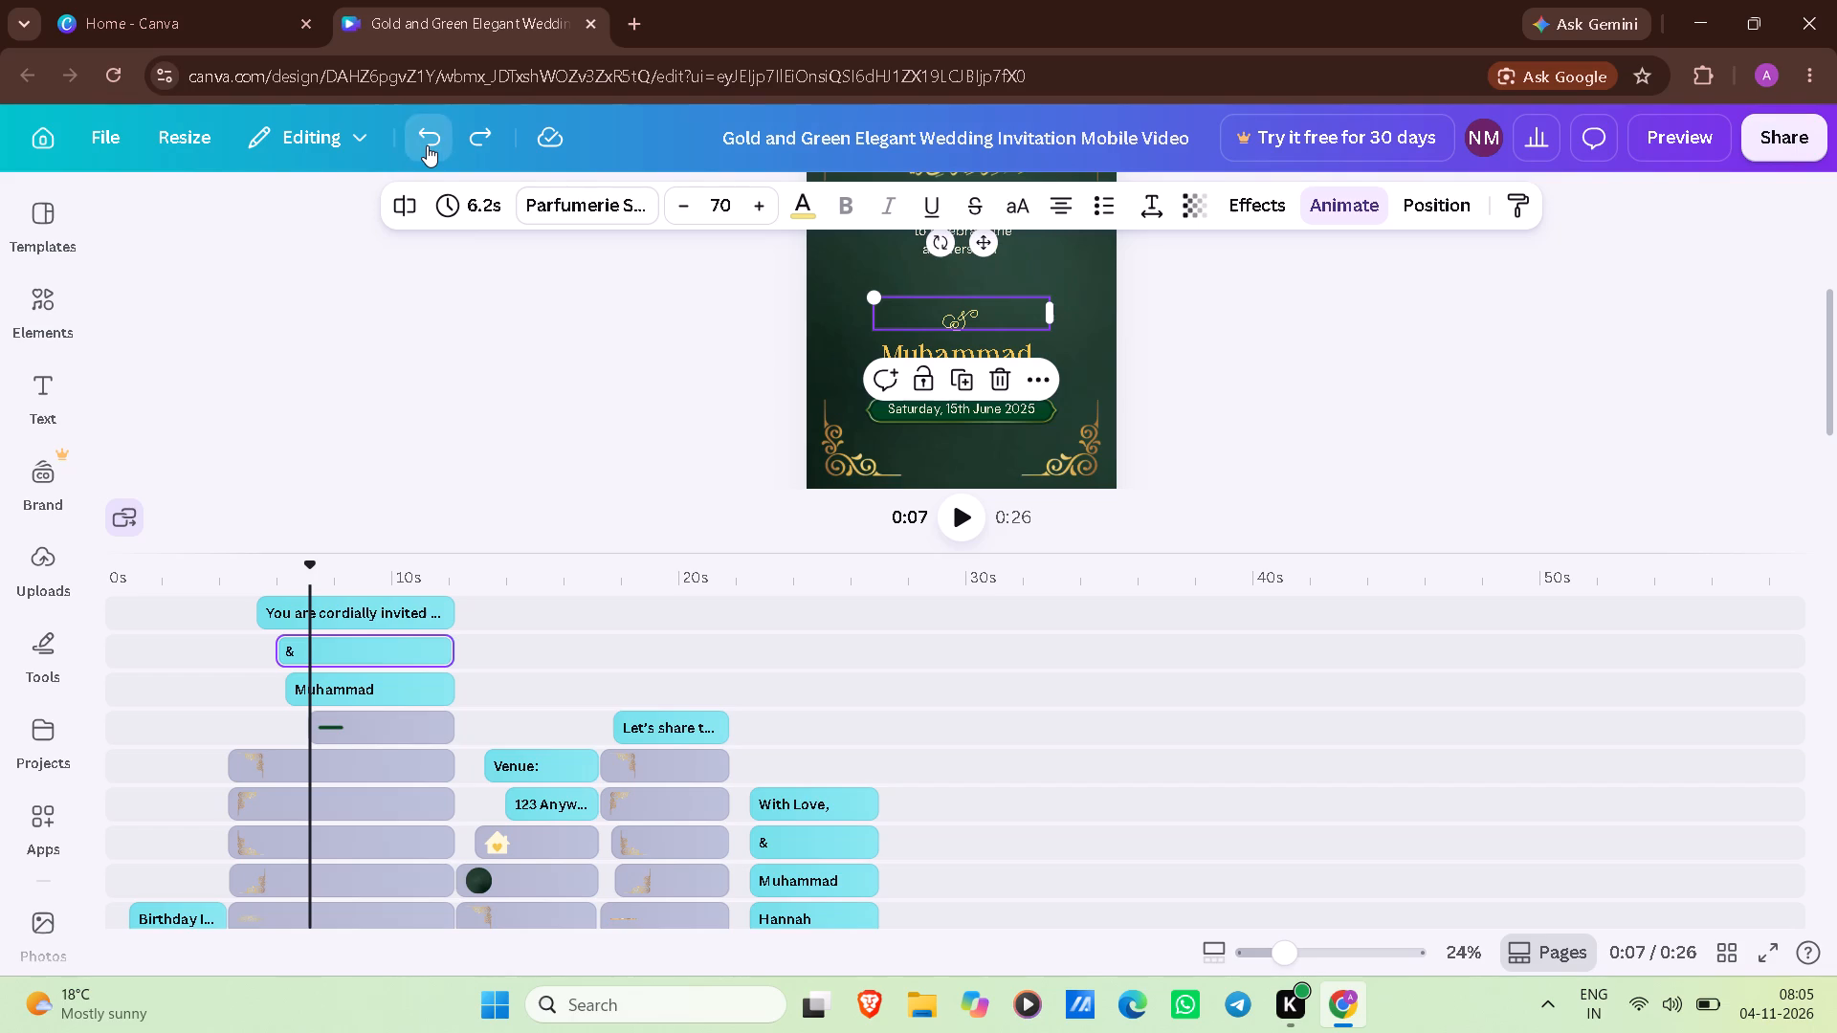
click(427, 145)
click(427, 145)
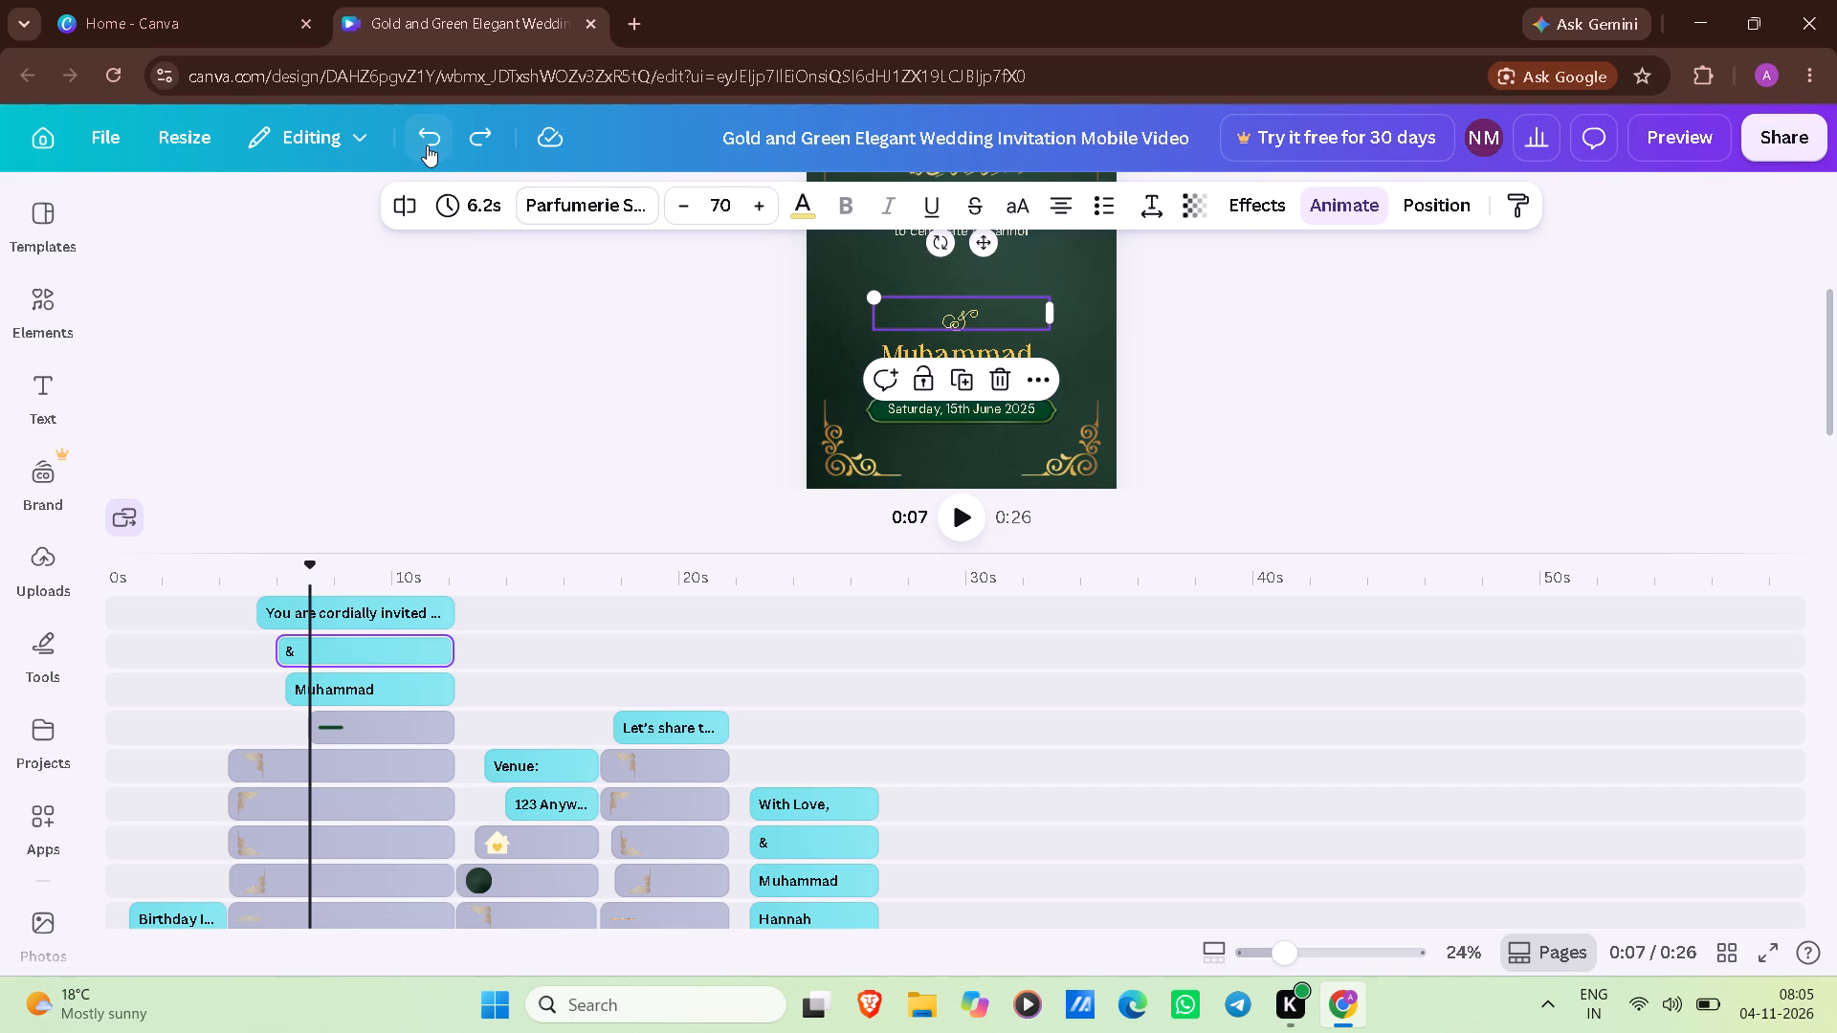
click(427, 145)
click(427, 145)
click(427, 145)
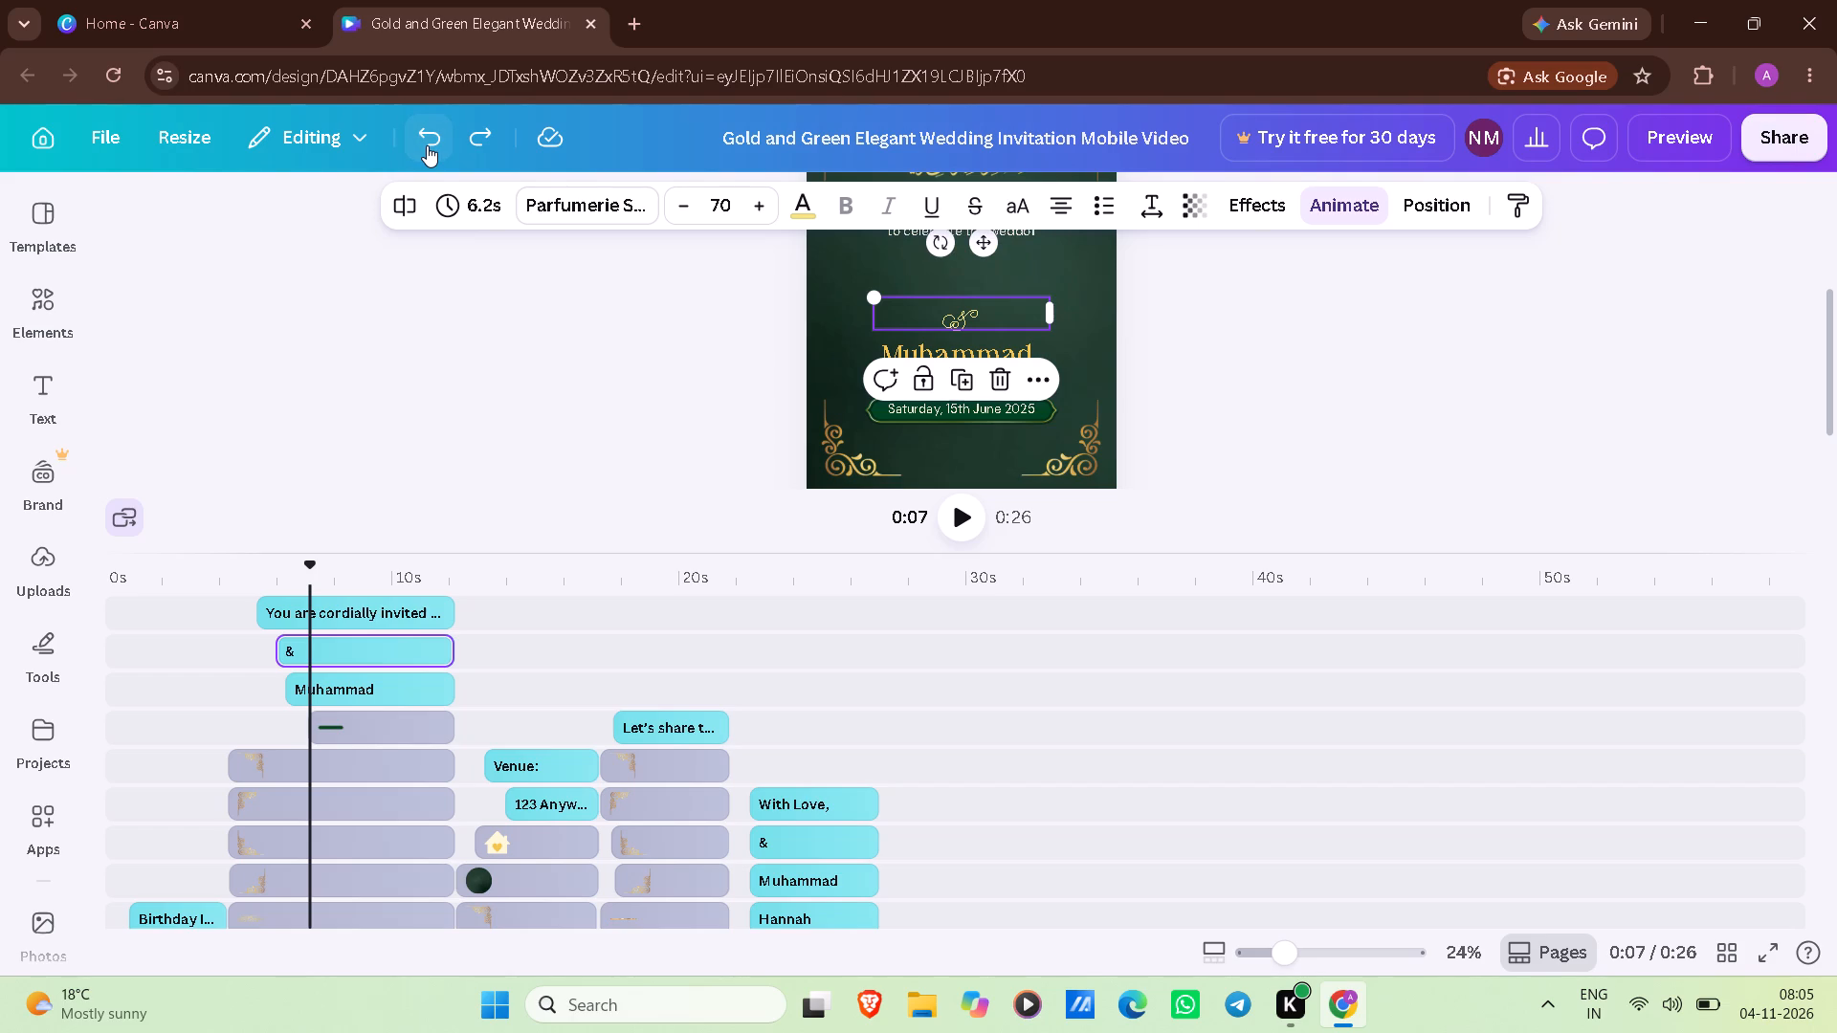
click(427, 145)
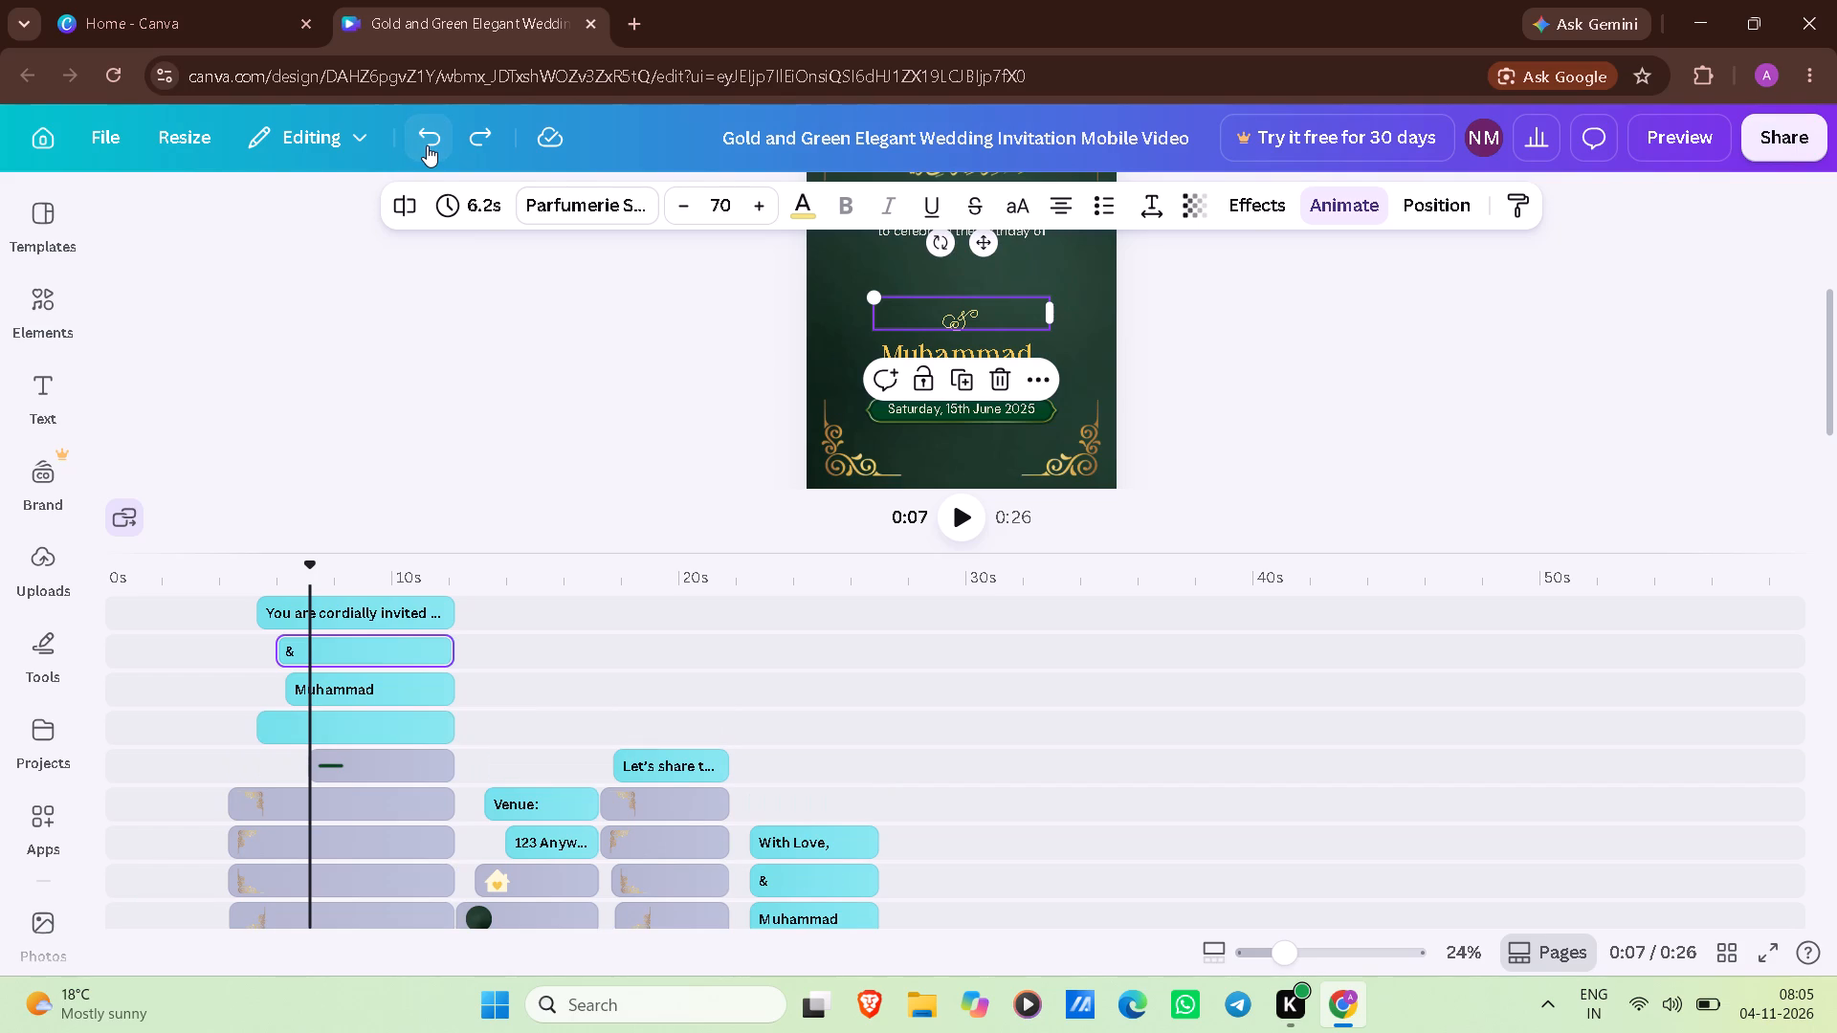
click(427, 145)
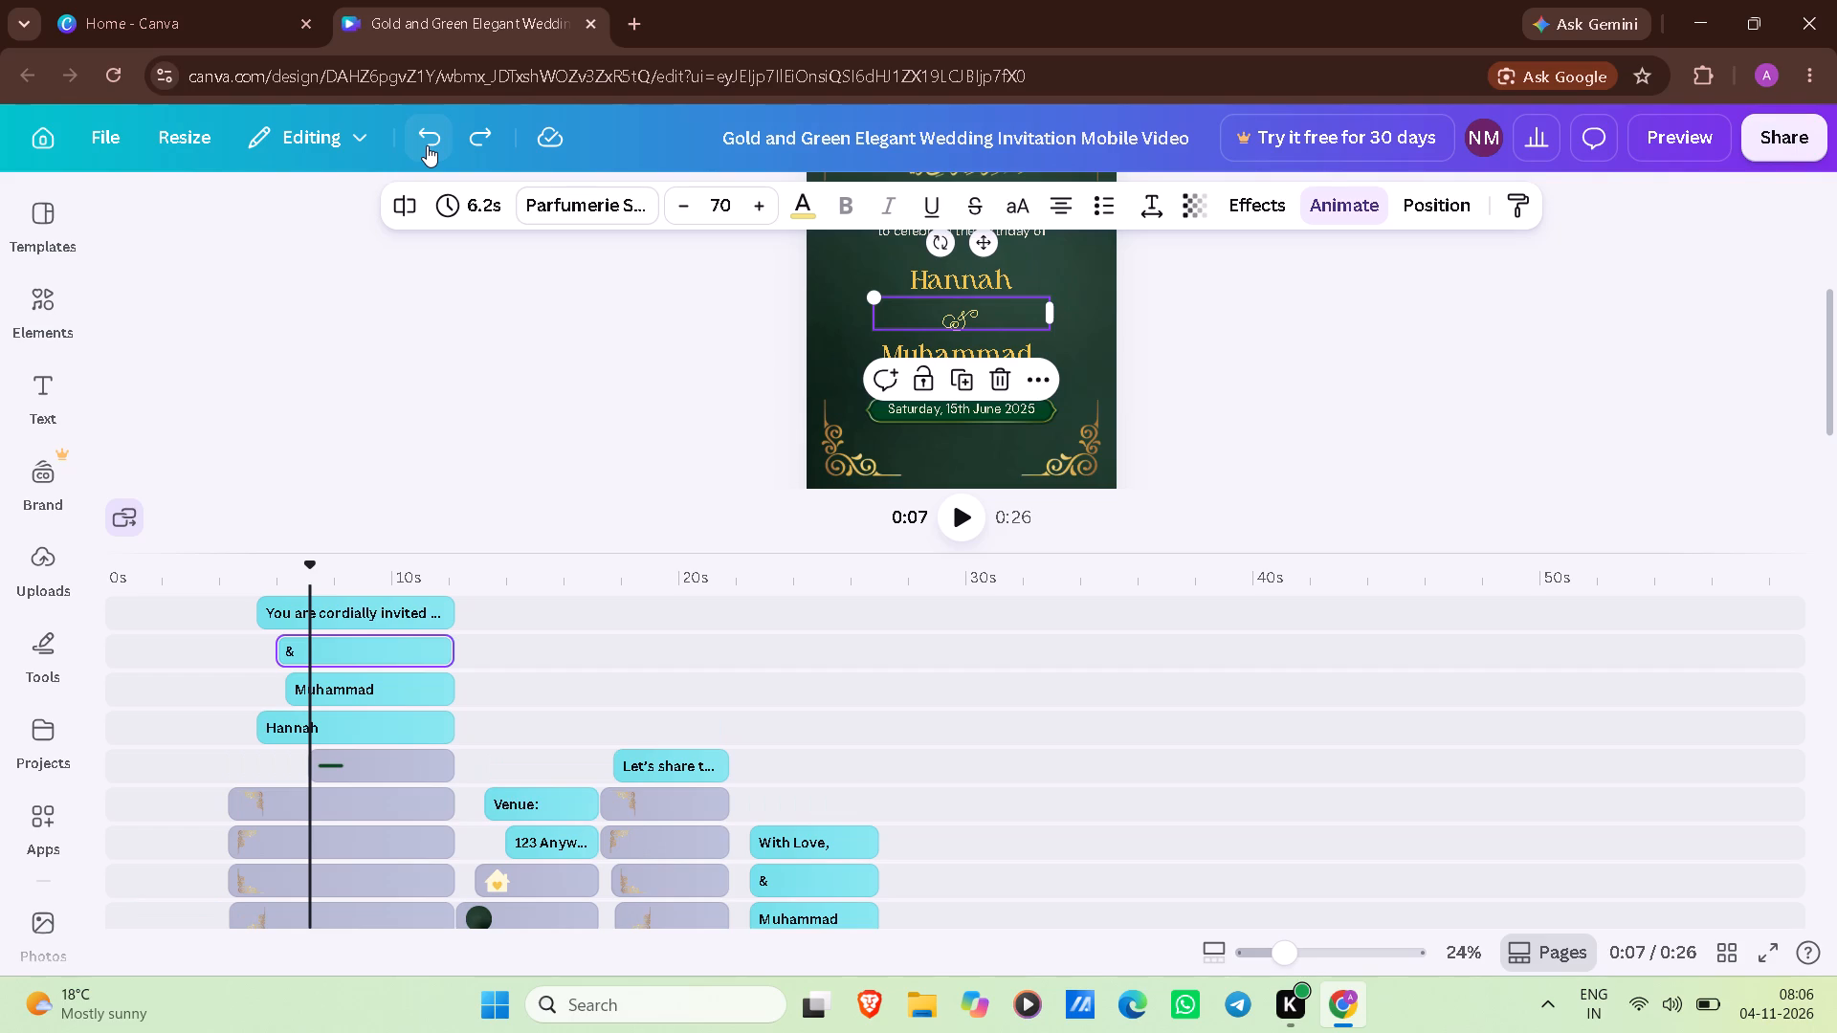
click(719, 428)
Replace the name "Hannah" below the invitation line with "Nagendra".
scroll(719, 428, up, 2)
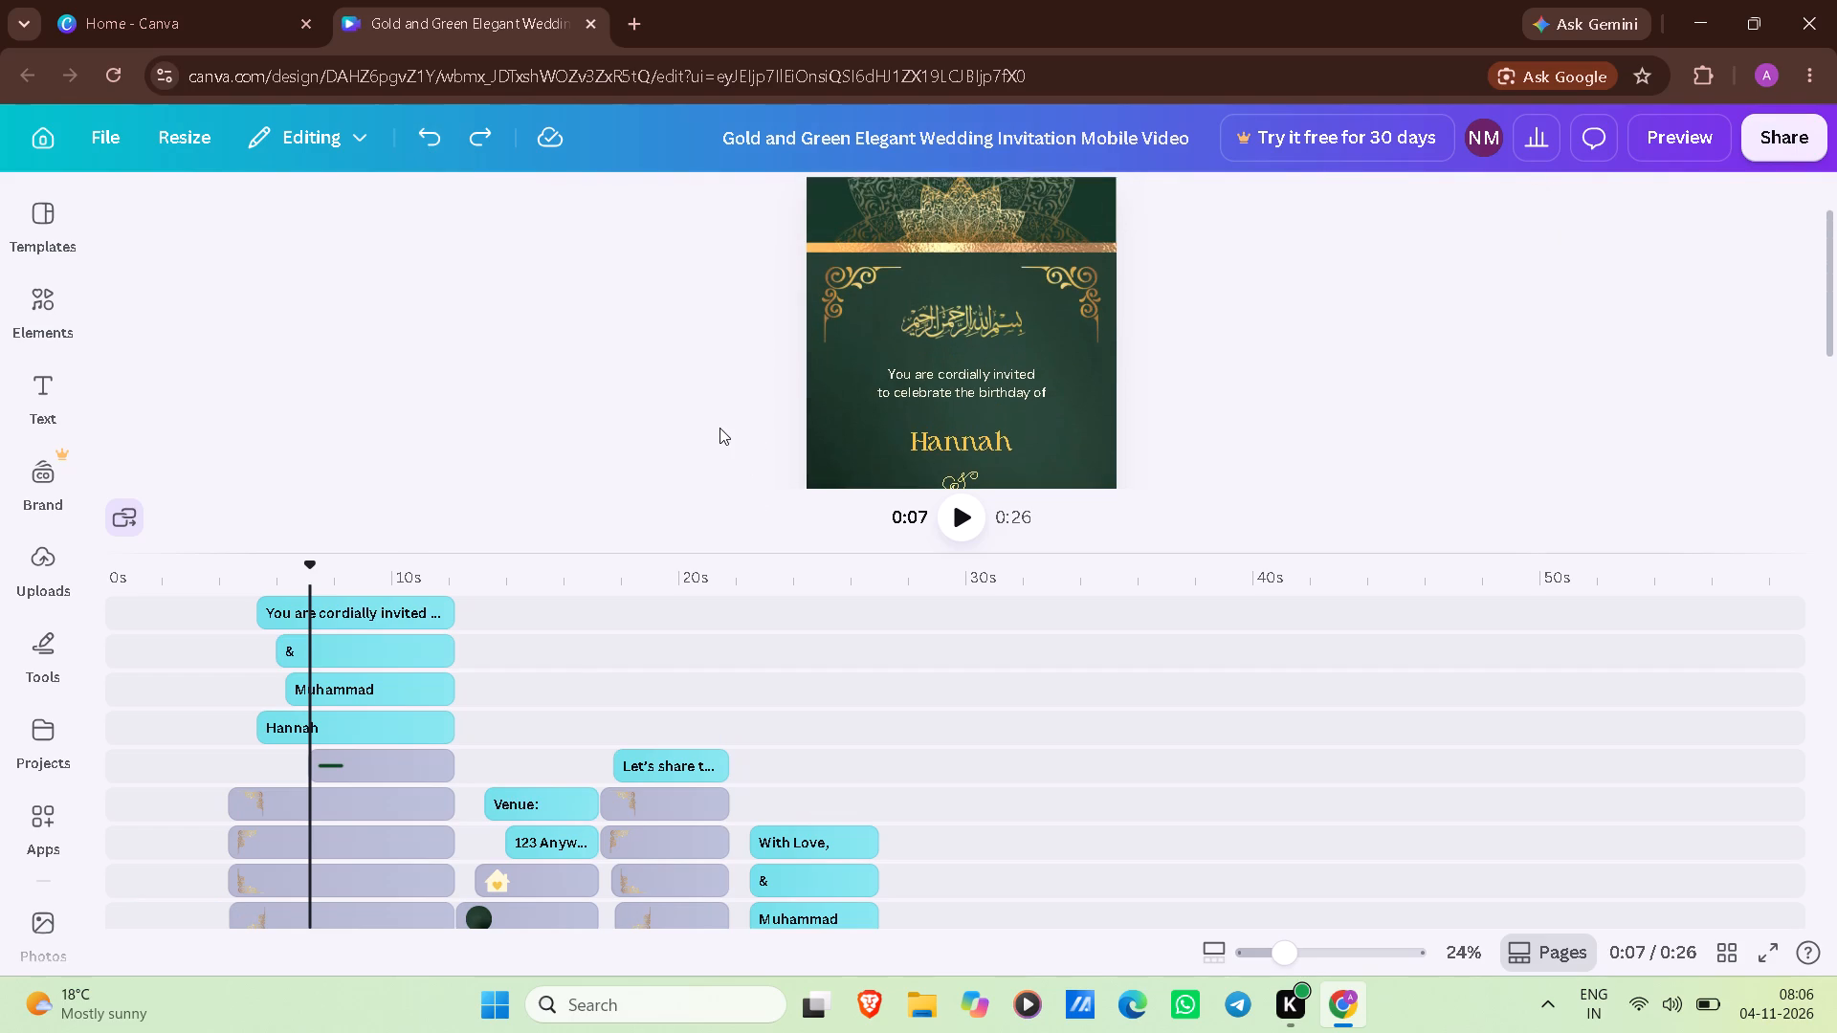
scroll(719, 428, down, 1)
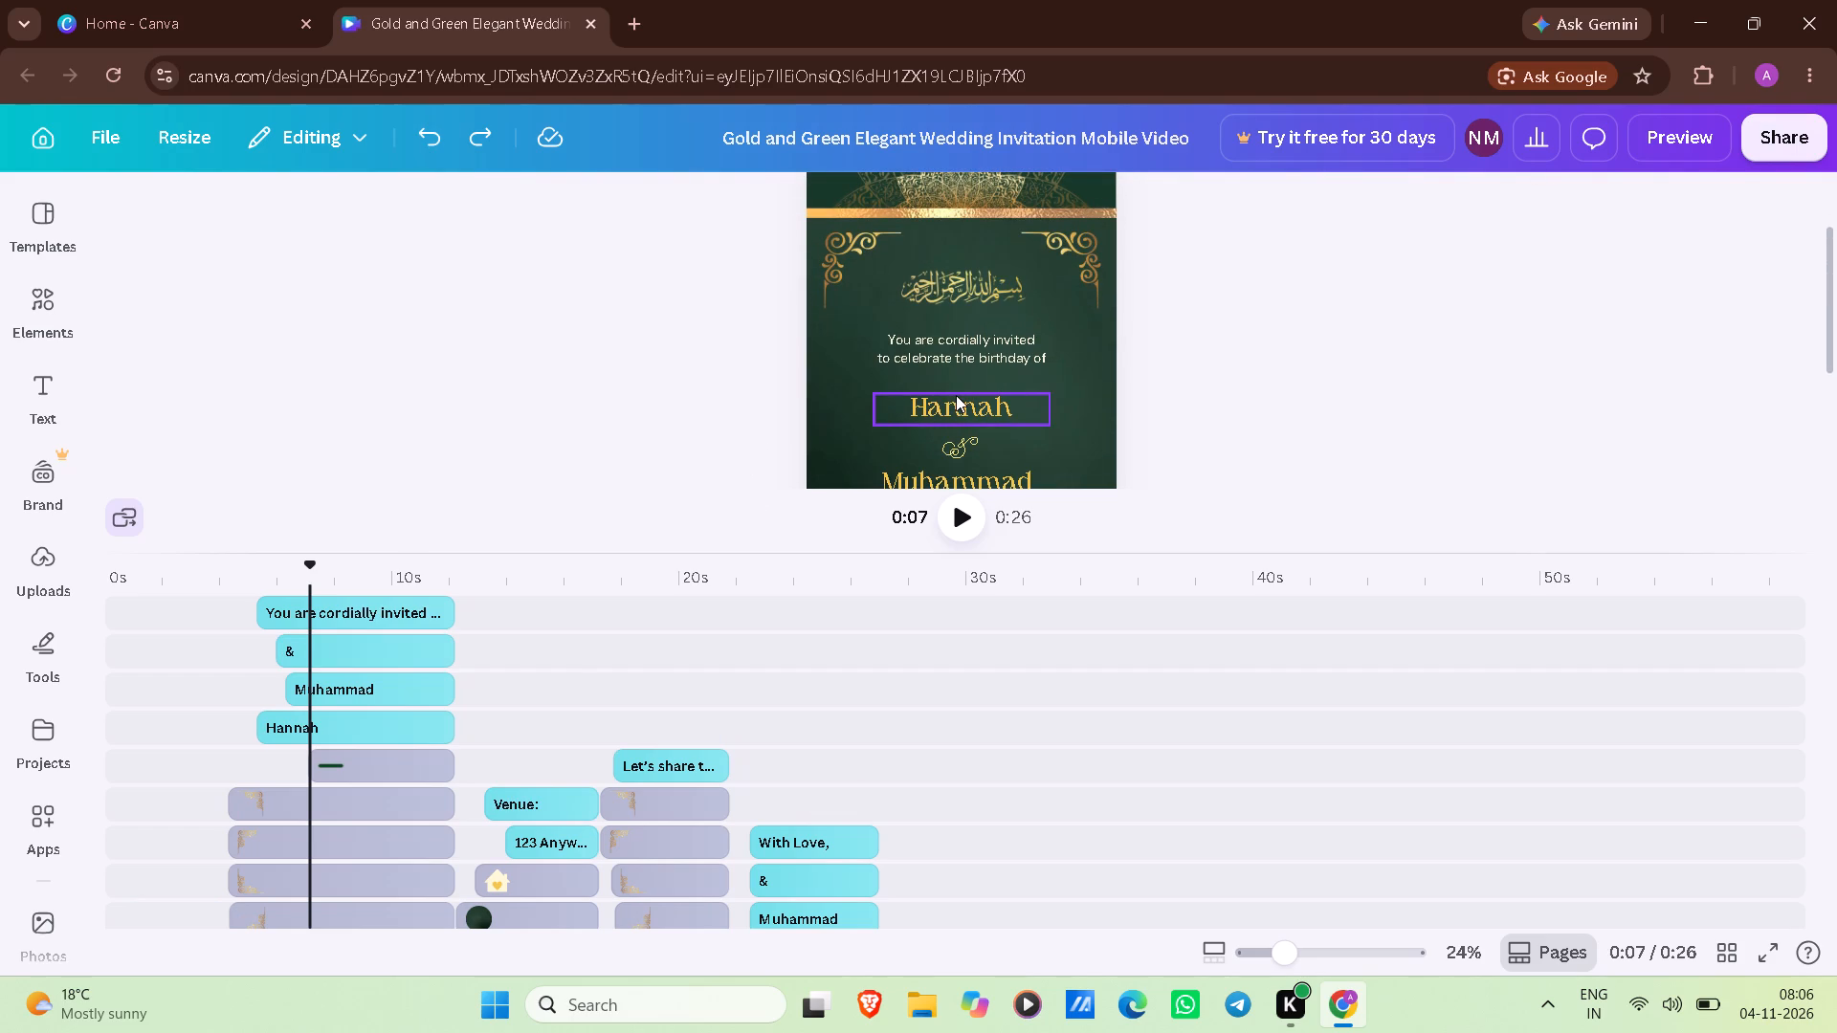
click(956, 395)
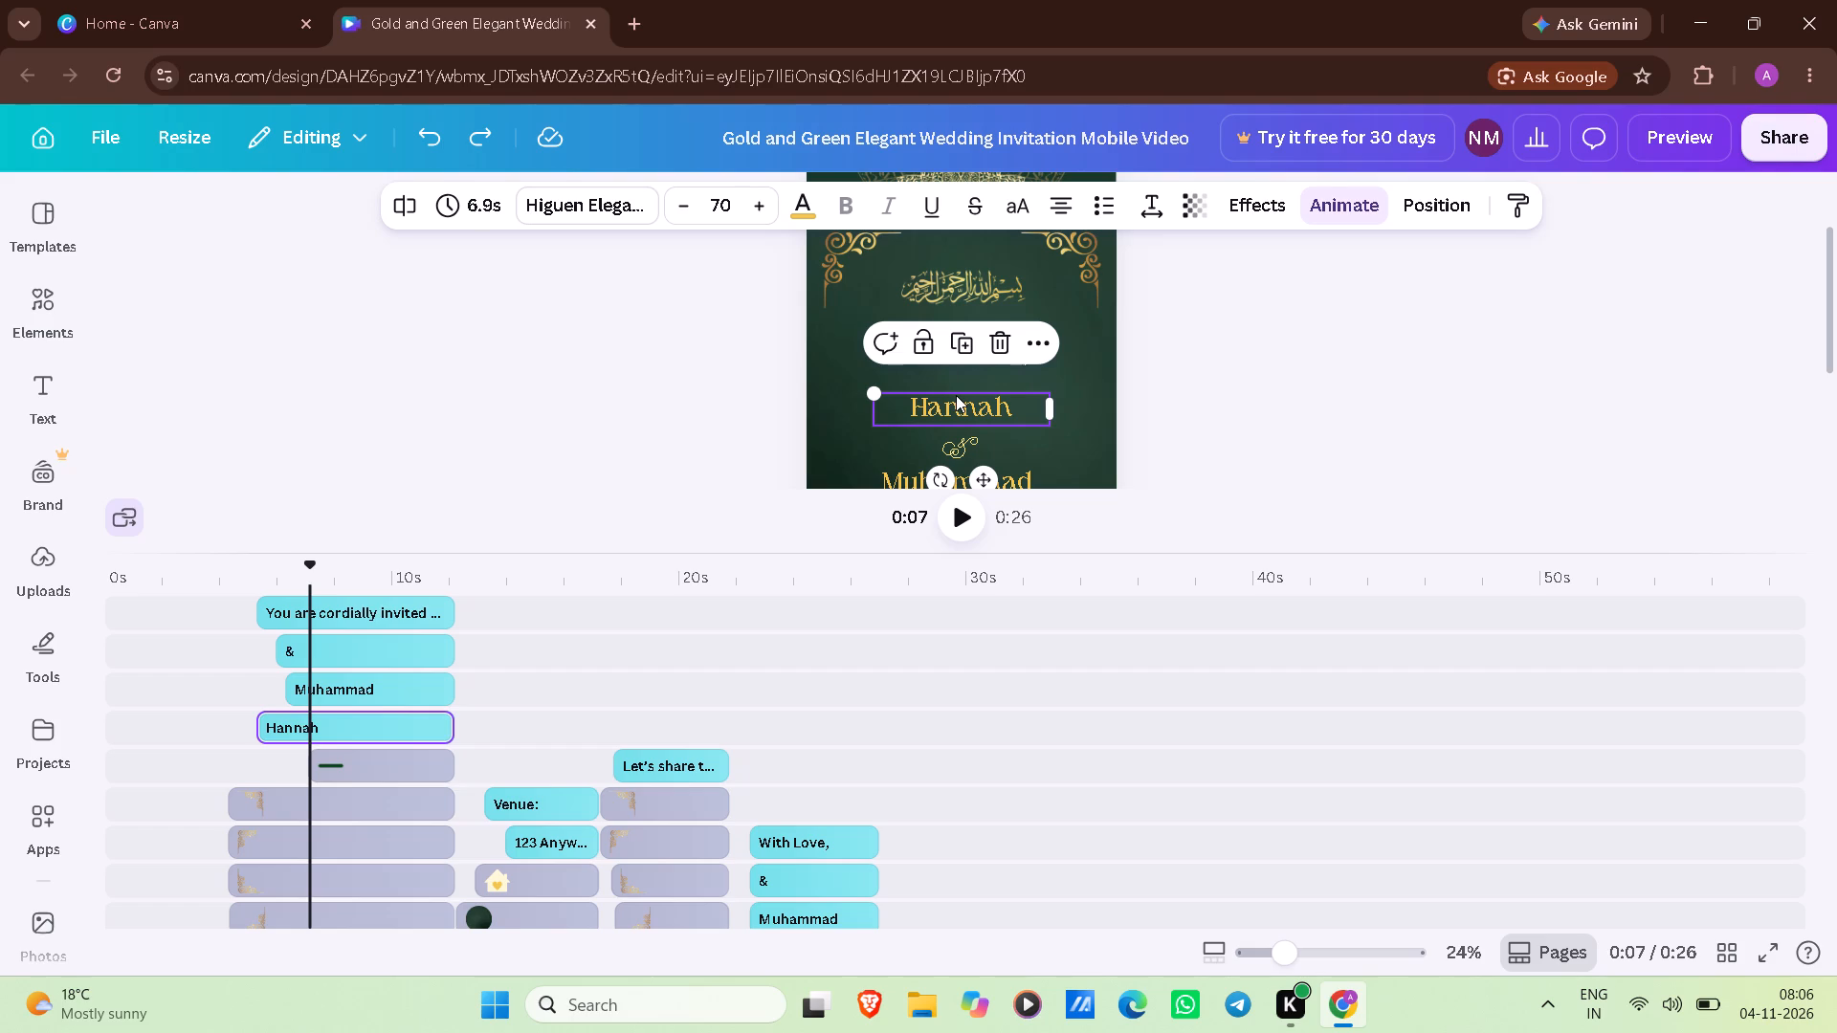
double_click(972, 403)
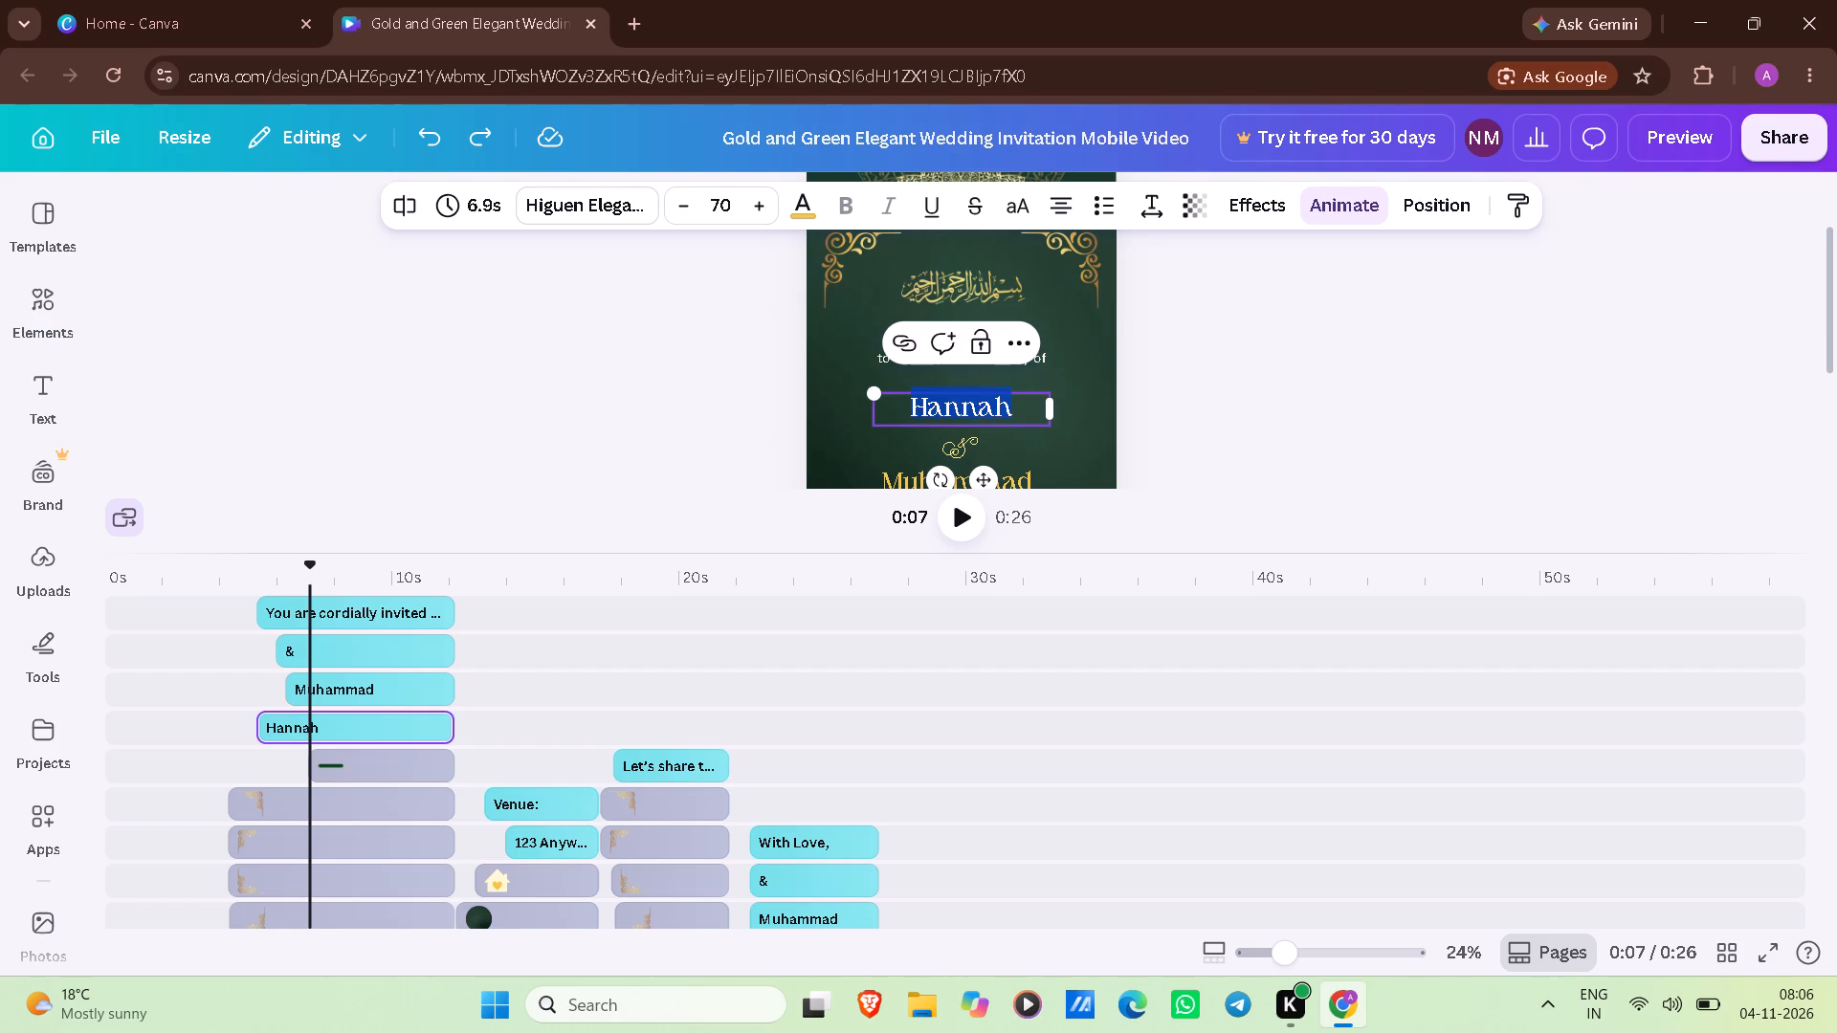
key(BackSpace)
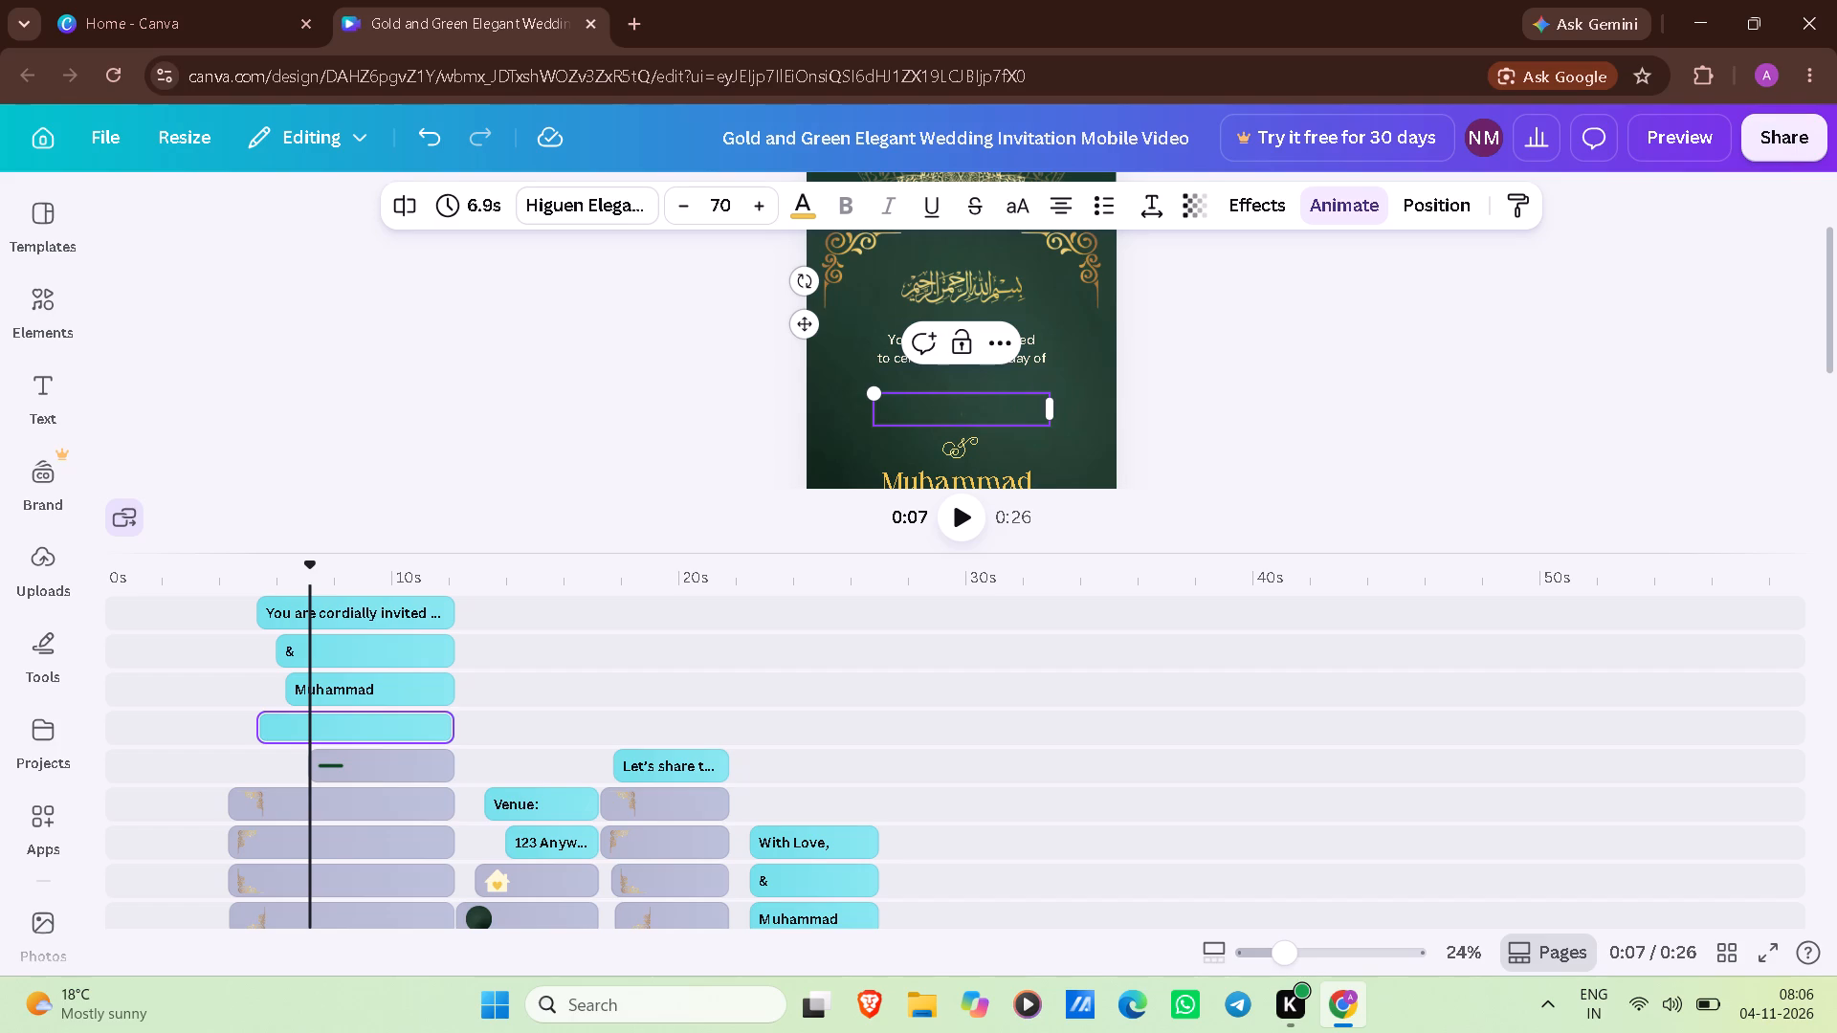
key(shift+n)
text(ag)
text(endr)
key(a)
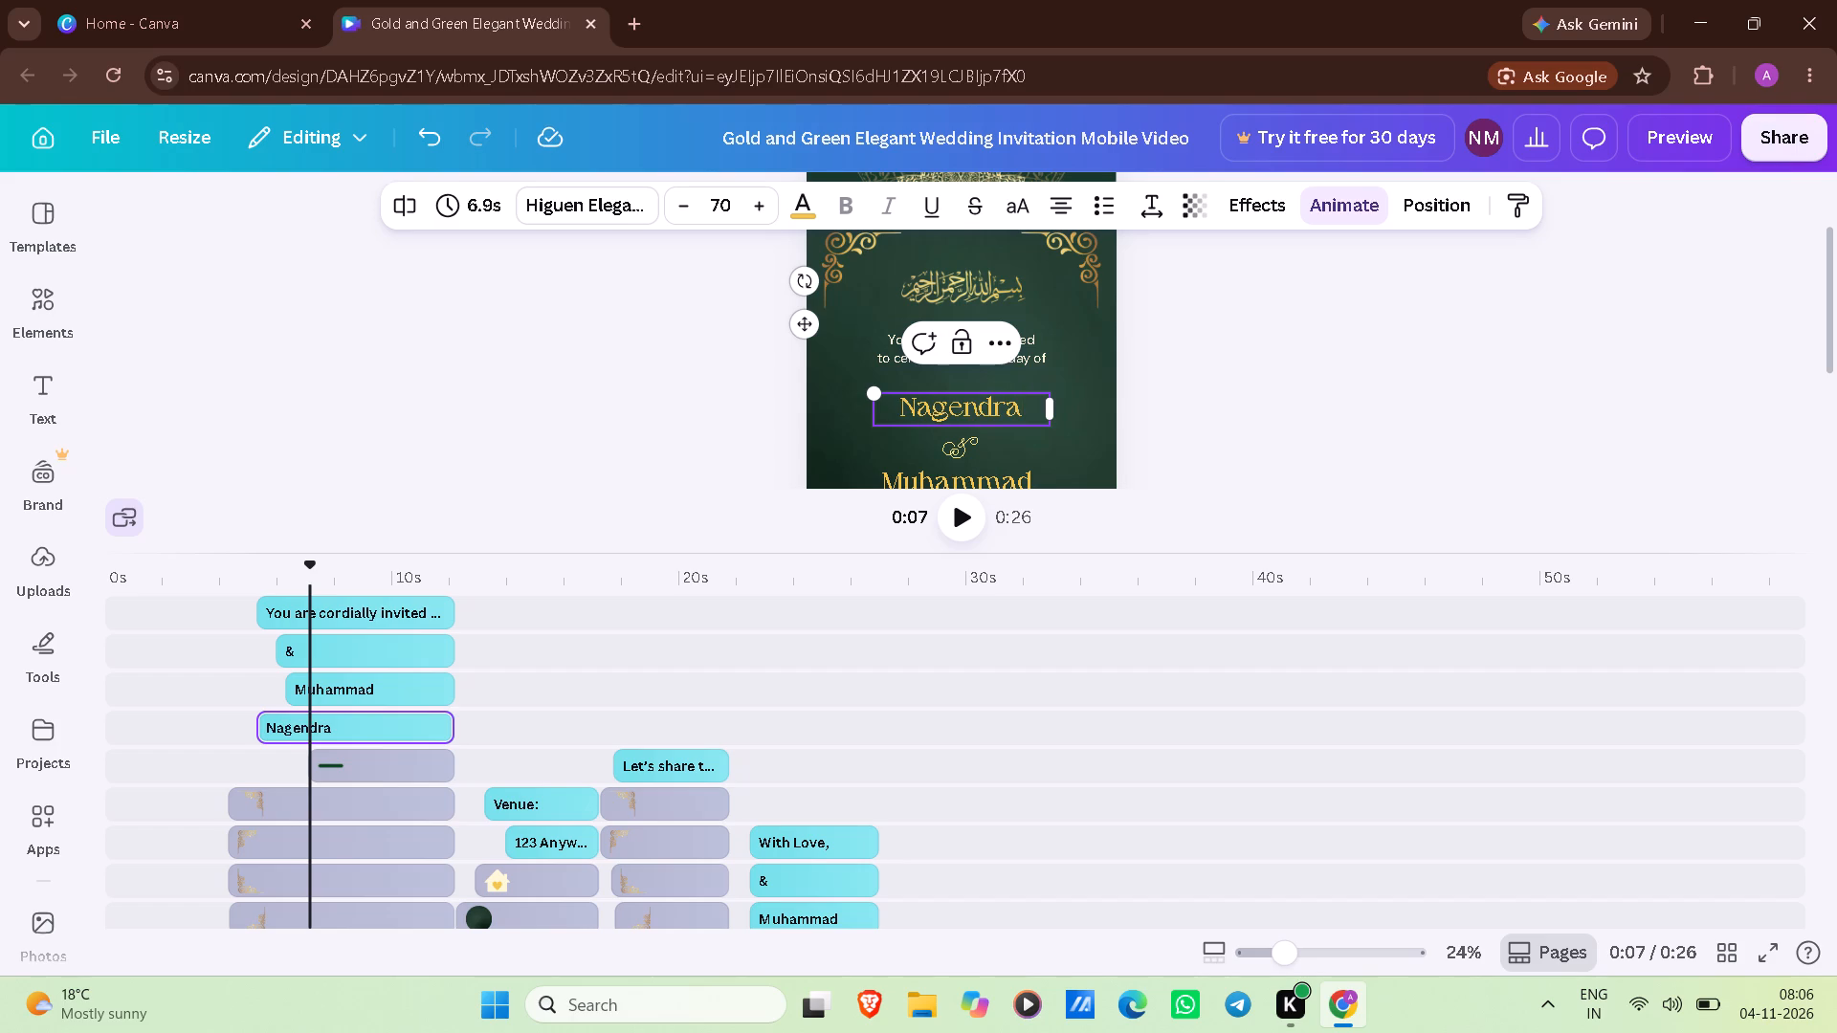
Replace the name "Muhammad" below the ampersand with "Pooja".
scroll(972, 403, down, 1)
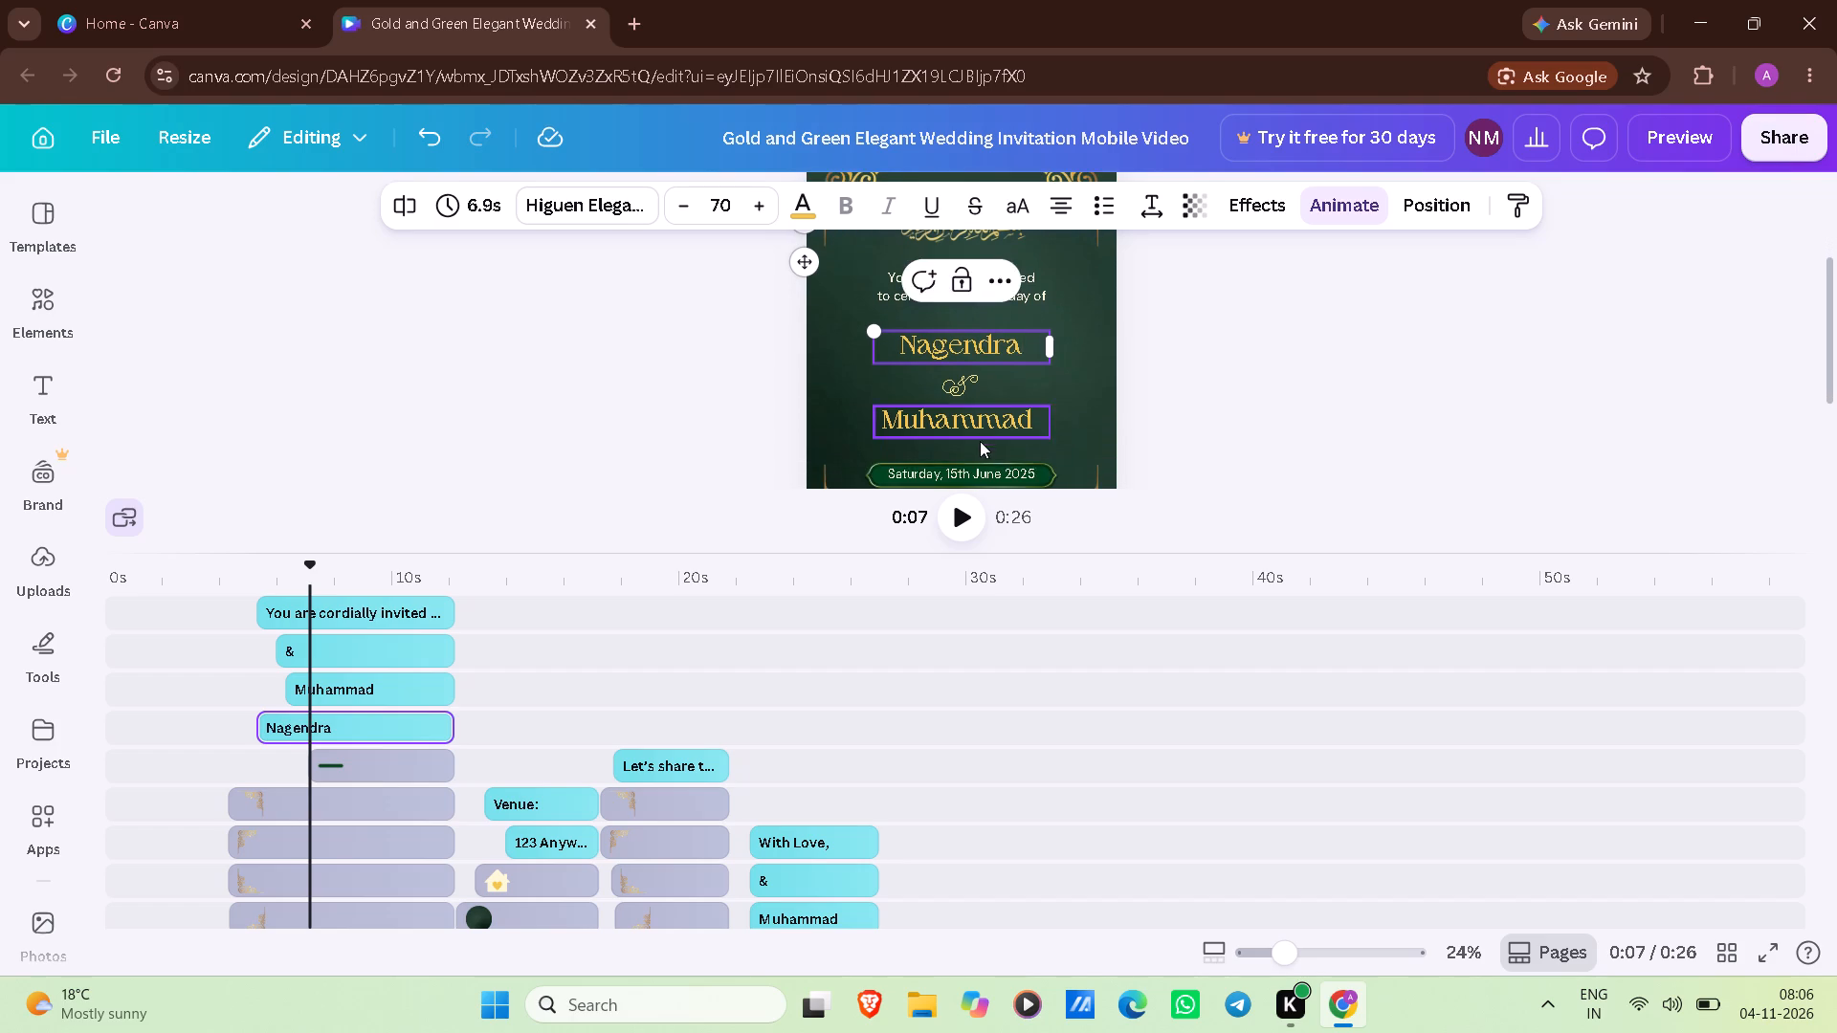
click(980, 424)
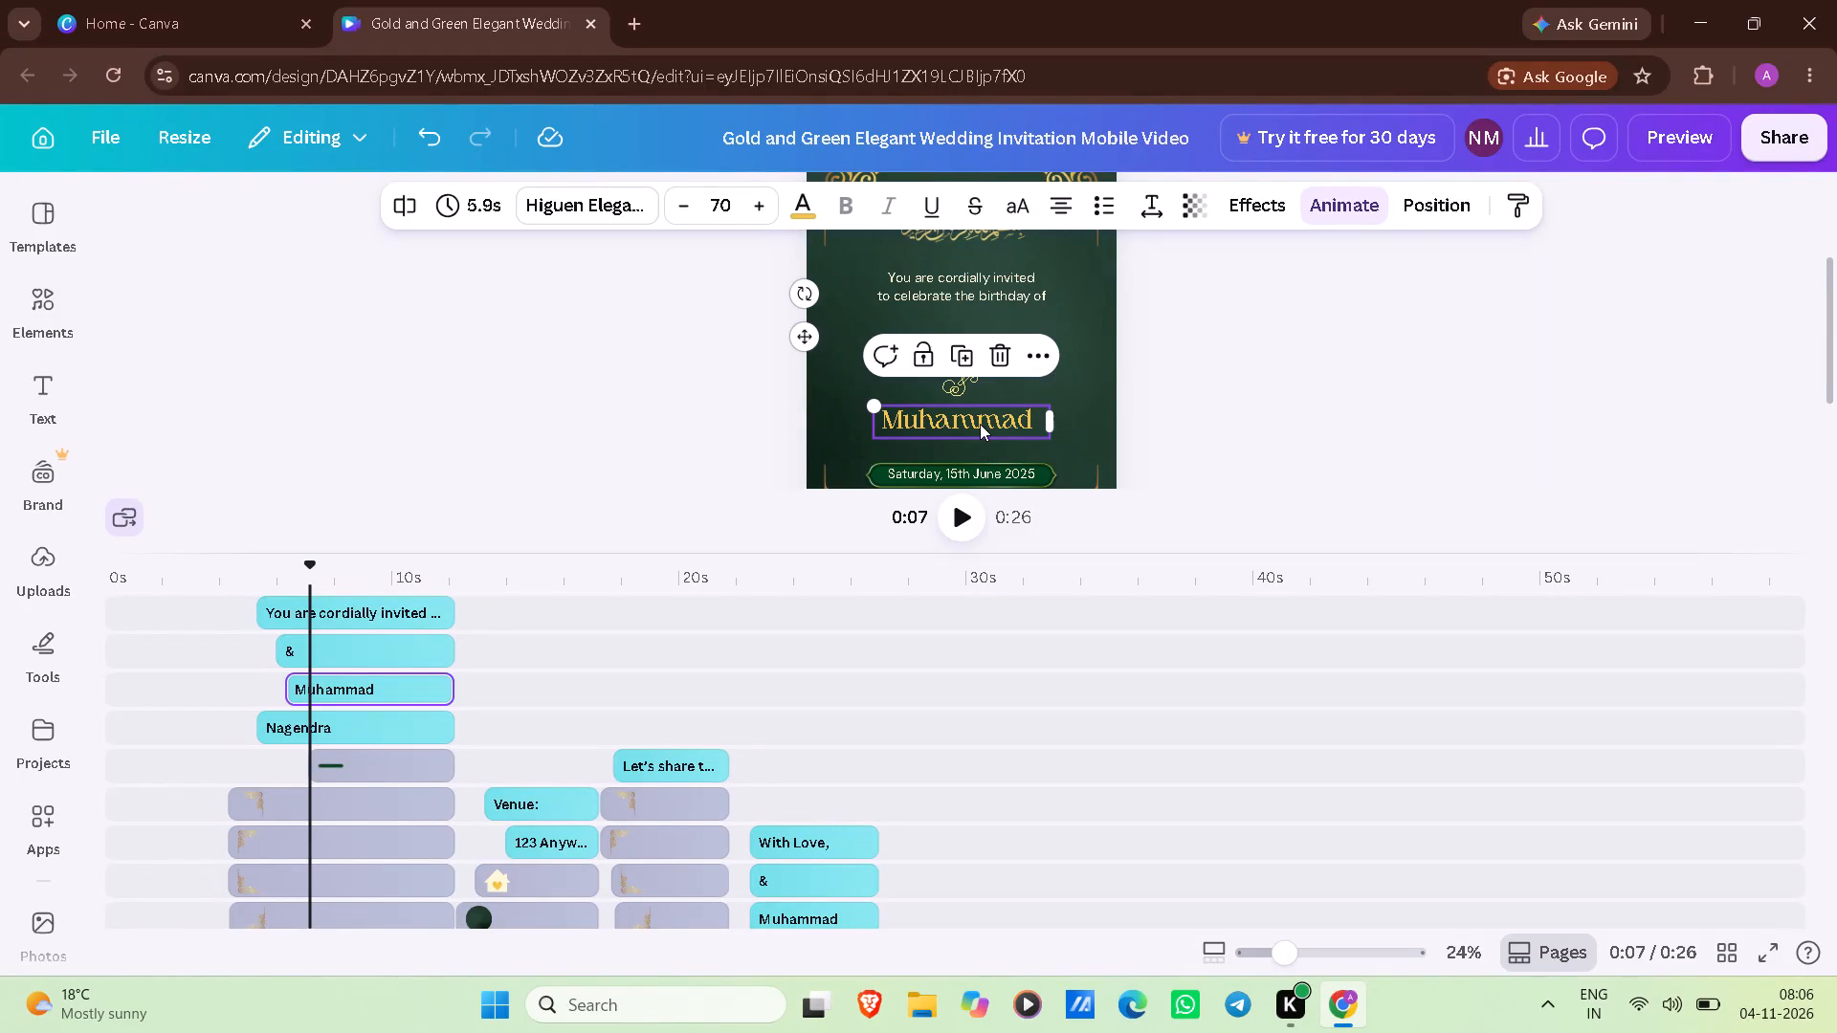
double_click(980, 424)
key(BackSpace)
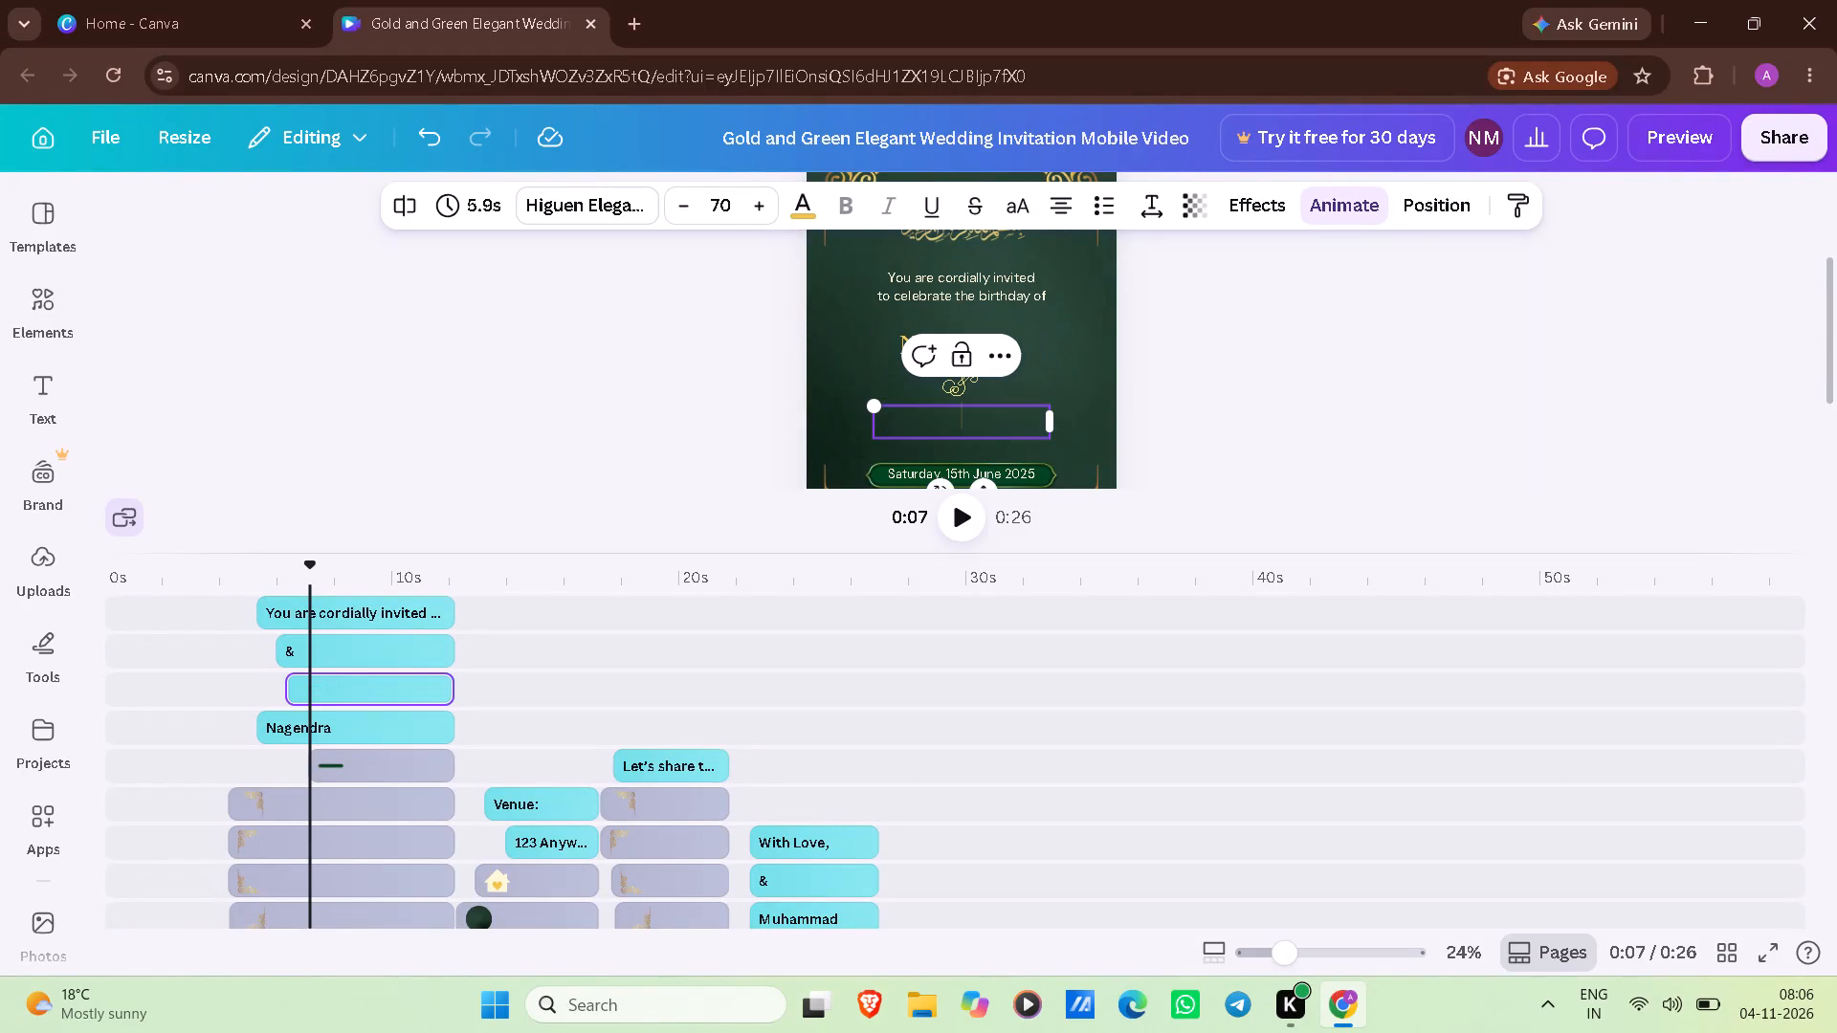
text(Pooj)
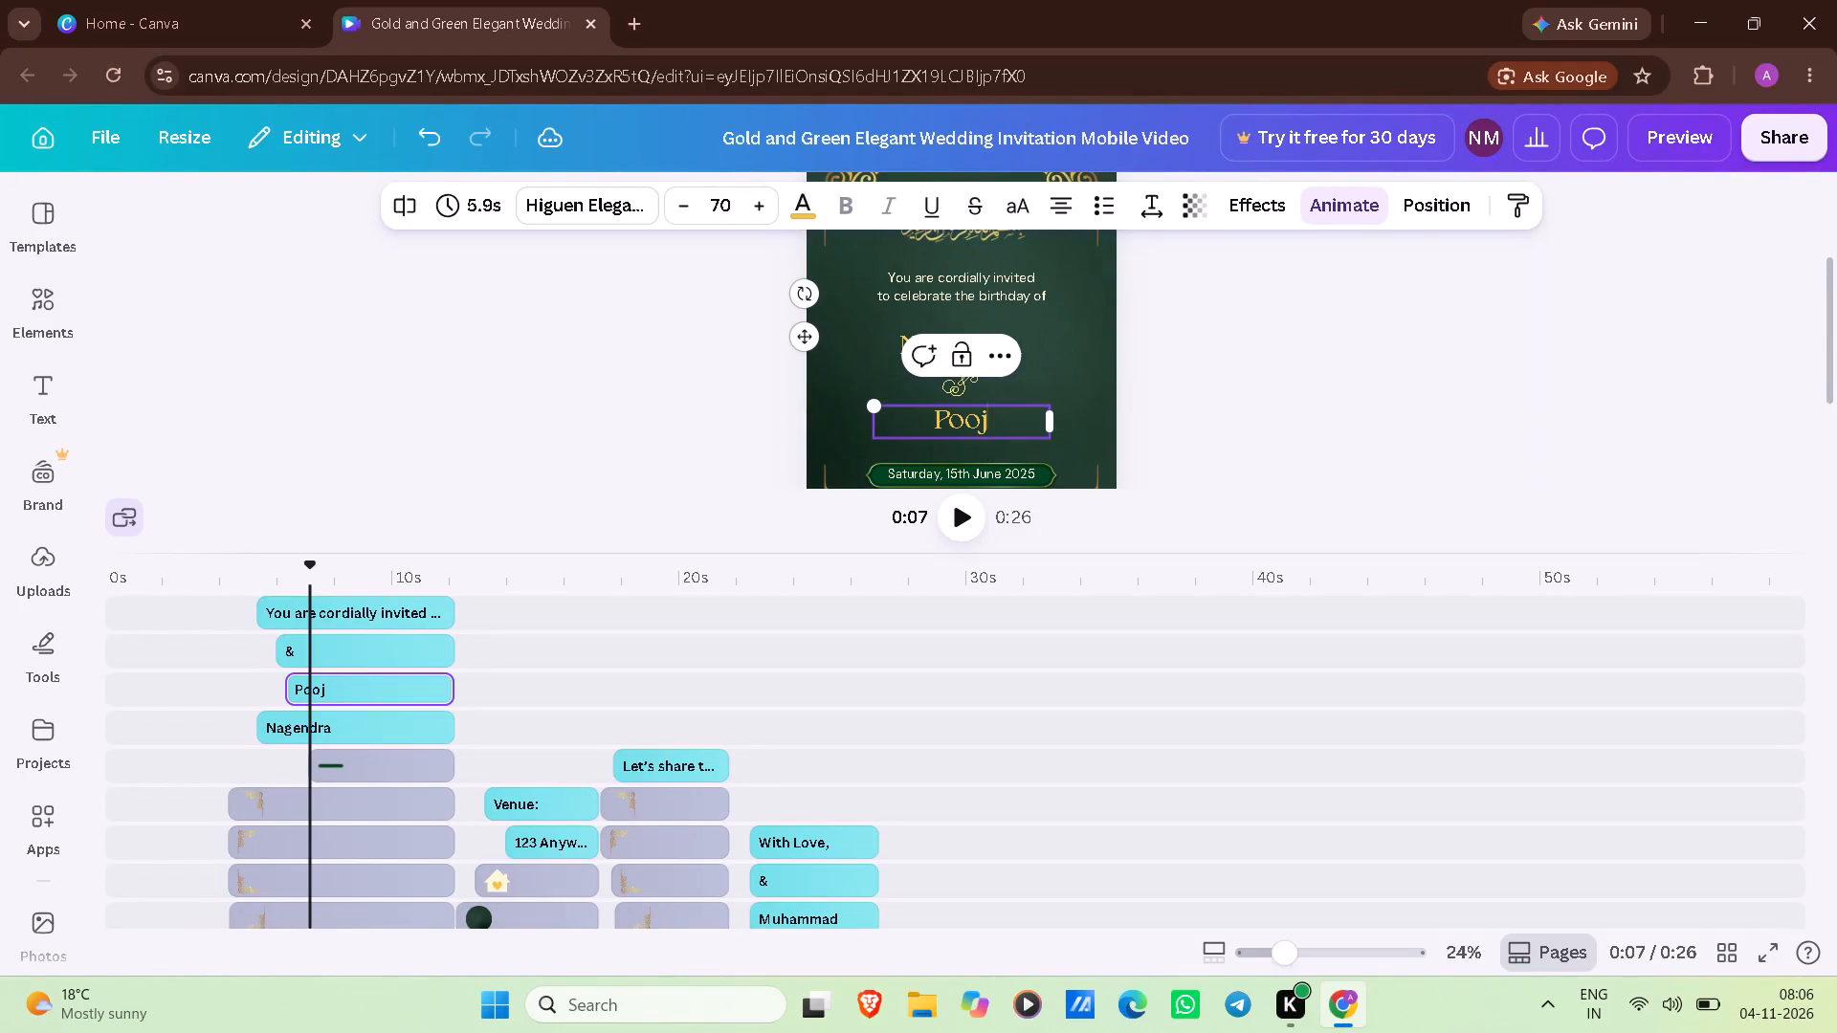
key(a)
click(1091, 333)
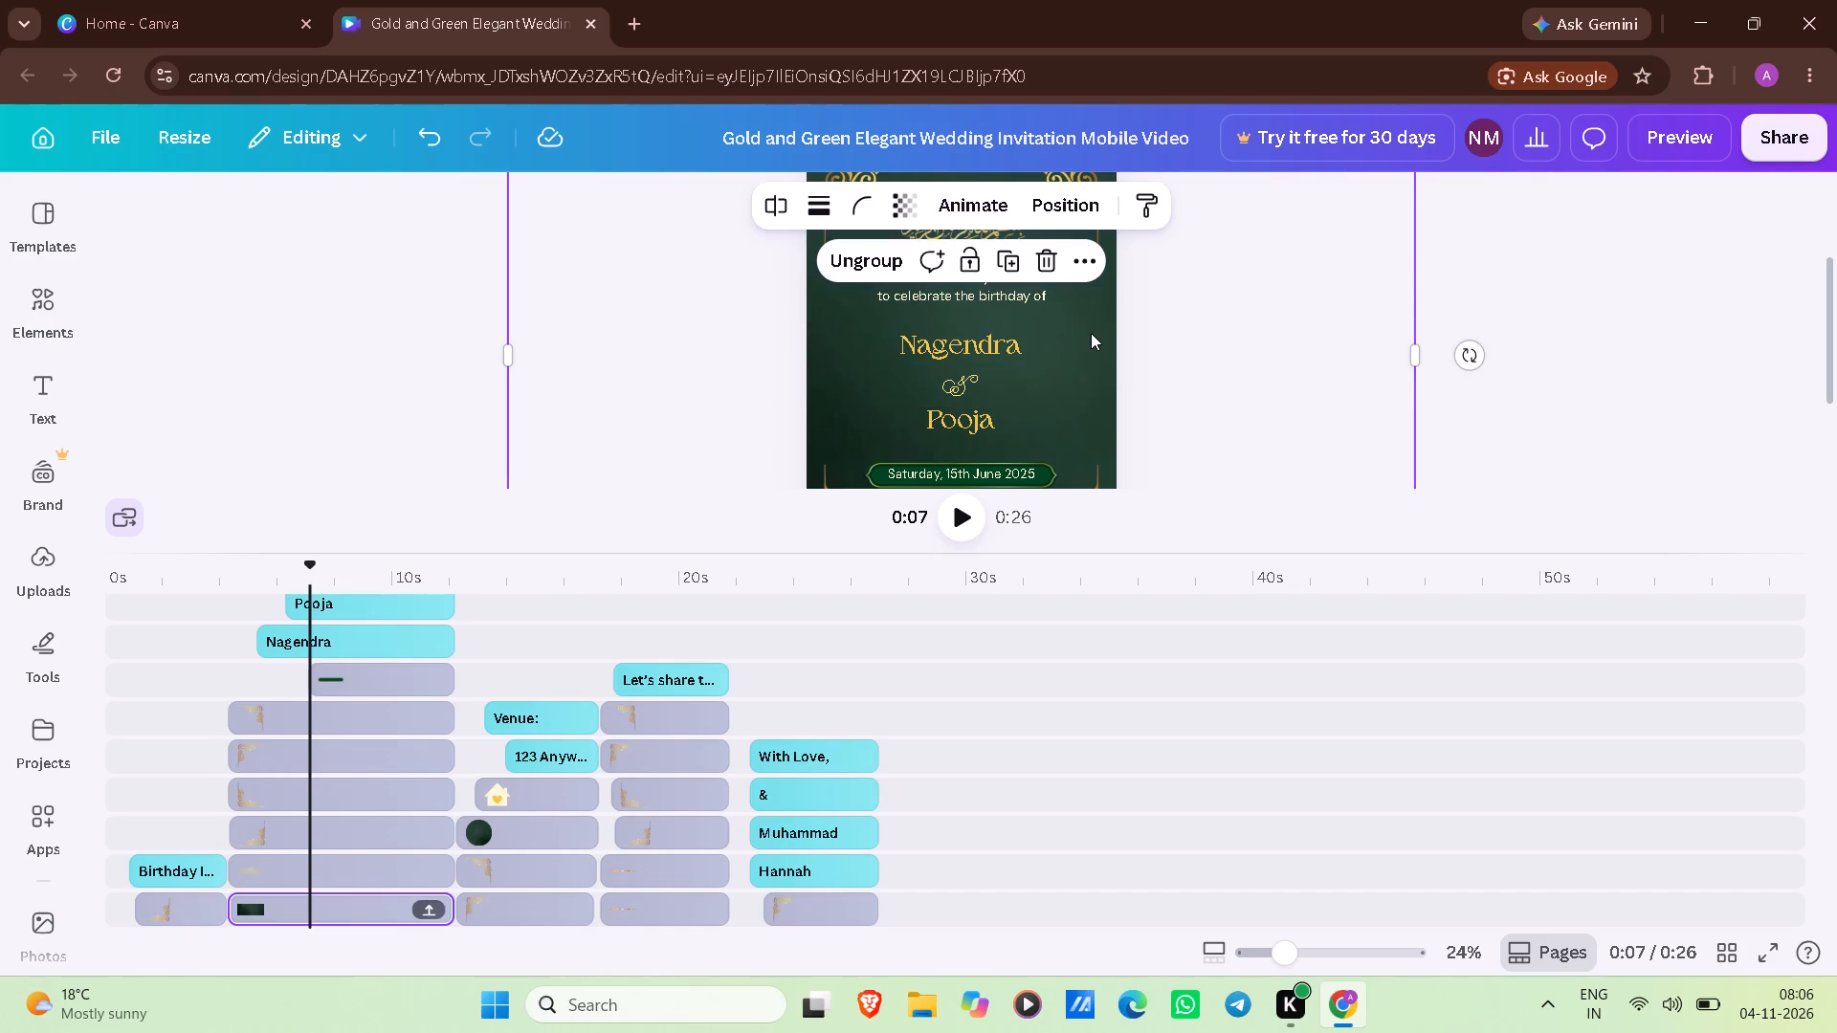
Change the day in the date line below the names to 28th.
scroll(1091, 333, down, 1)
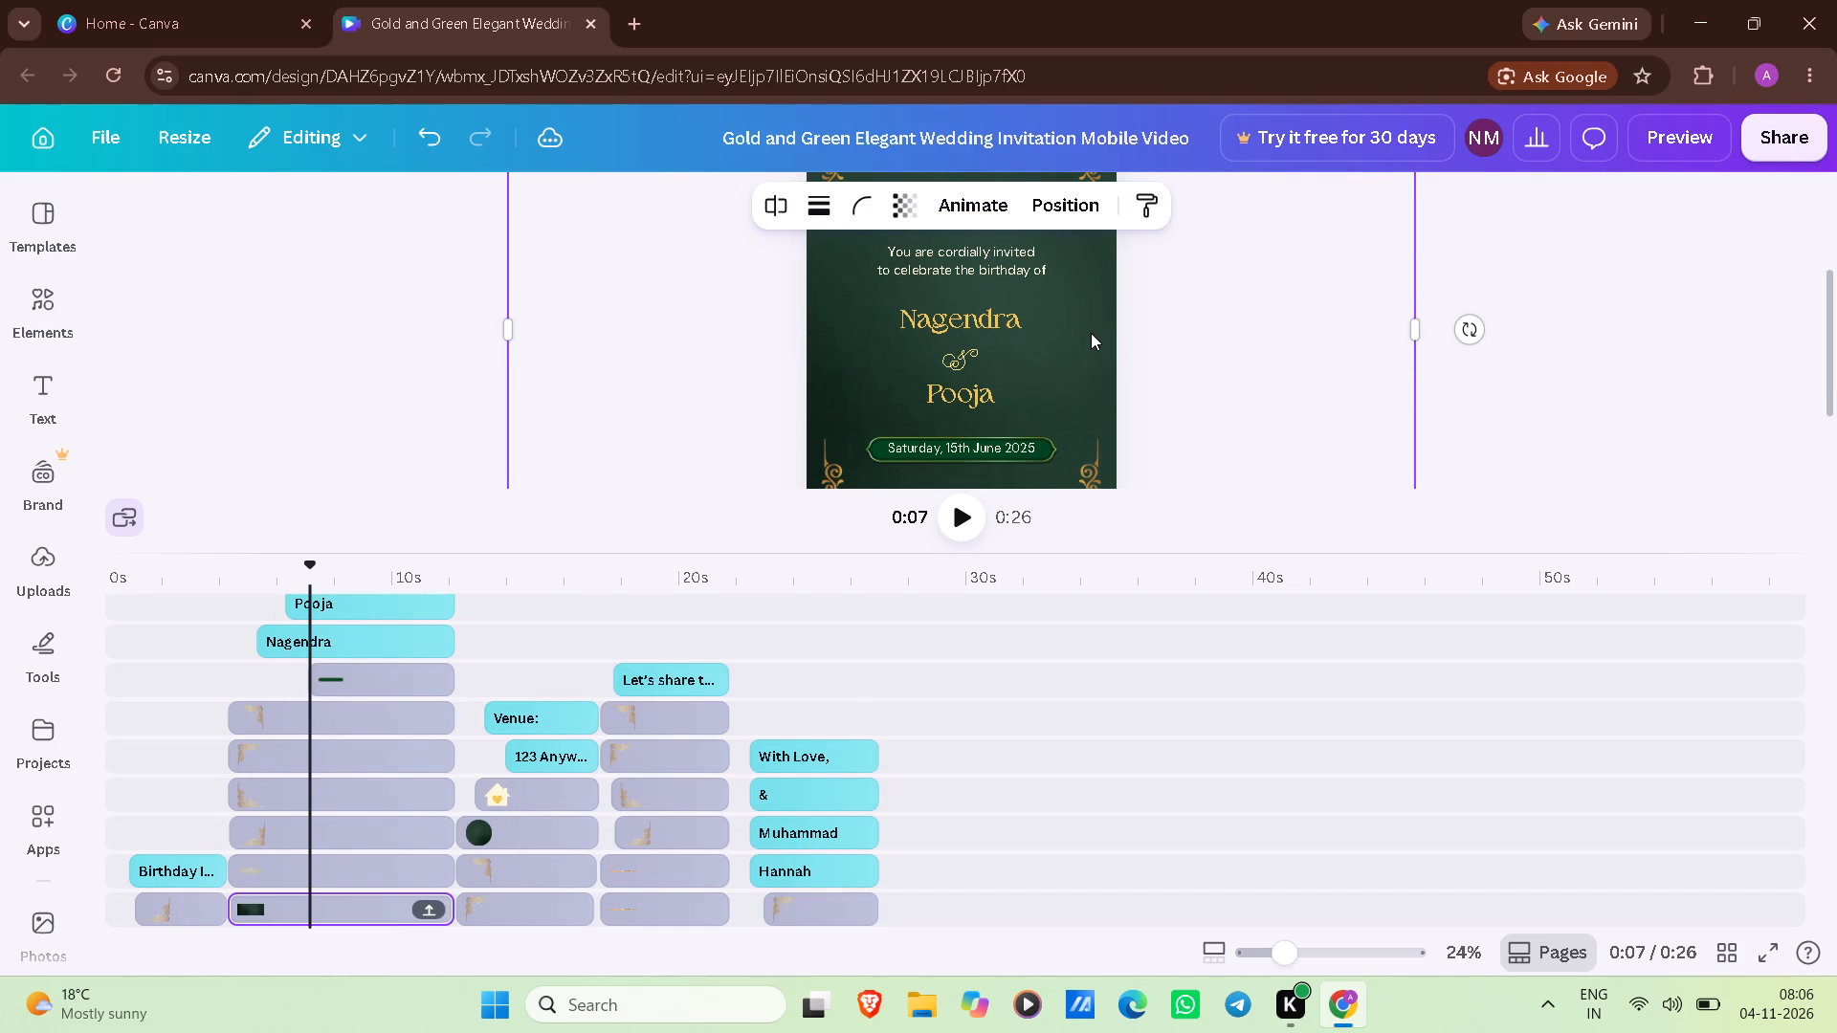
scroll(1091, 333, down, 1)
click(1001, 447)
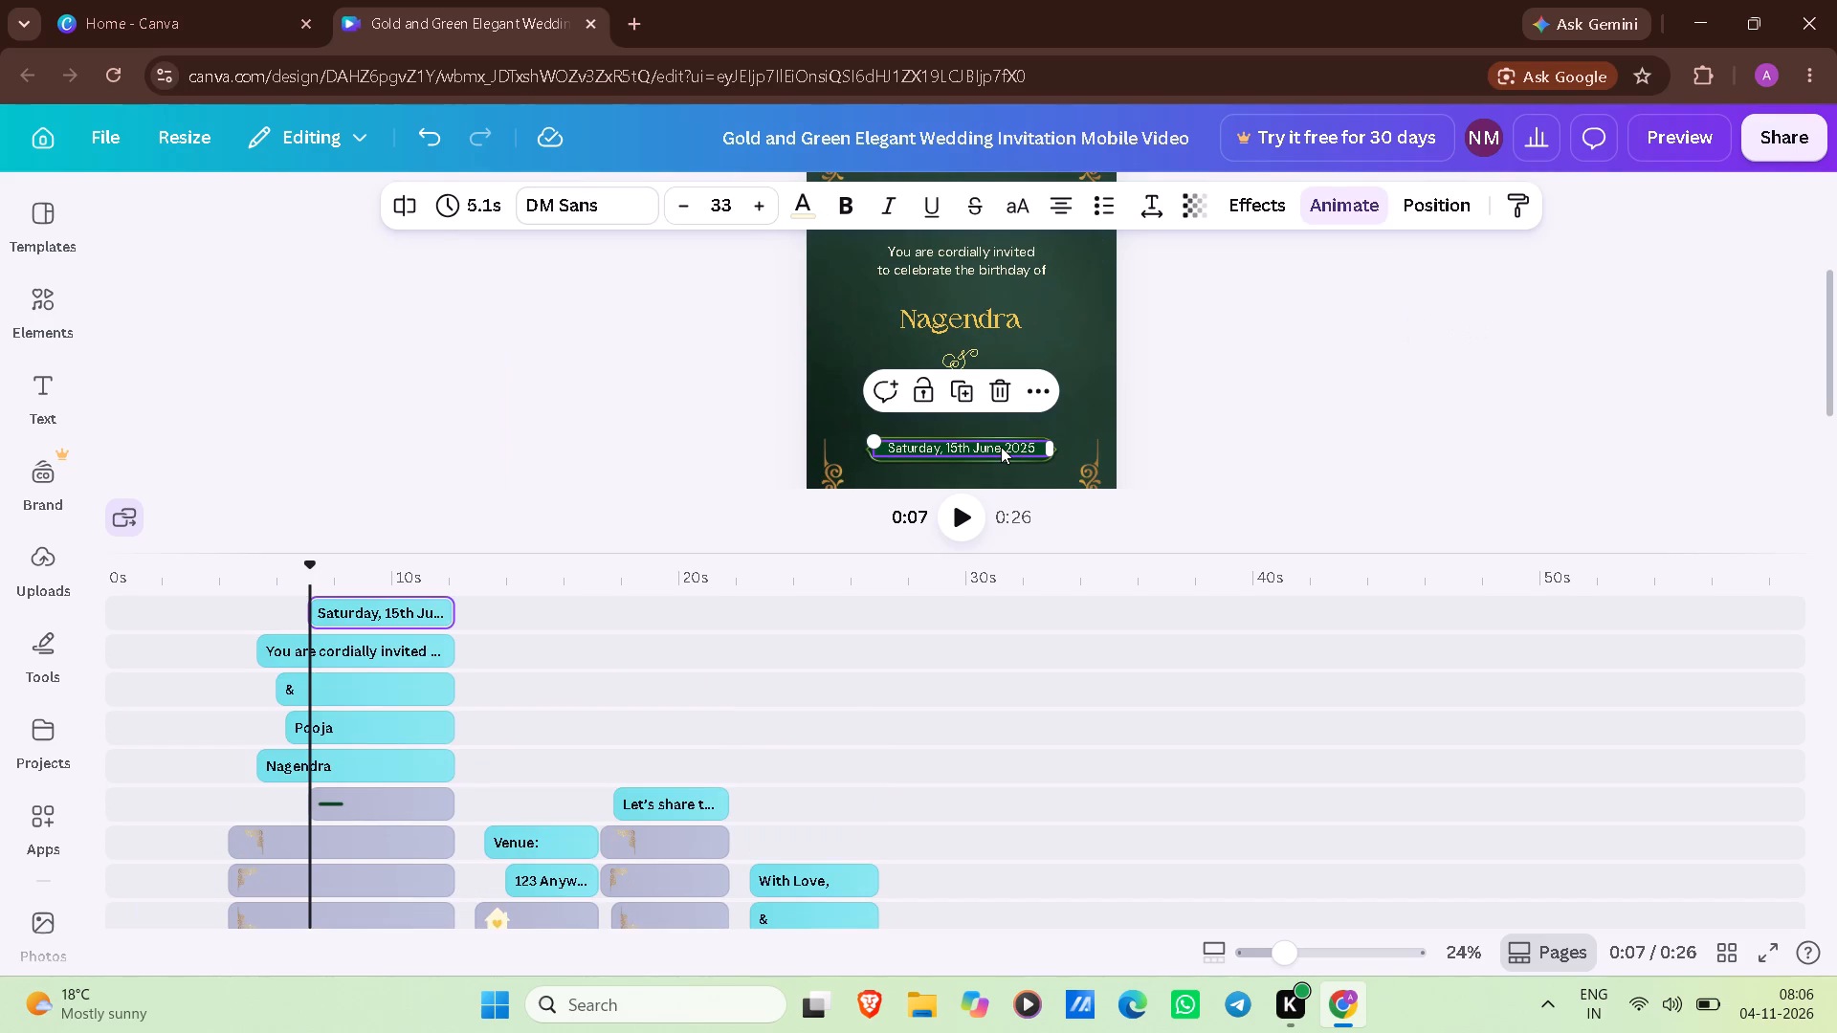
double_click(937, 447)
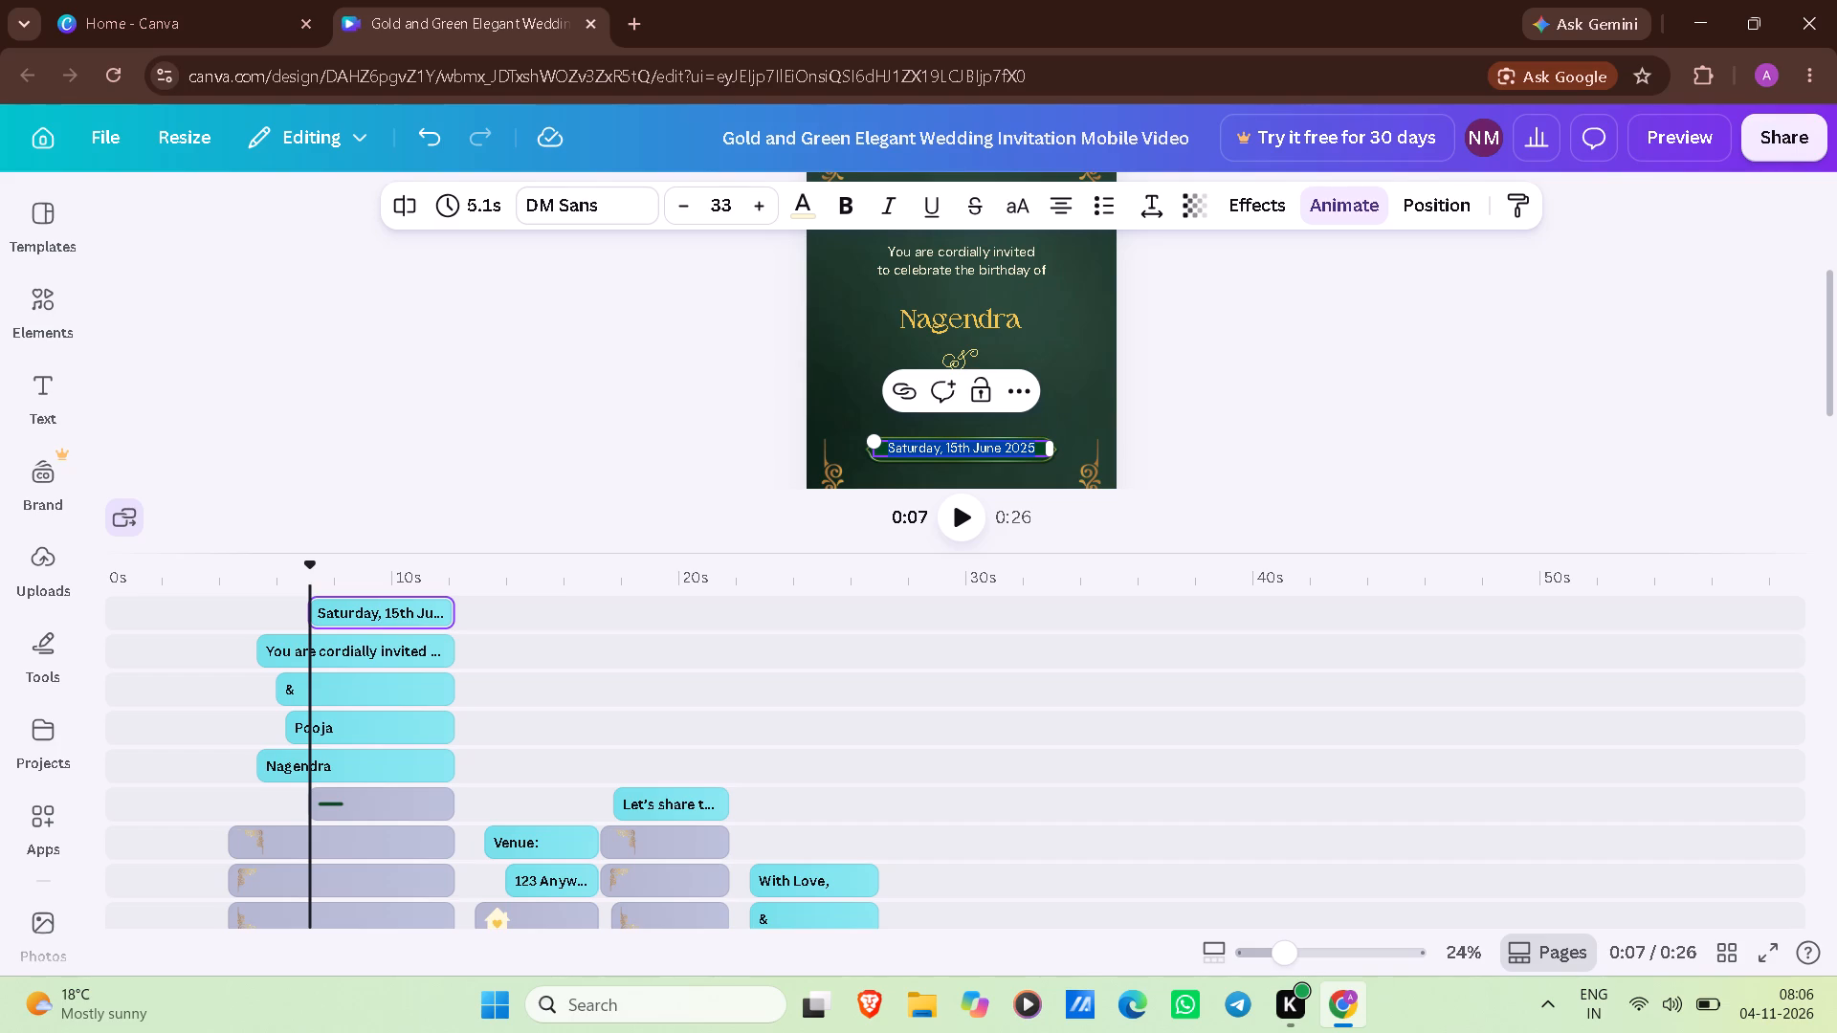
click(956, 447)
key(BackSpace)
key(BackSpace)
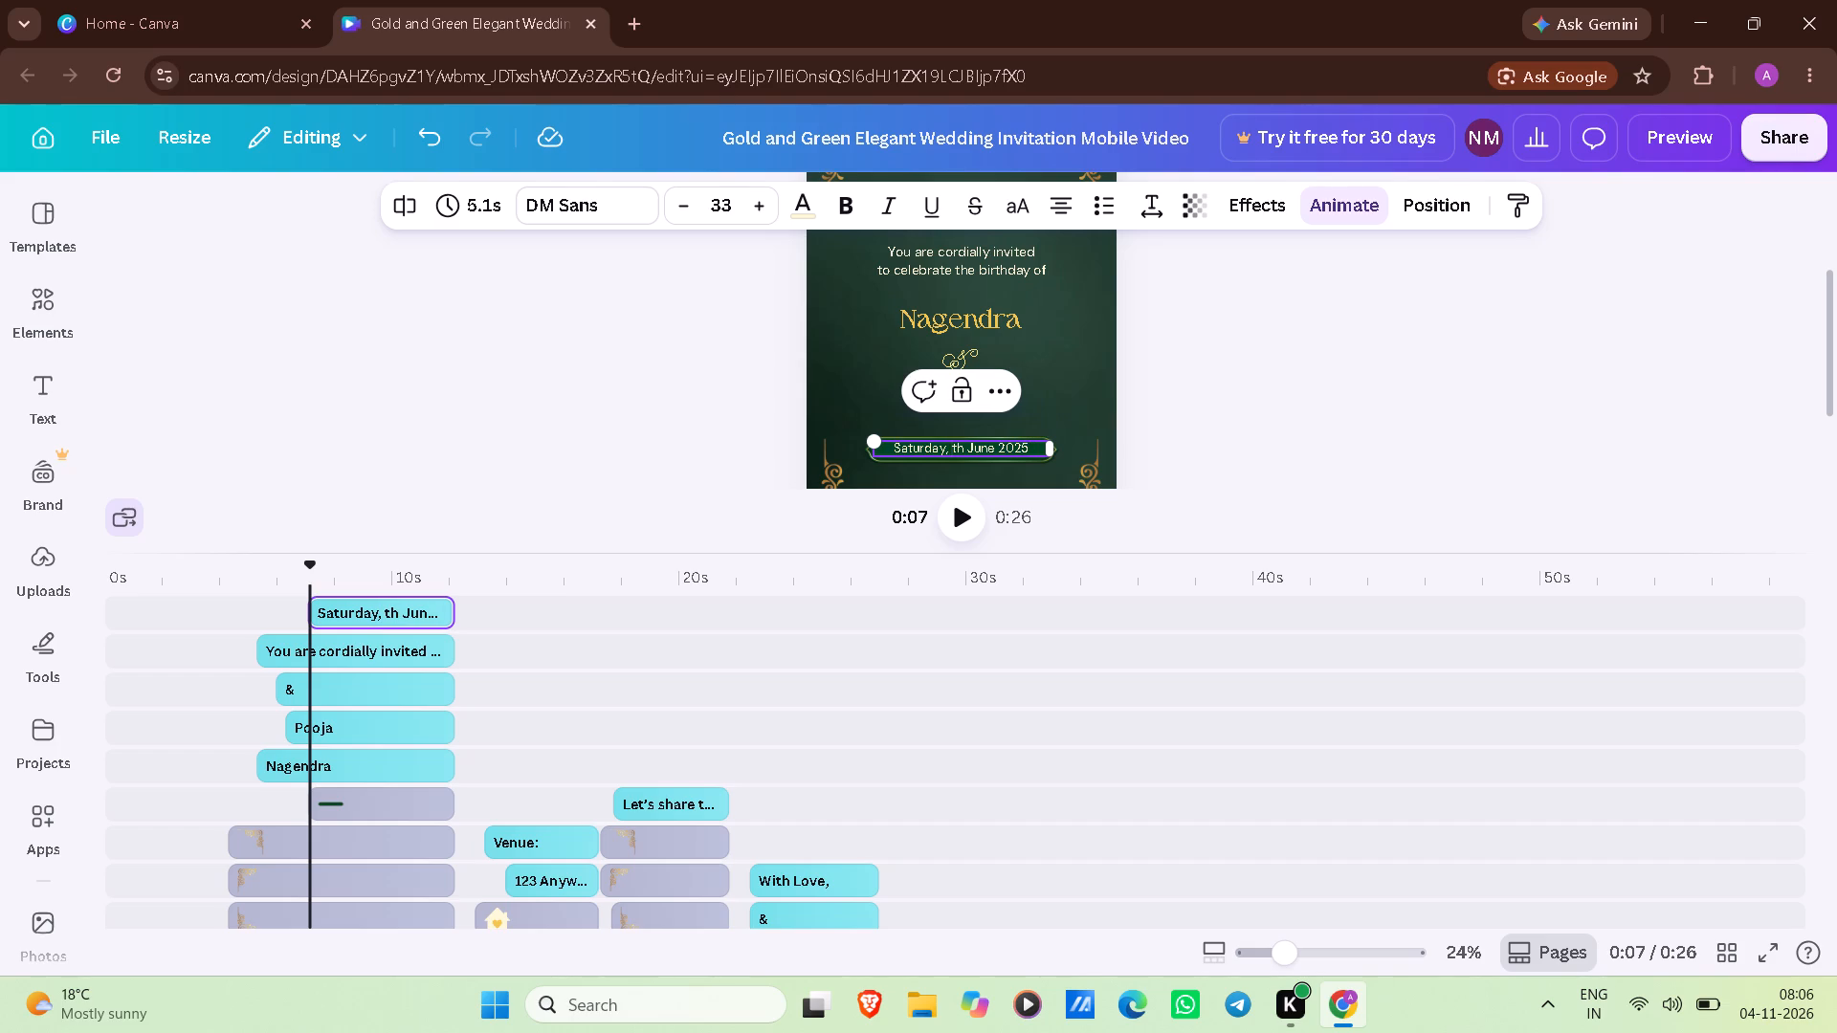
text(28)
Change the year in the date line to 2026 so it reads "Saturday, 28th June 2026".
click(1020, 448)
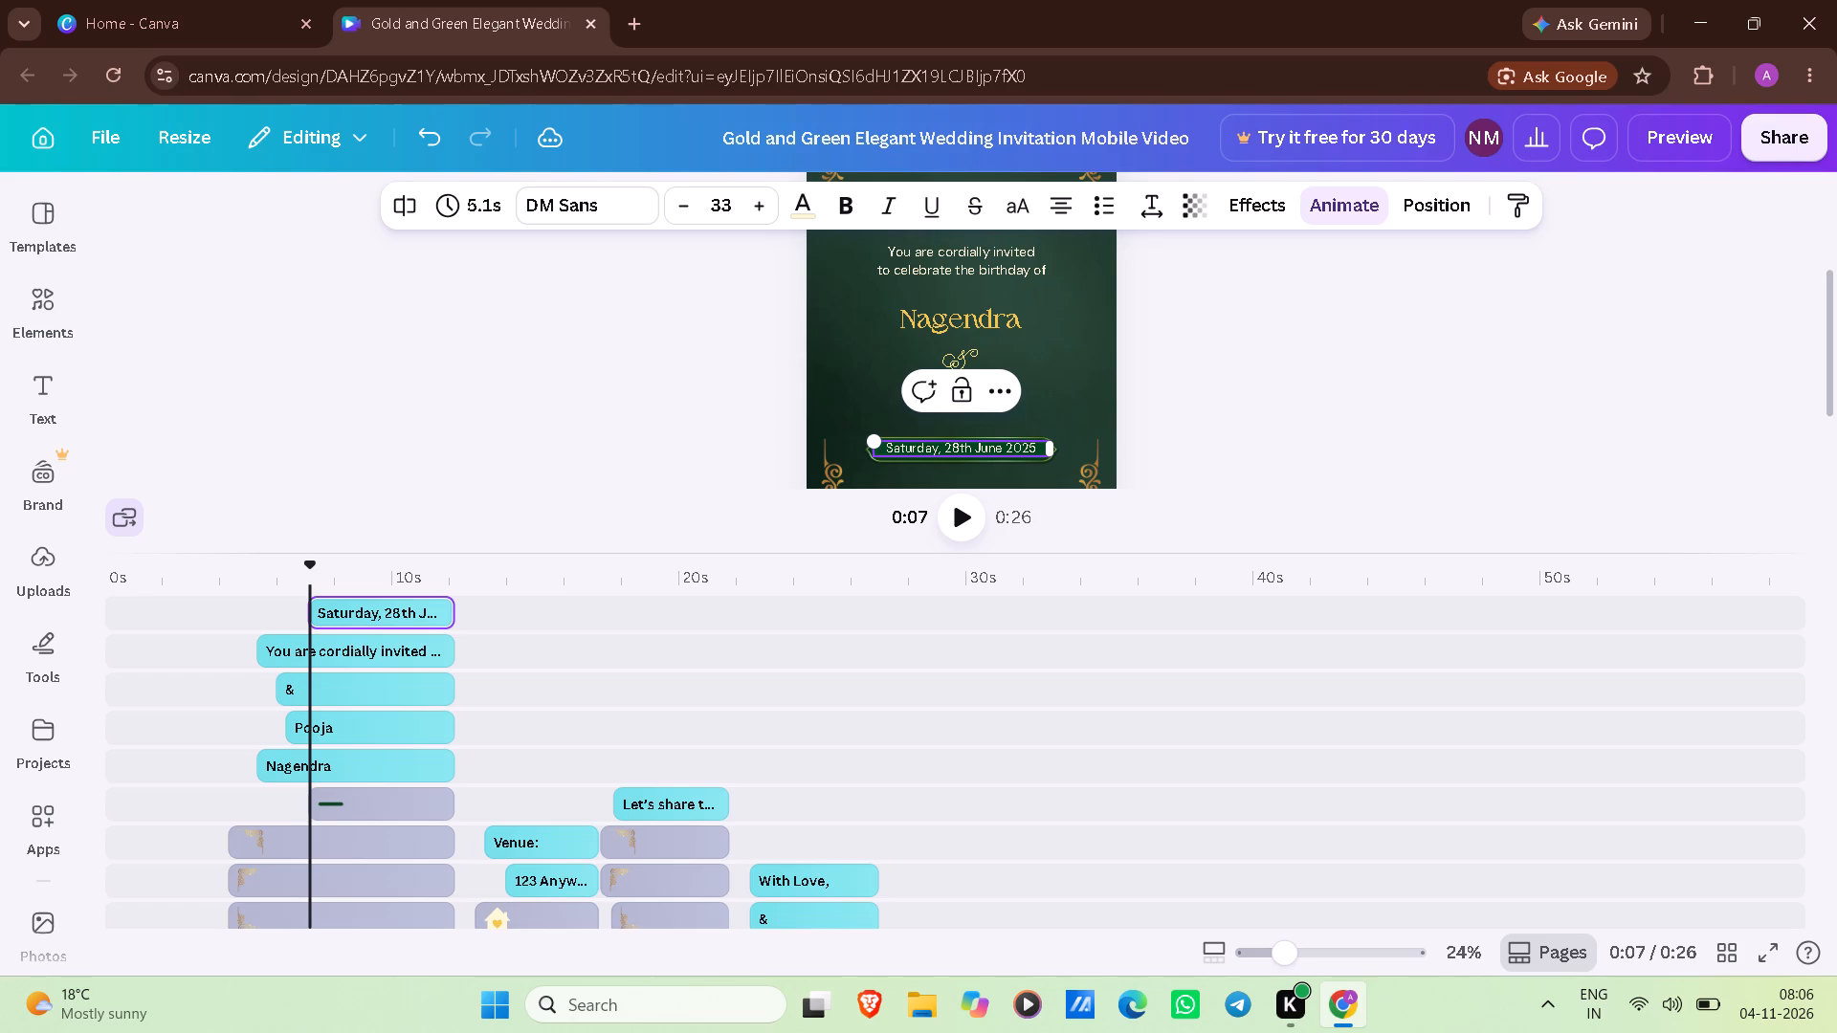
key(Right)
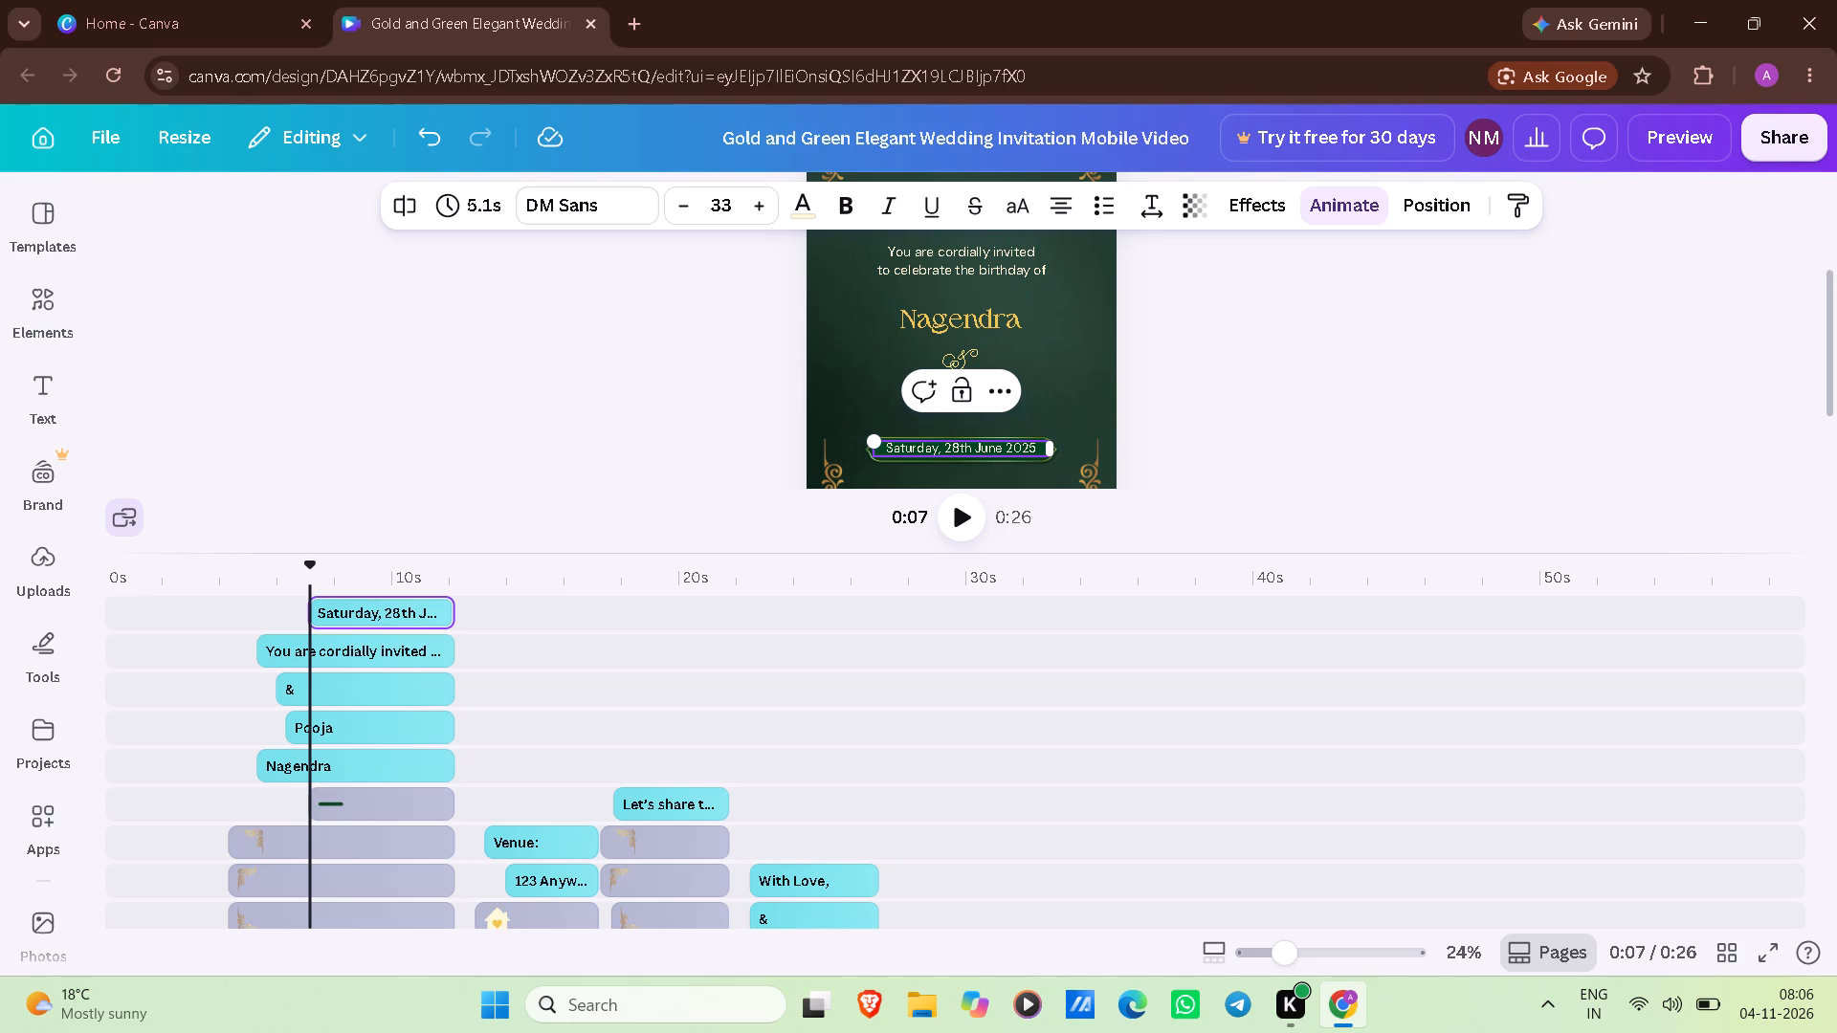
key(Right)
double_click(1020, 448)
click(1020, 448)
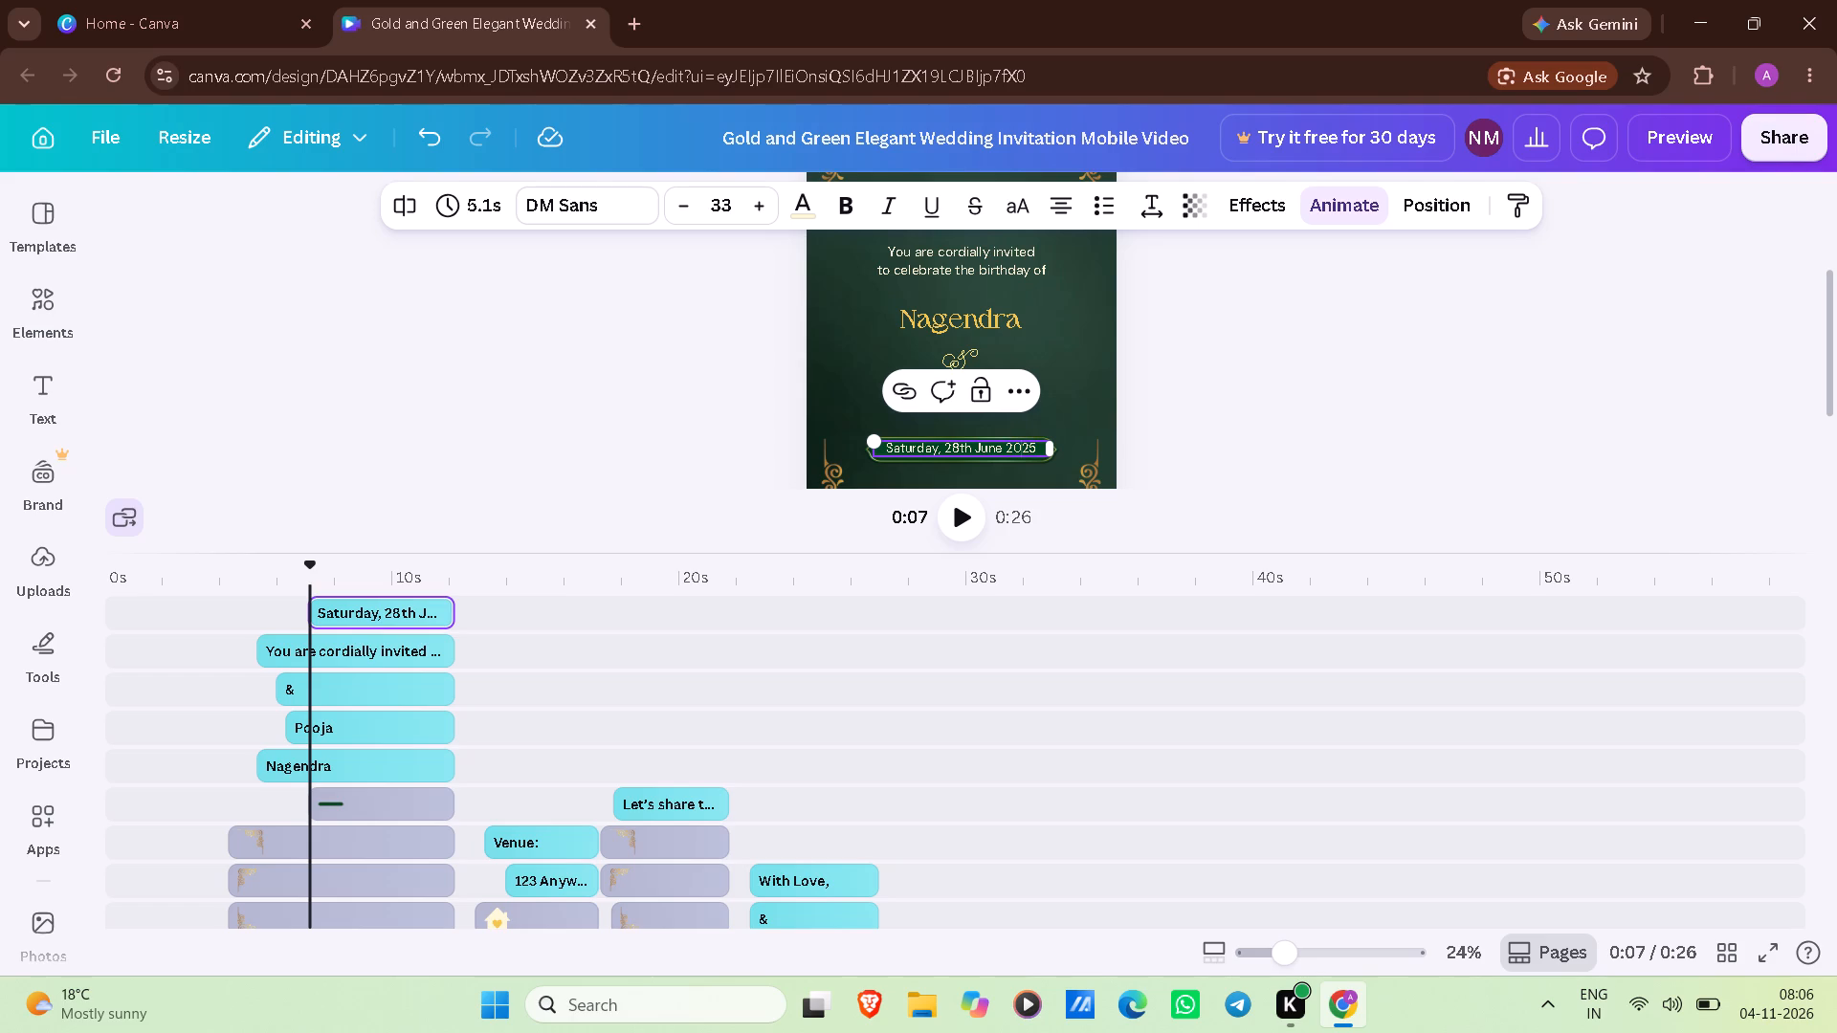
key(Right)
key(Right)
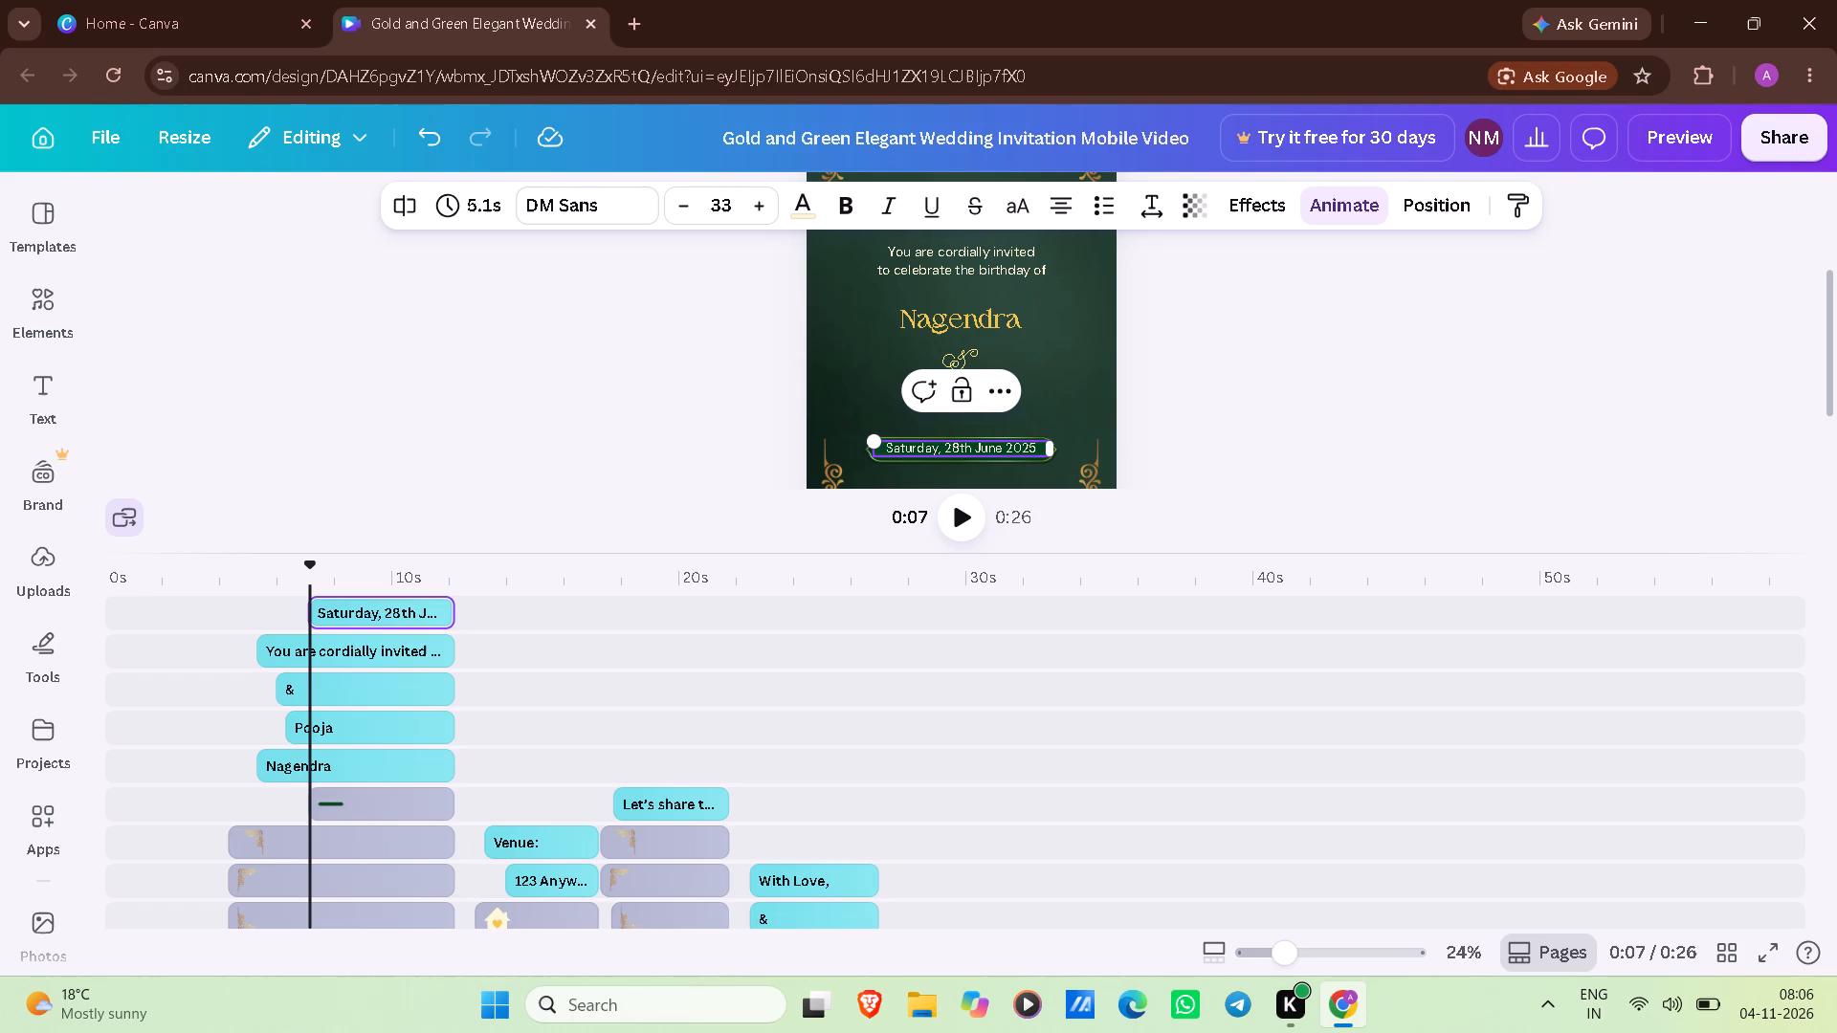
key(BackSpace)
key(6)
click(1073, 364)
Replace the word "birthday" in the invitation line with "anniversary" so it reads "You are cordially invited to celebrate the anniversary of".
scroll(1073, 364, up, 1)
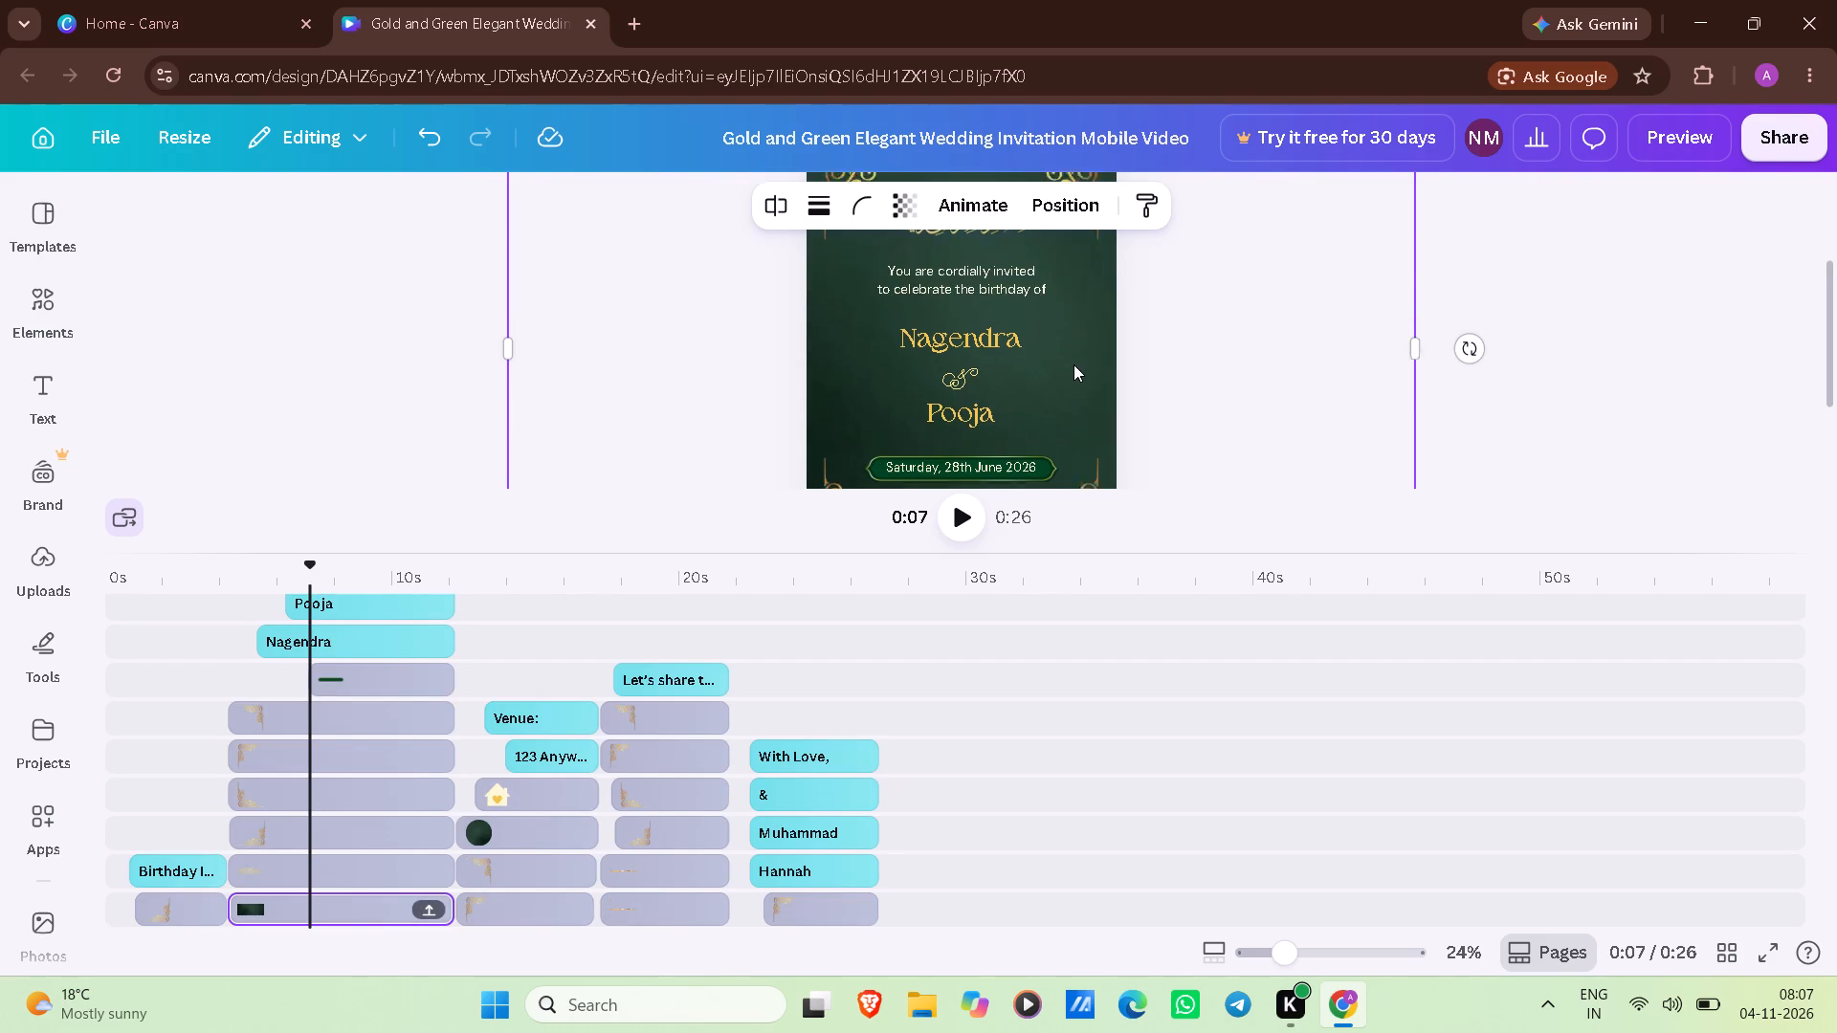
scroll(1073, 364, up, 1)
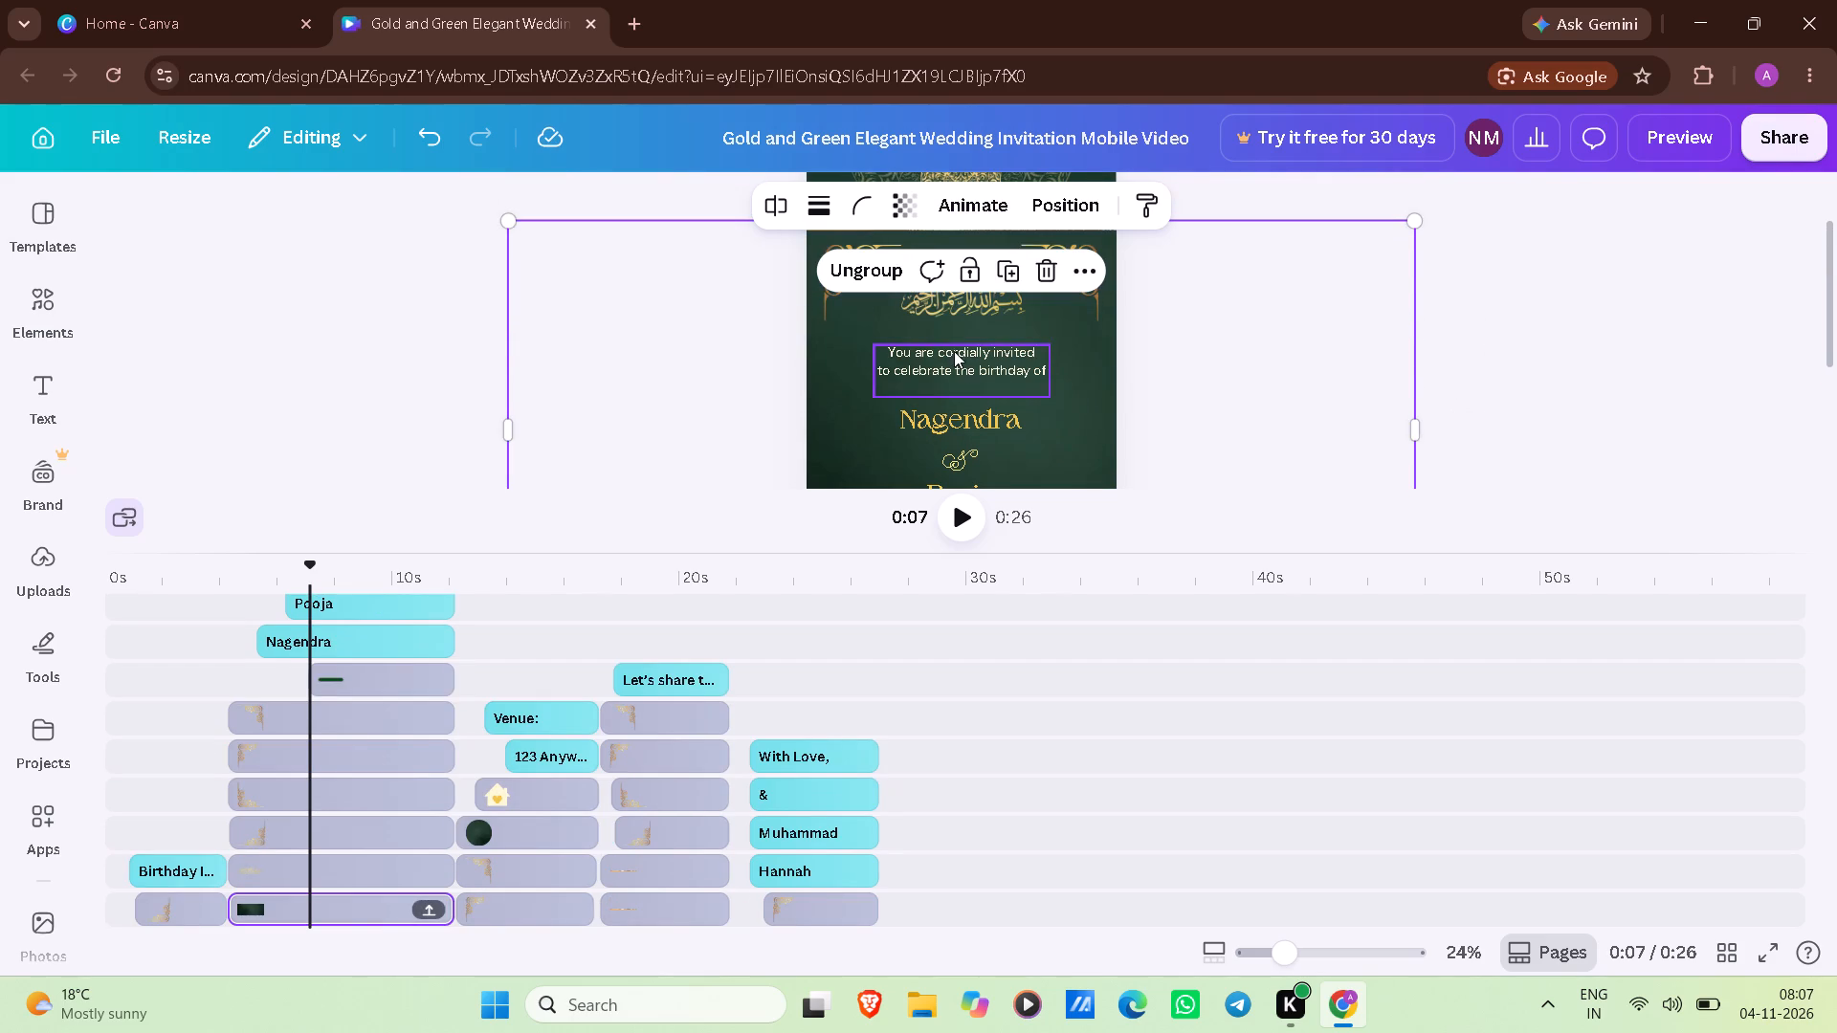
click(953, 349)
double_click(957, 368)
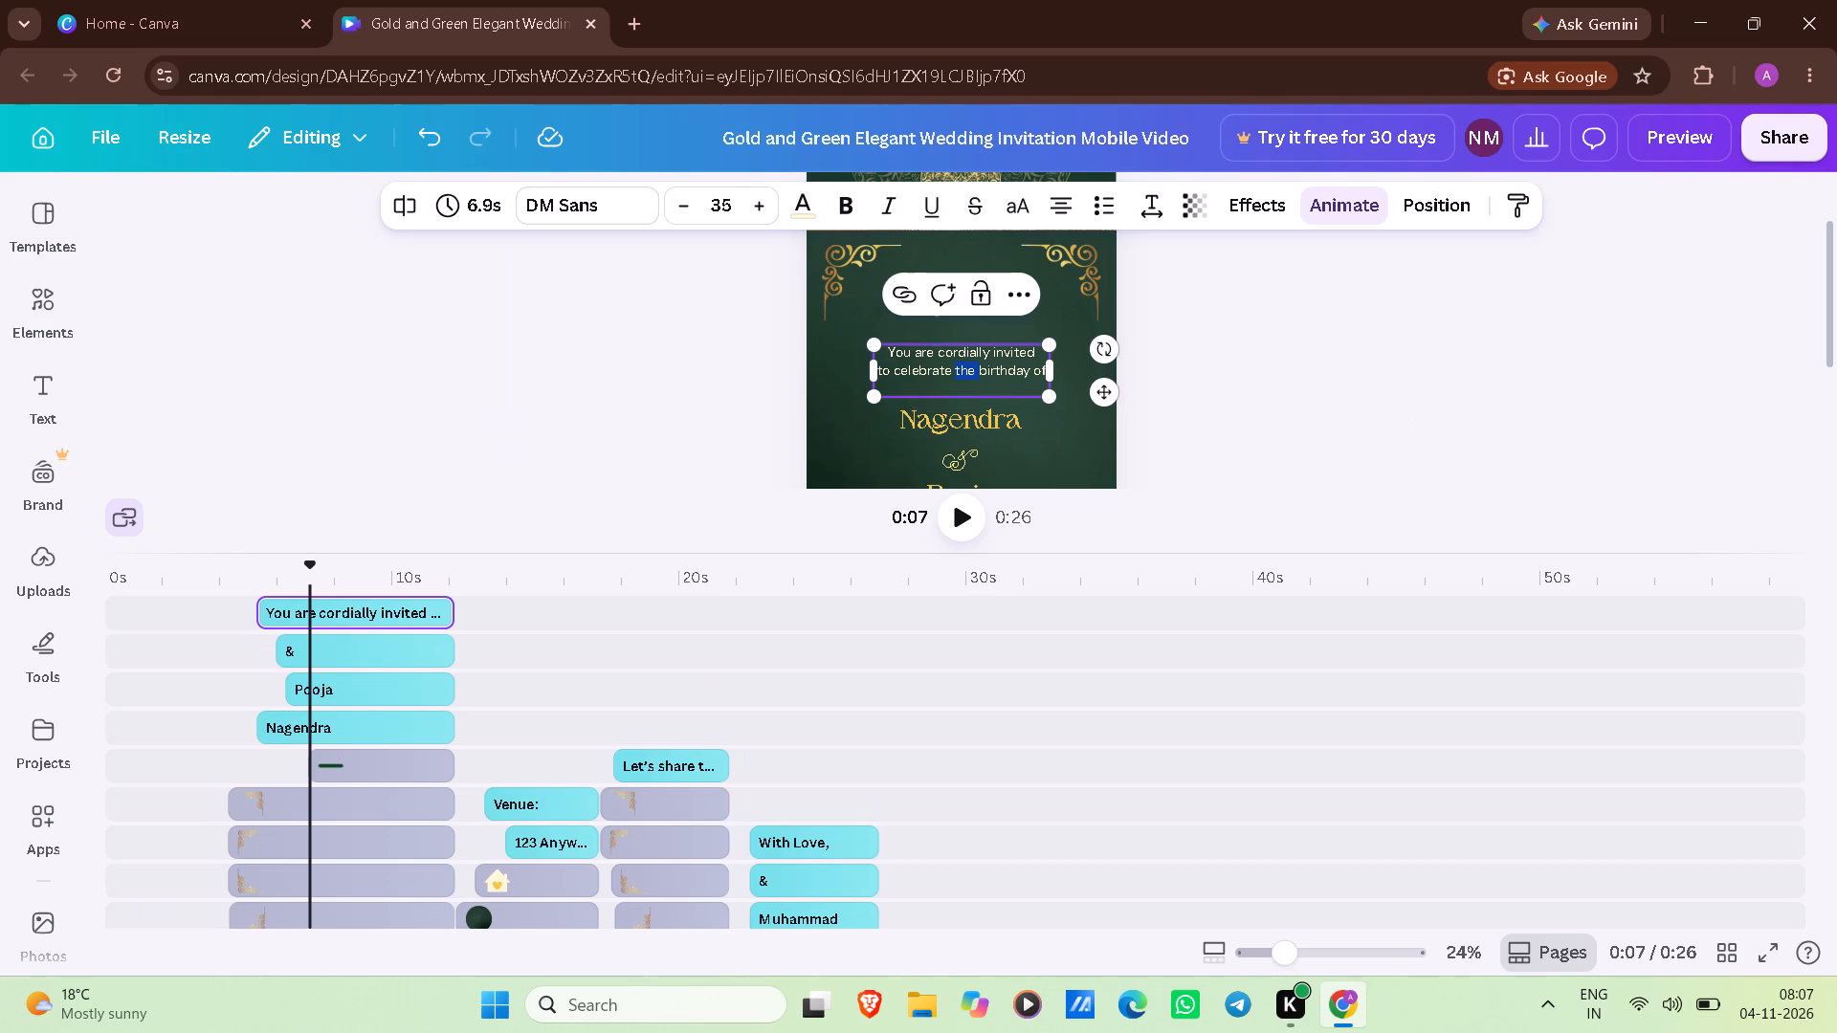
key(Right)
key(Right)
key(Right)
key(Right)
key(Right)
key(Right)
key(Right)
key(Right)
key(Right)
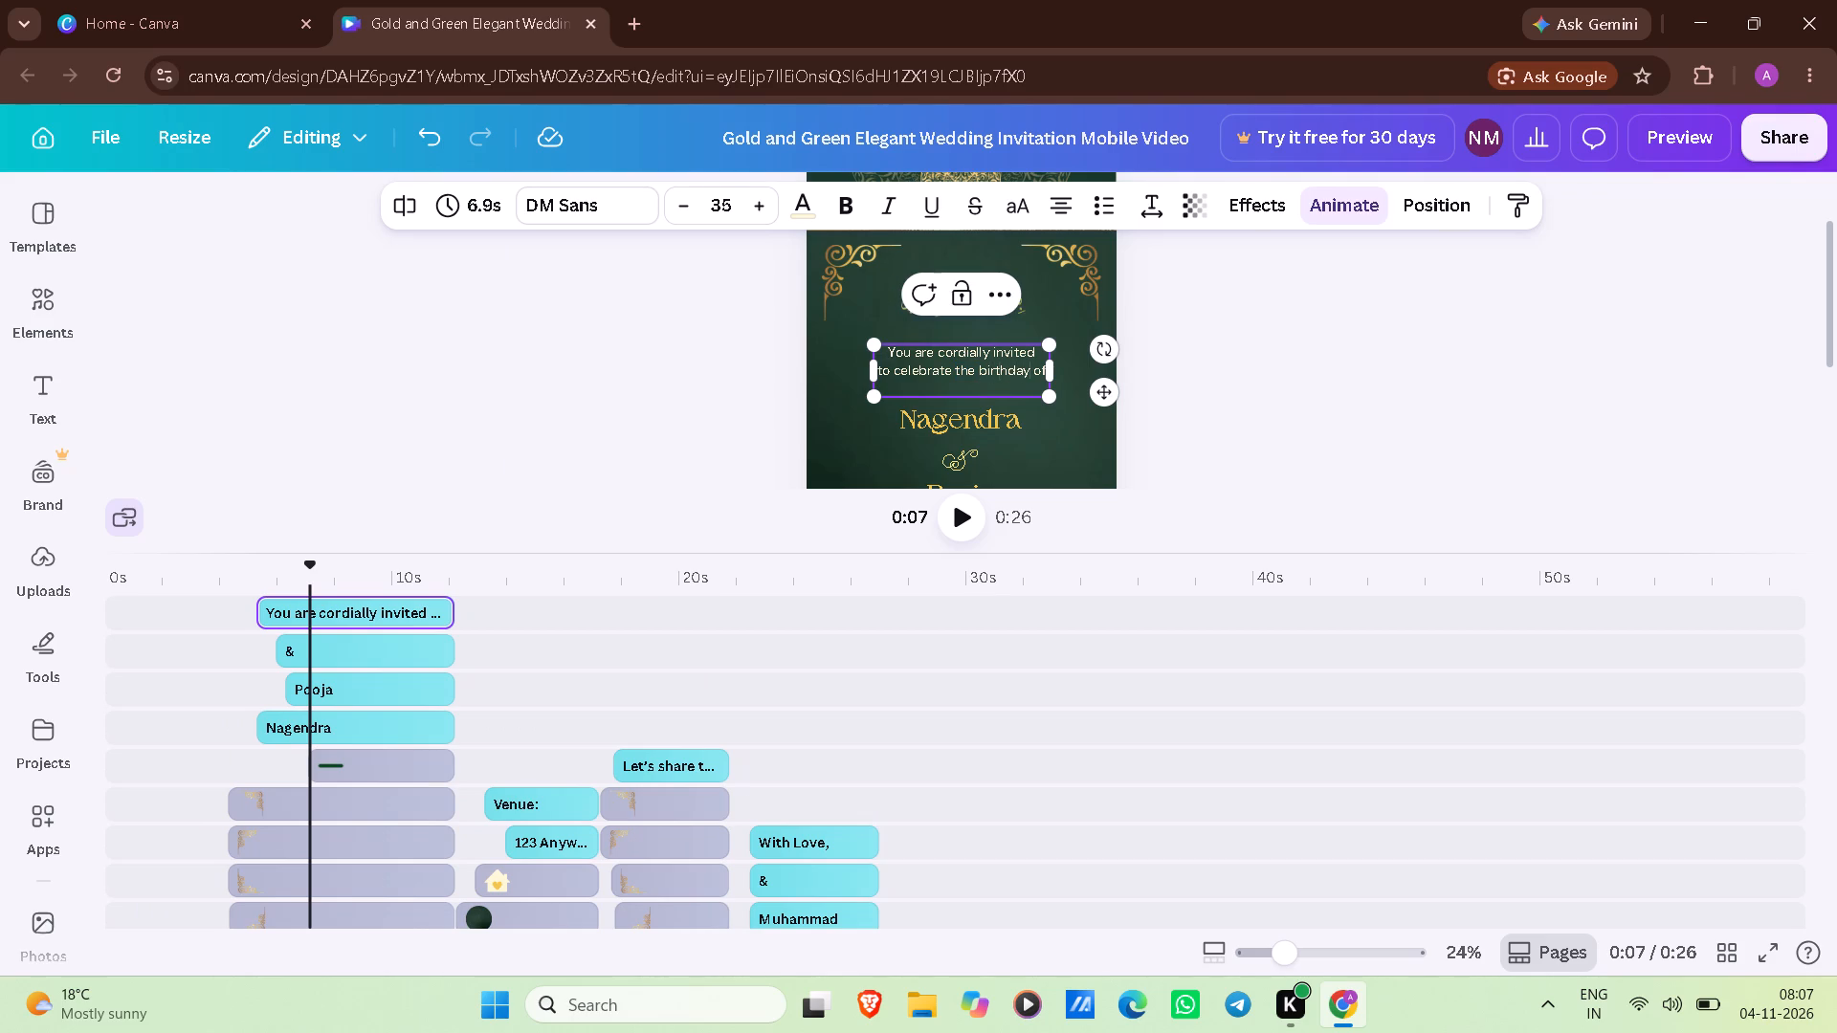
key(BackSpace)
key(BackSpace)
key(BackSpace)
key(BackSpace)
key(BackSpace)
key(BackSpace)
key(BackSpace)
key(BackSpace)
text(anni)
text(versary)
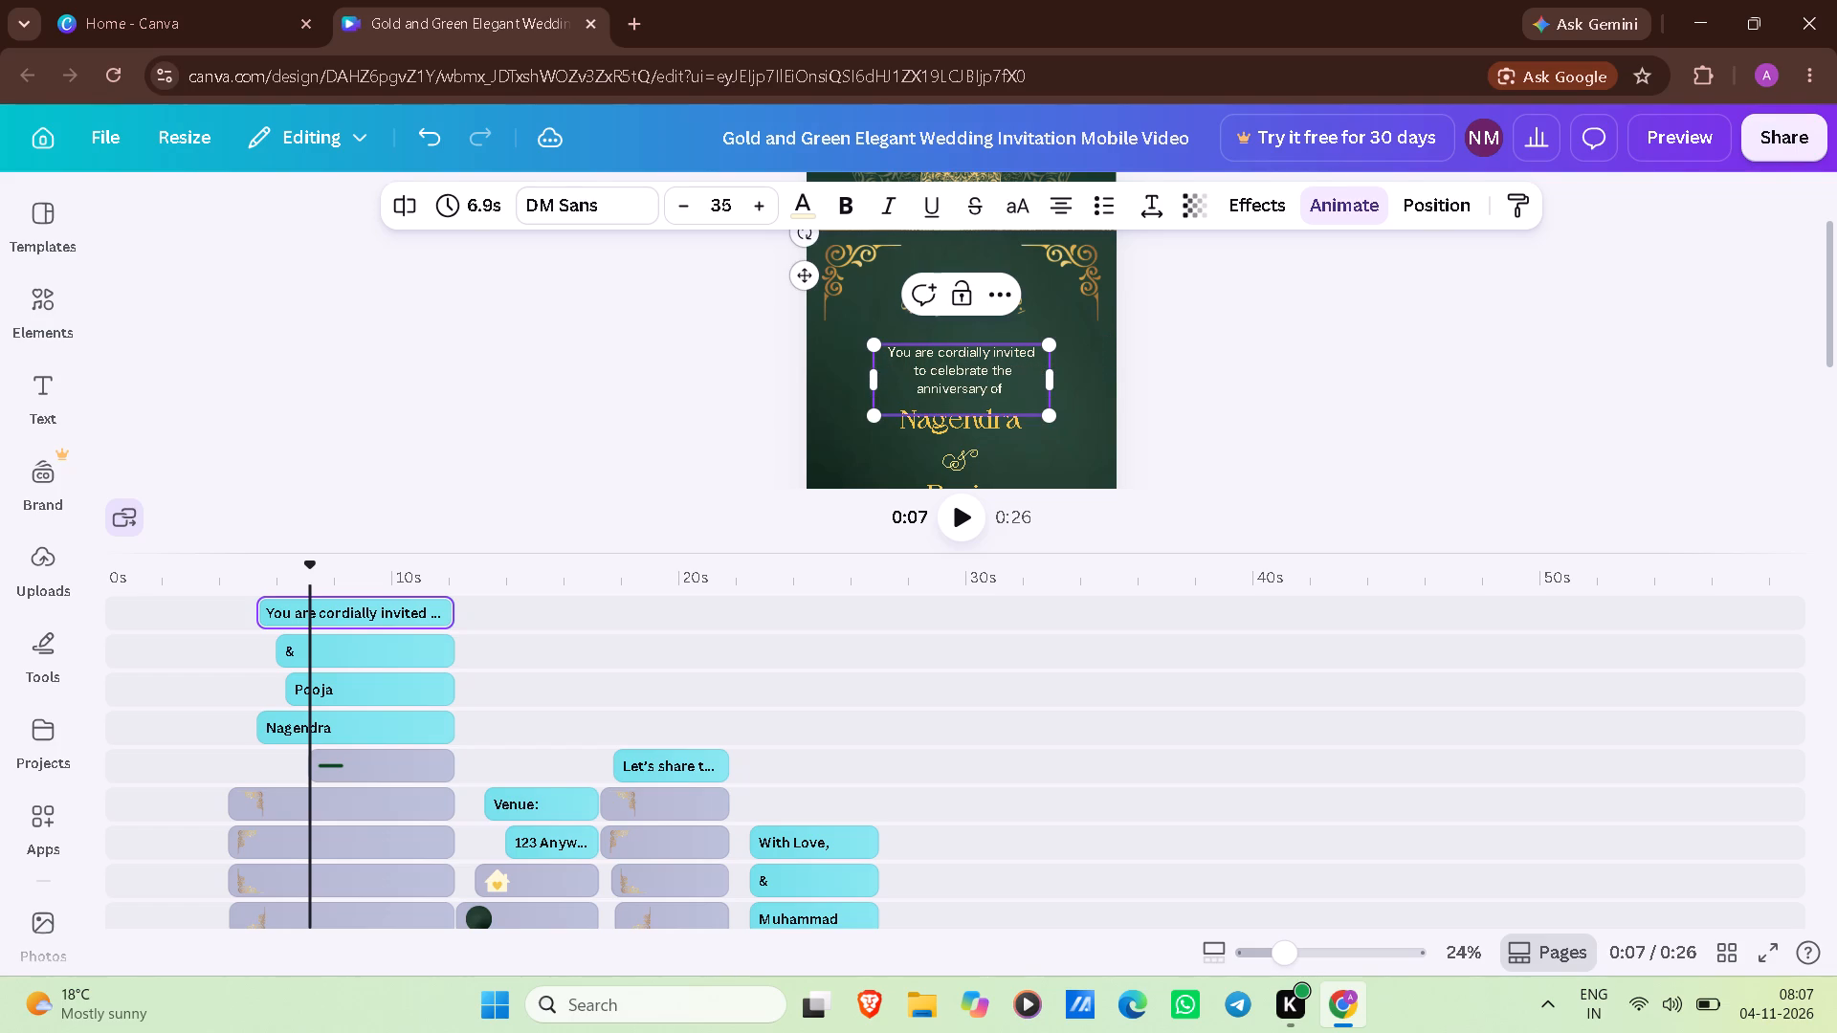
key(Return)
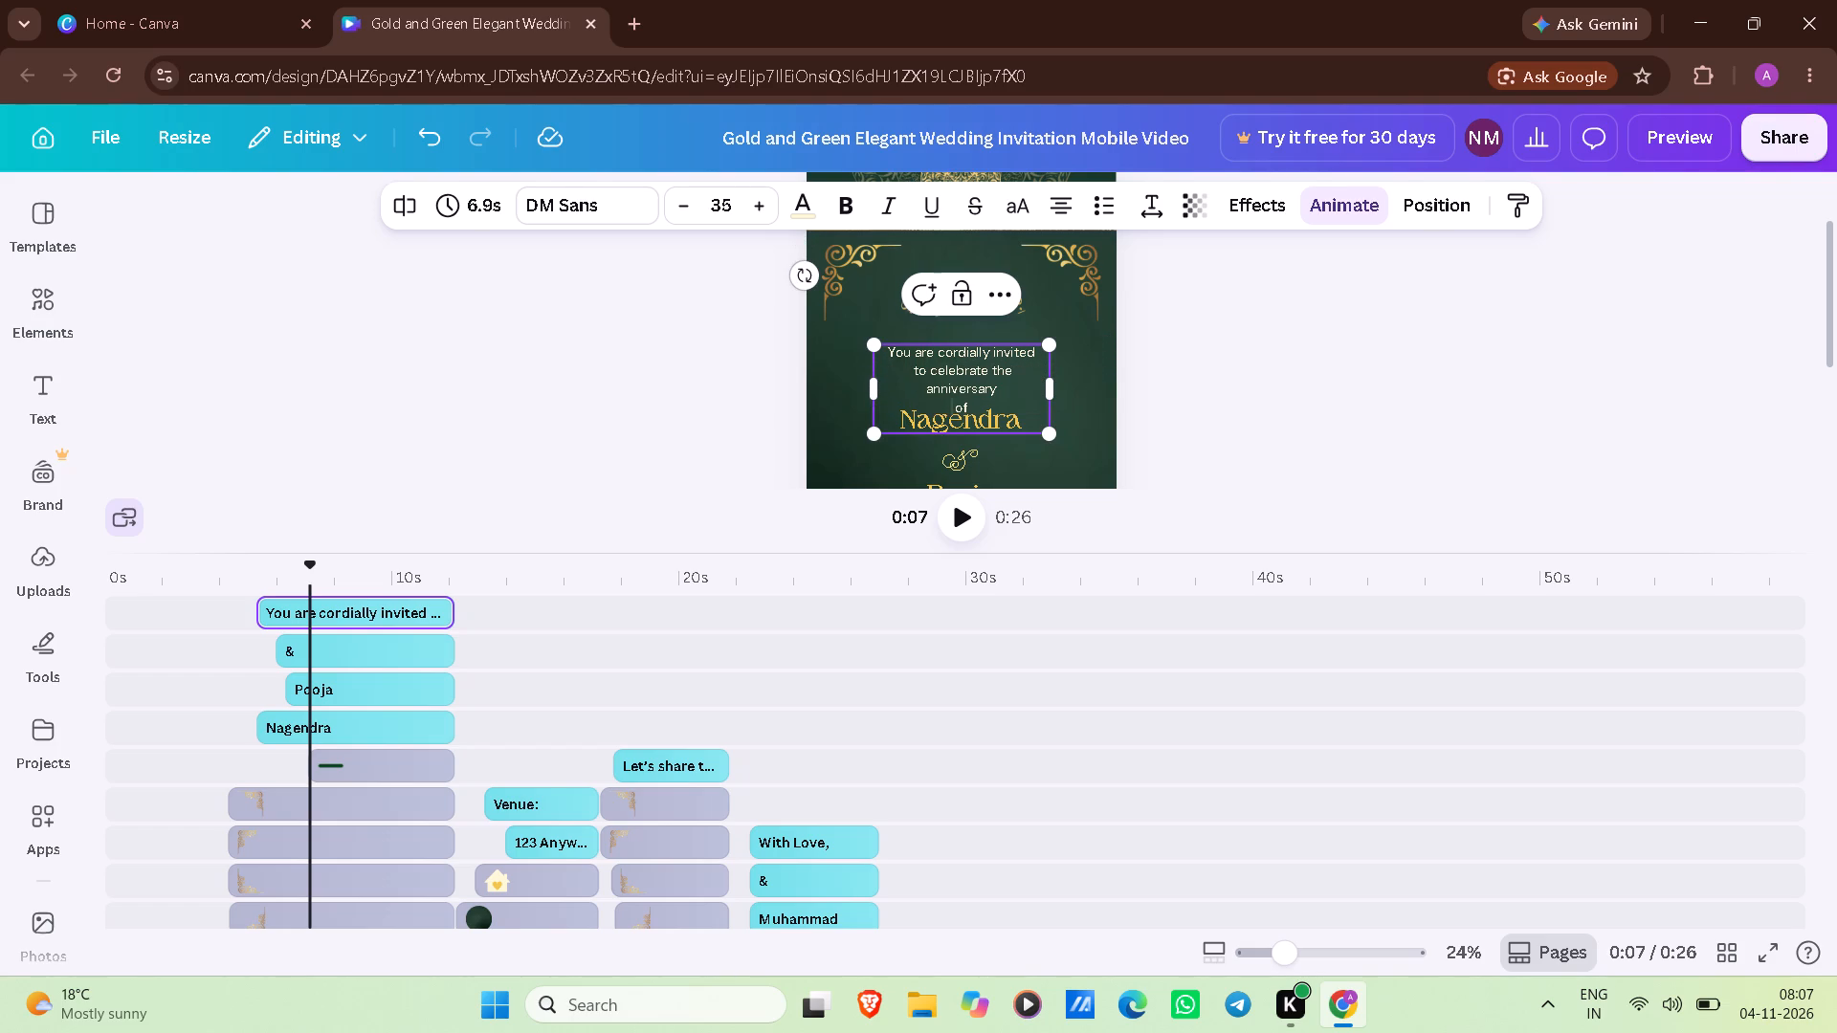
key(BackSpace)
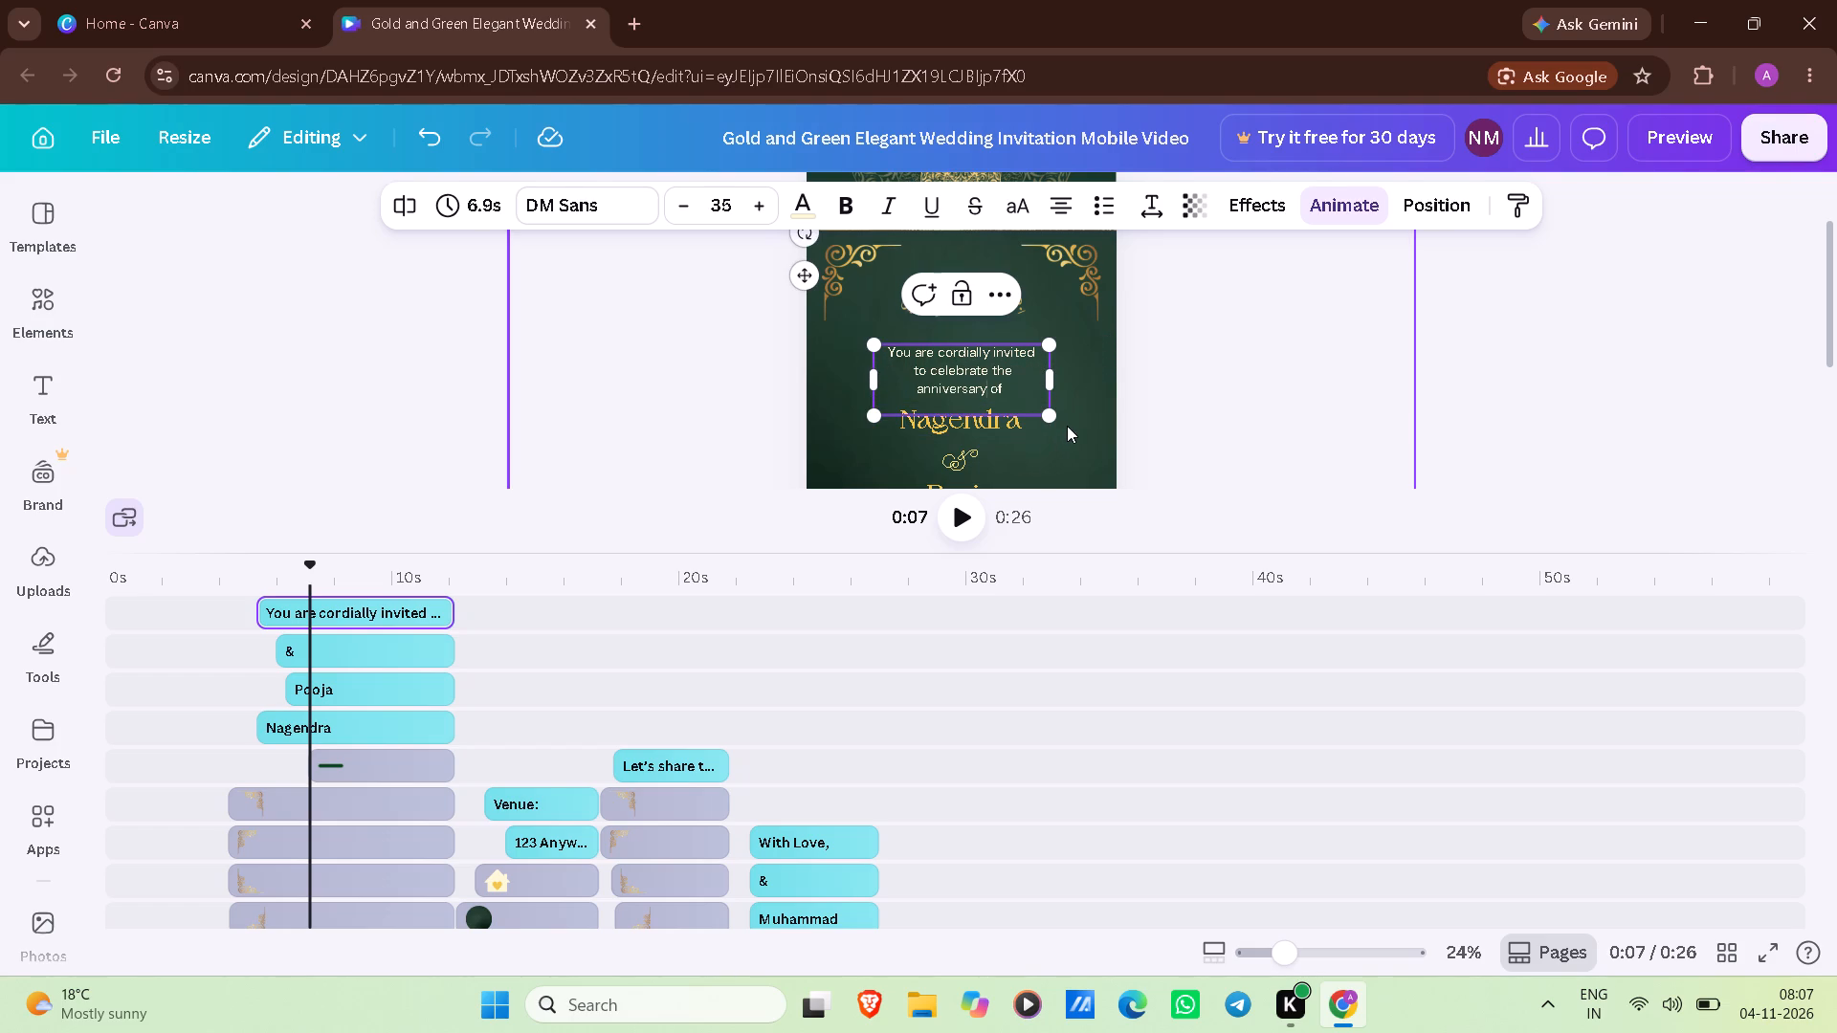
click(1071, 426)
Delete the gold Arabic calligraphy graphic above the invitation line.
scroll(1071, 426, up, 1)
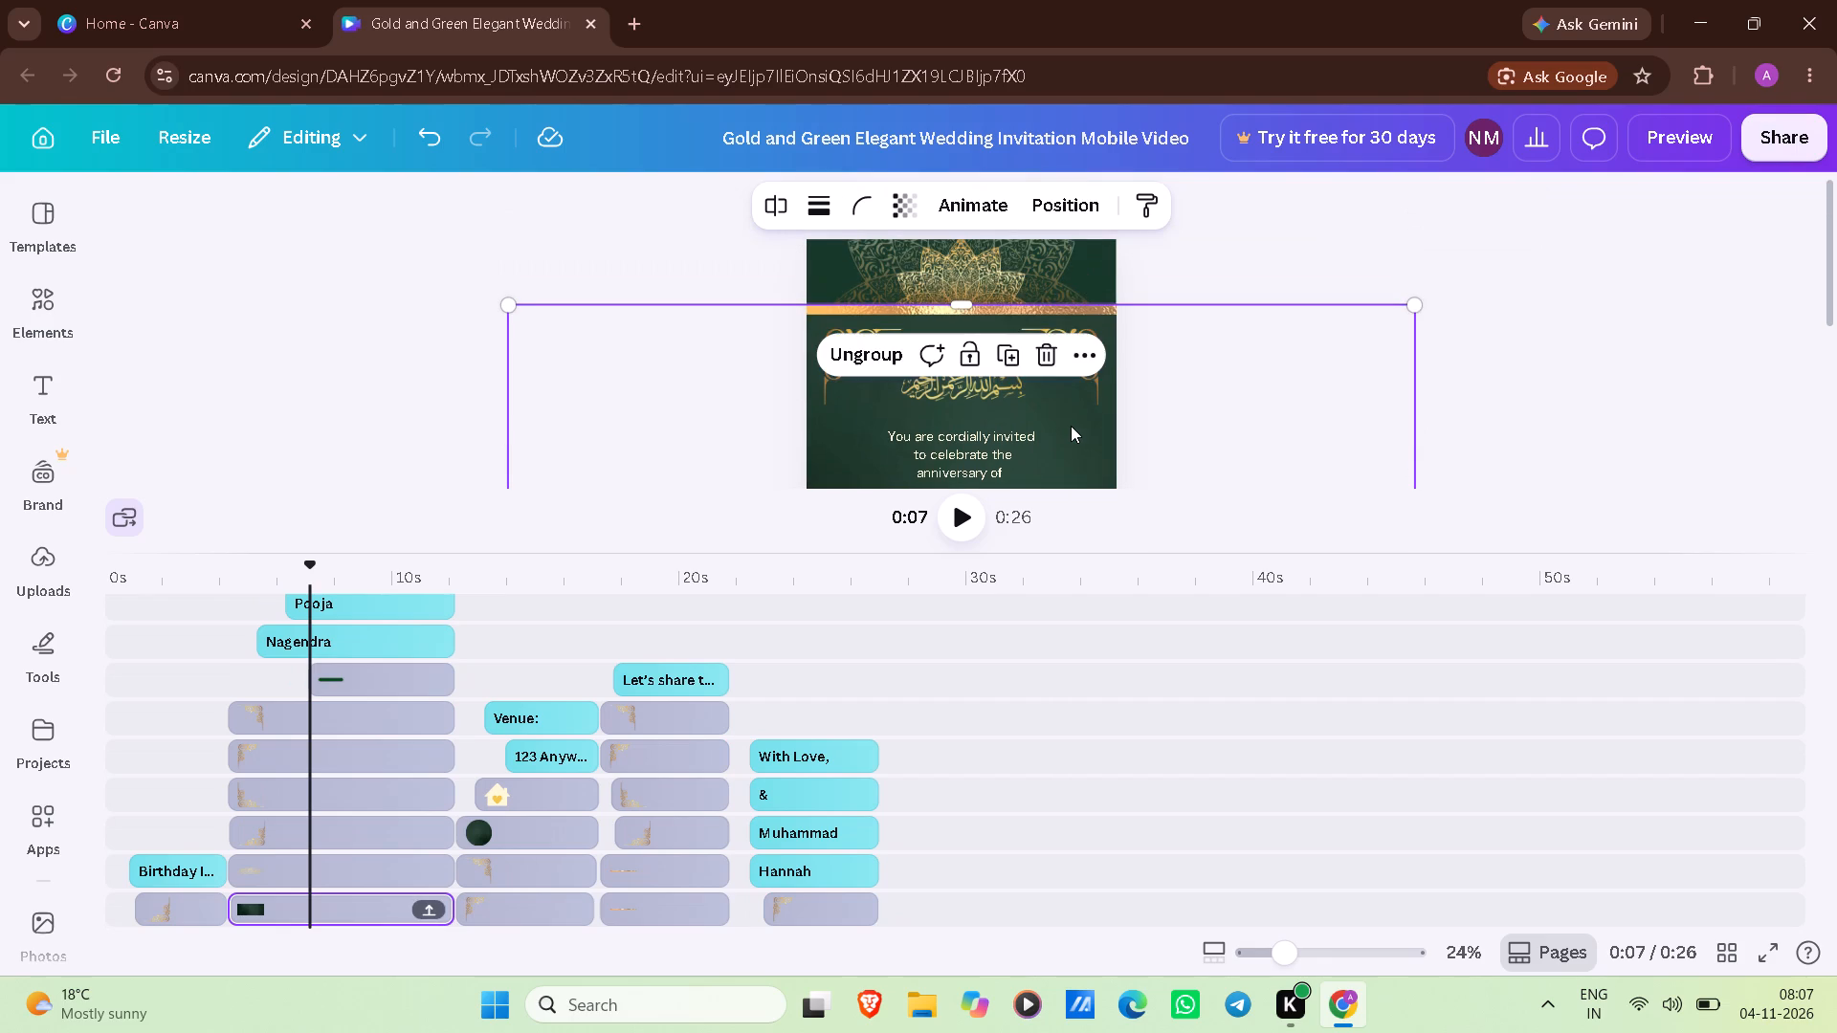
scroll(1071, 426, up, 1)
click(986, 388)
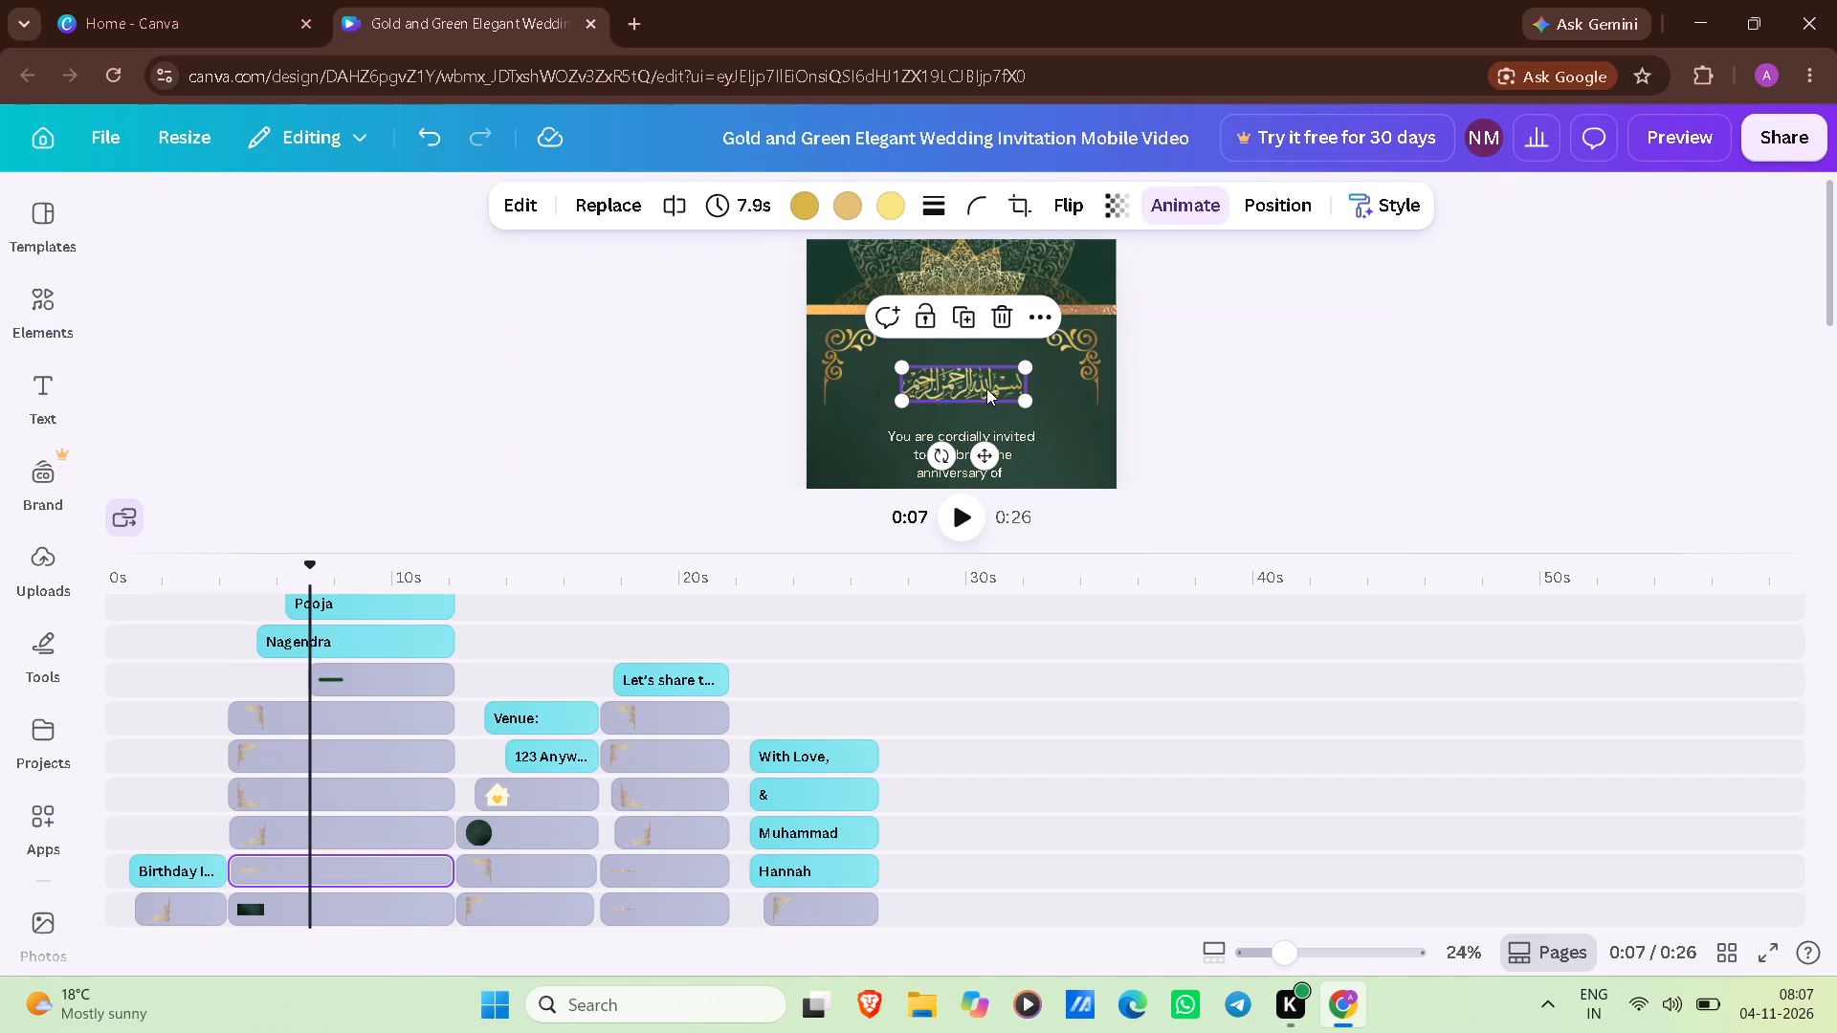
key(BackSpace)
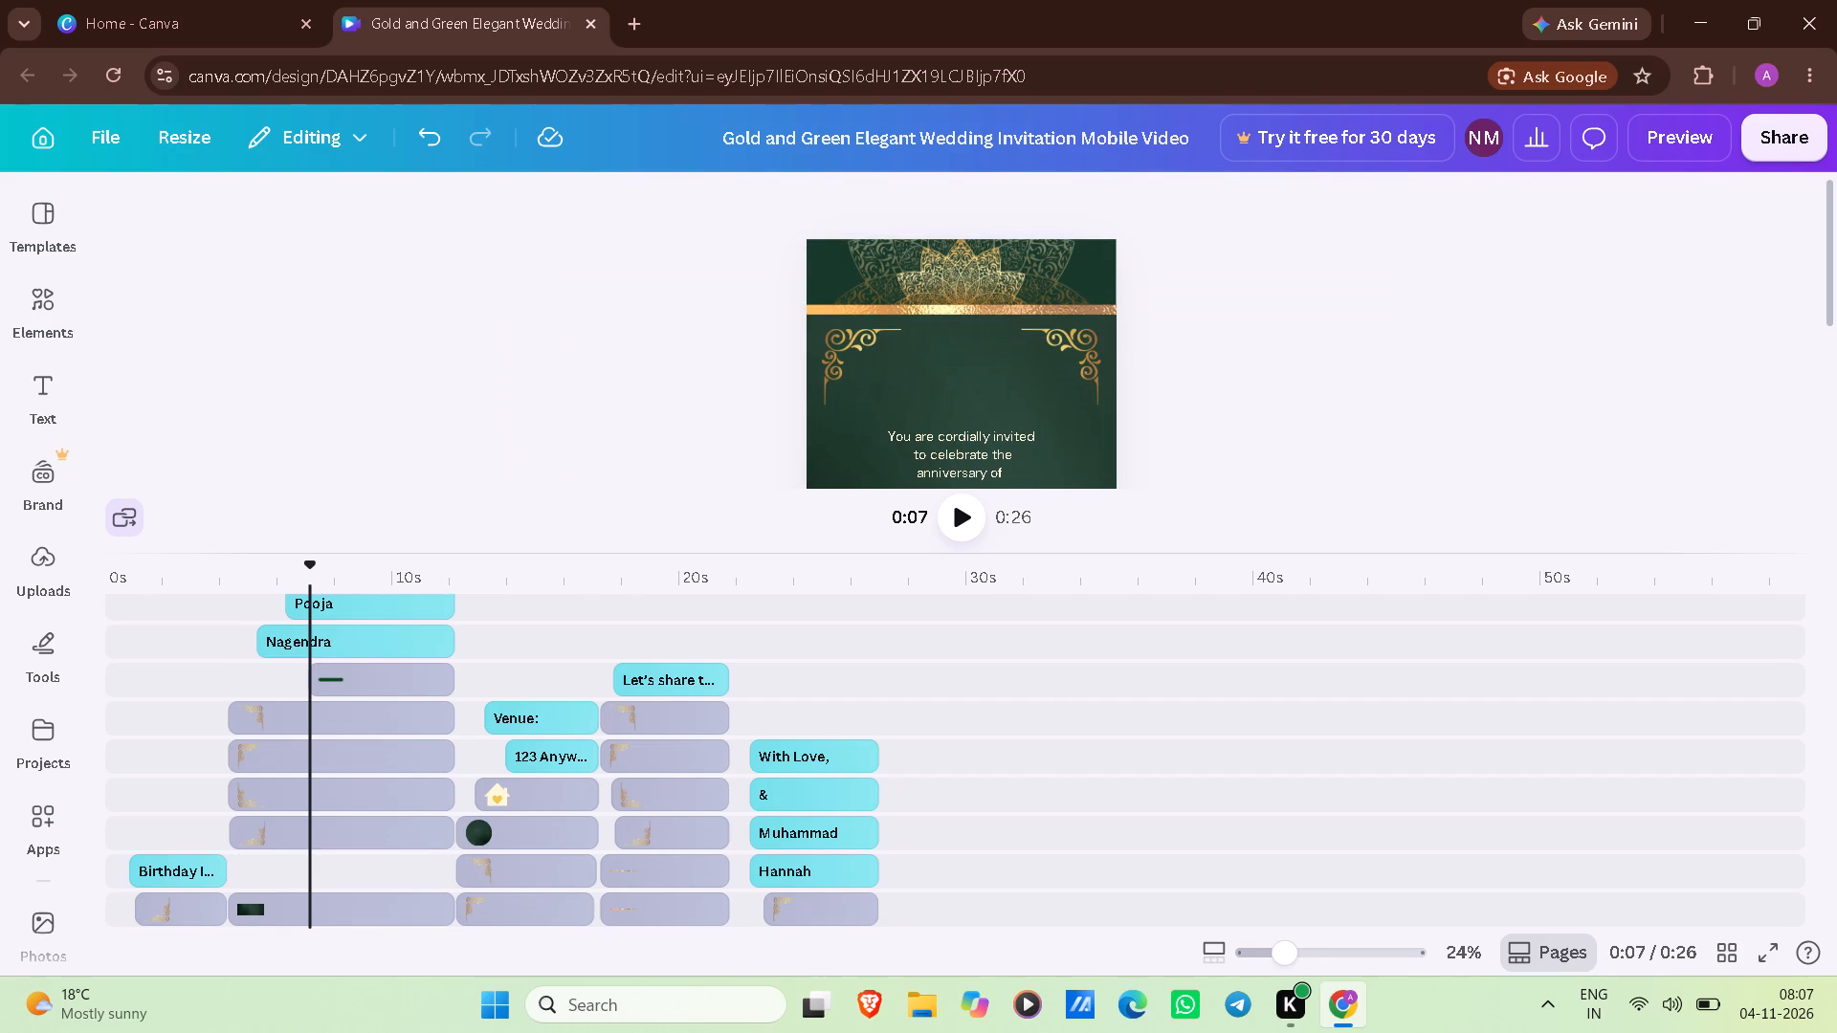
Delete the smaller gold mandala at the foot of the invitation page, below the date line.
scroll(986, 388, down, 3)
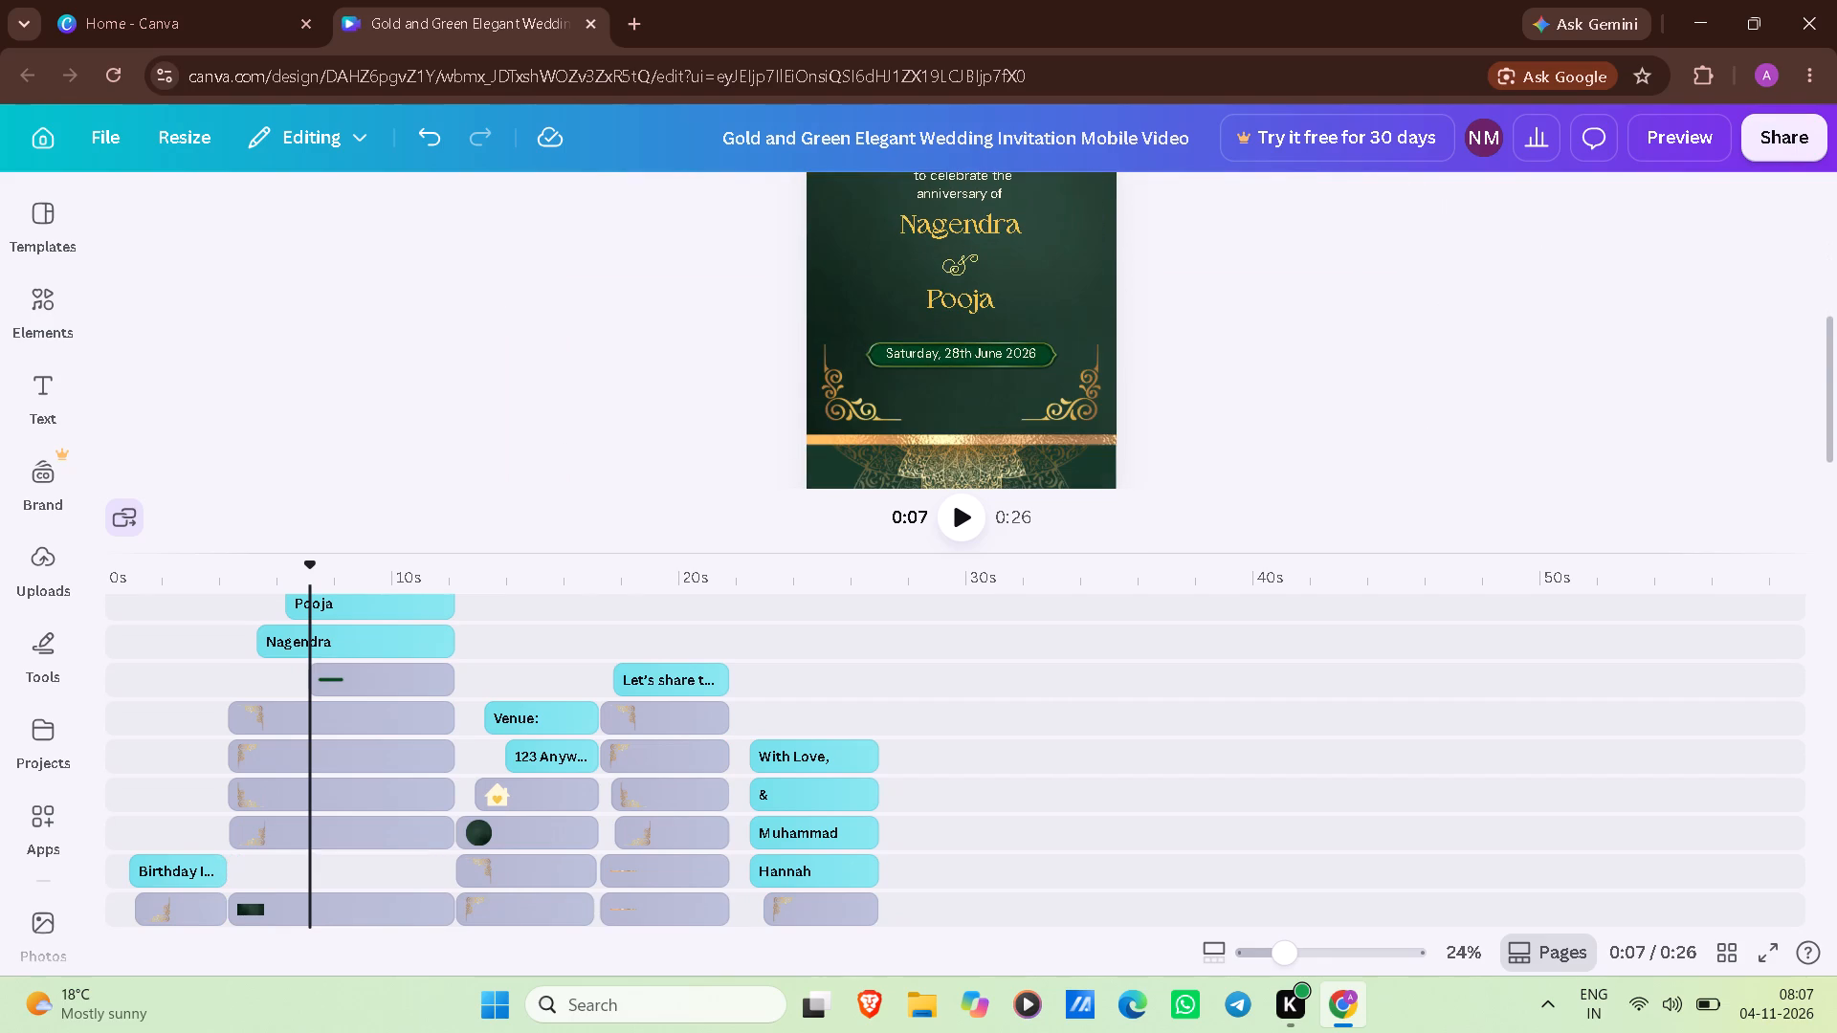
scroll(986, 388, down, 2)
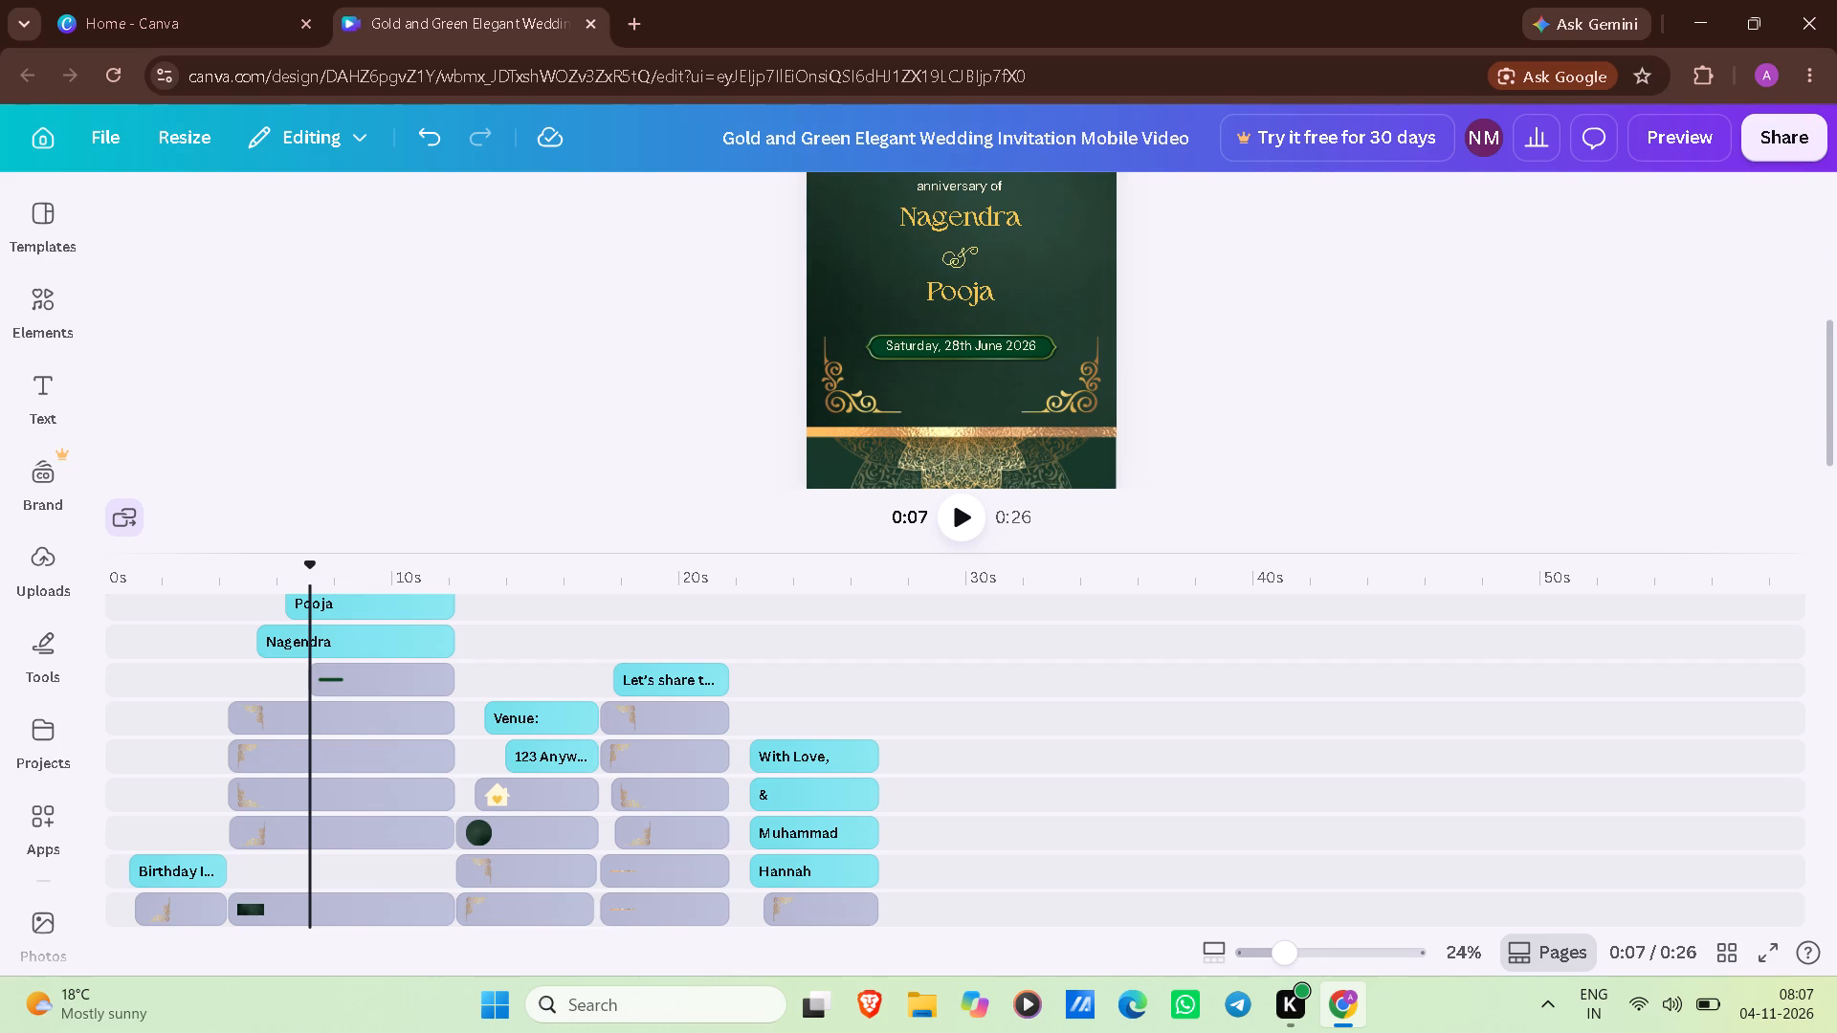
scroll(986, 388, down, 1)
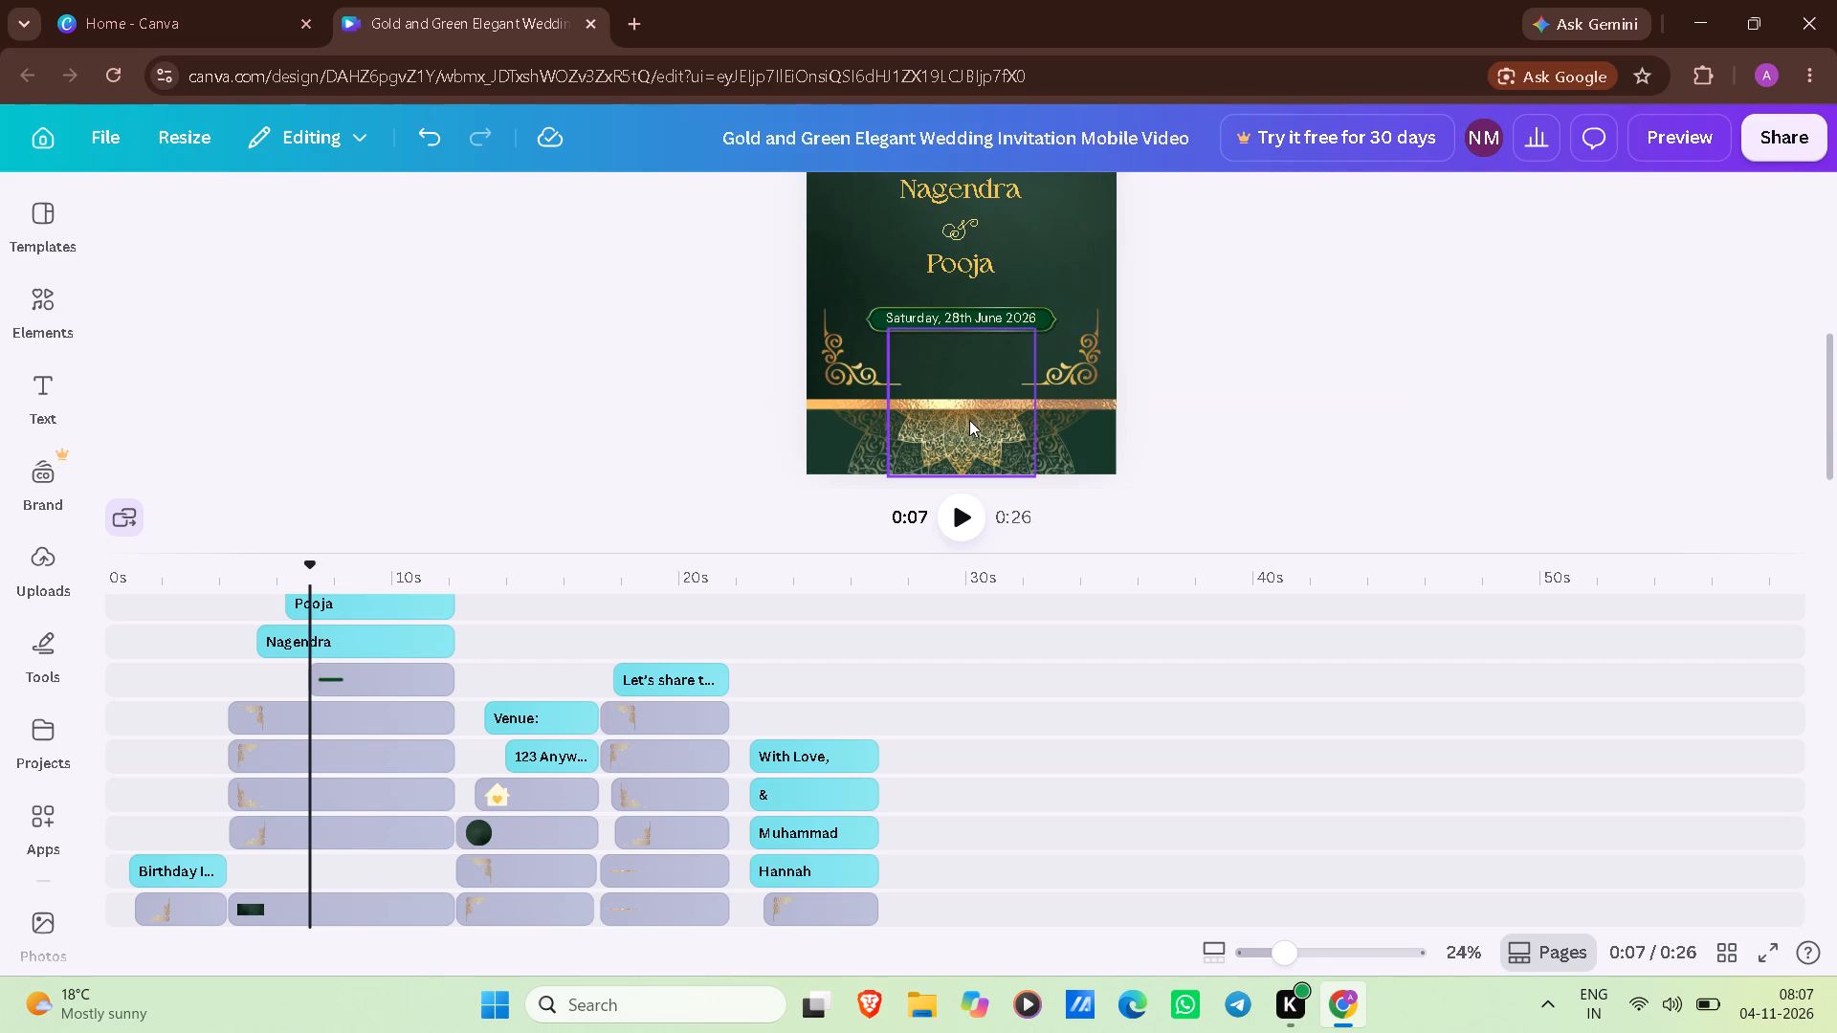
click(968, 424)
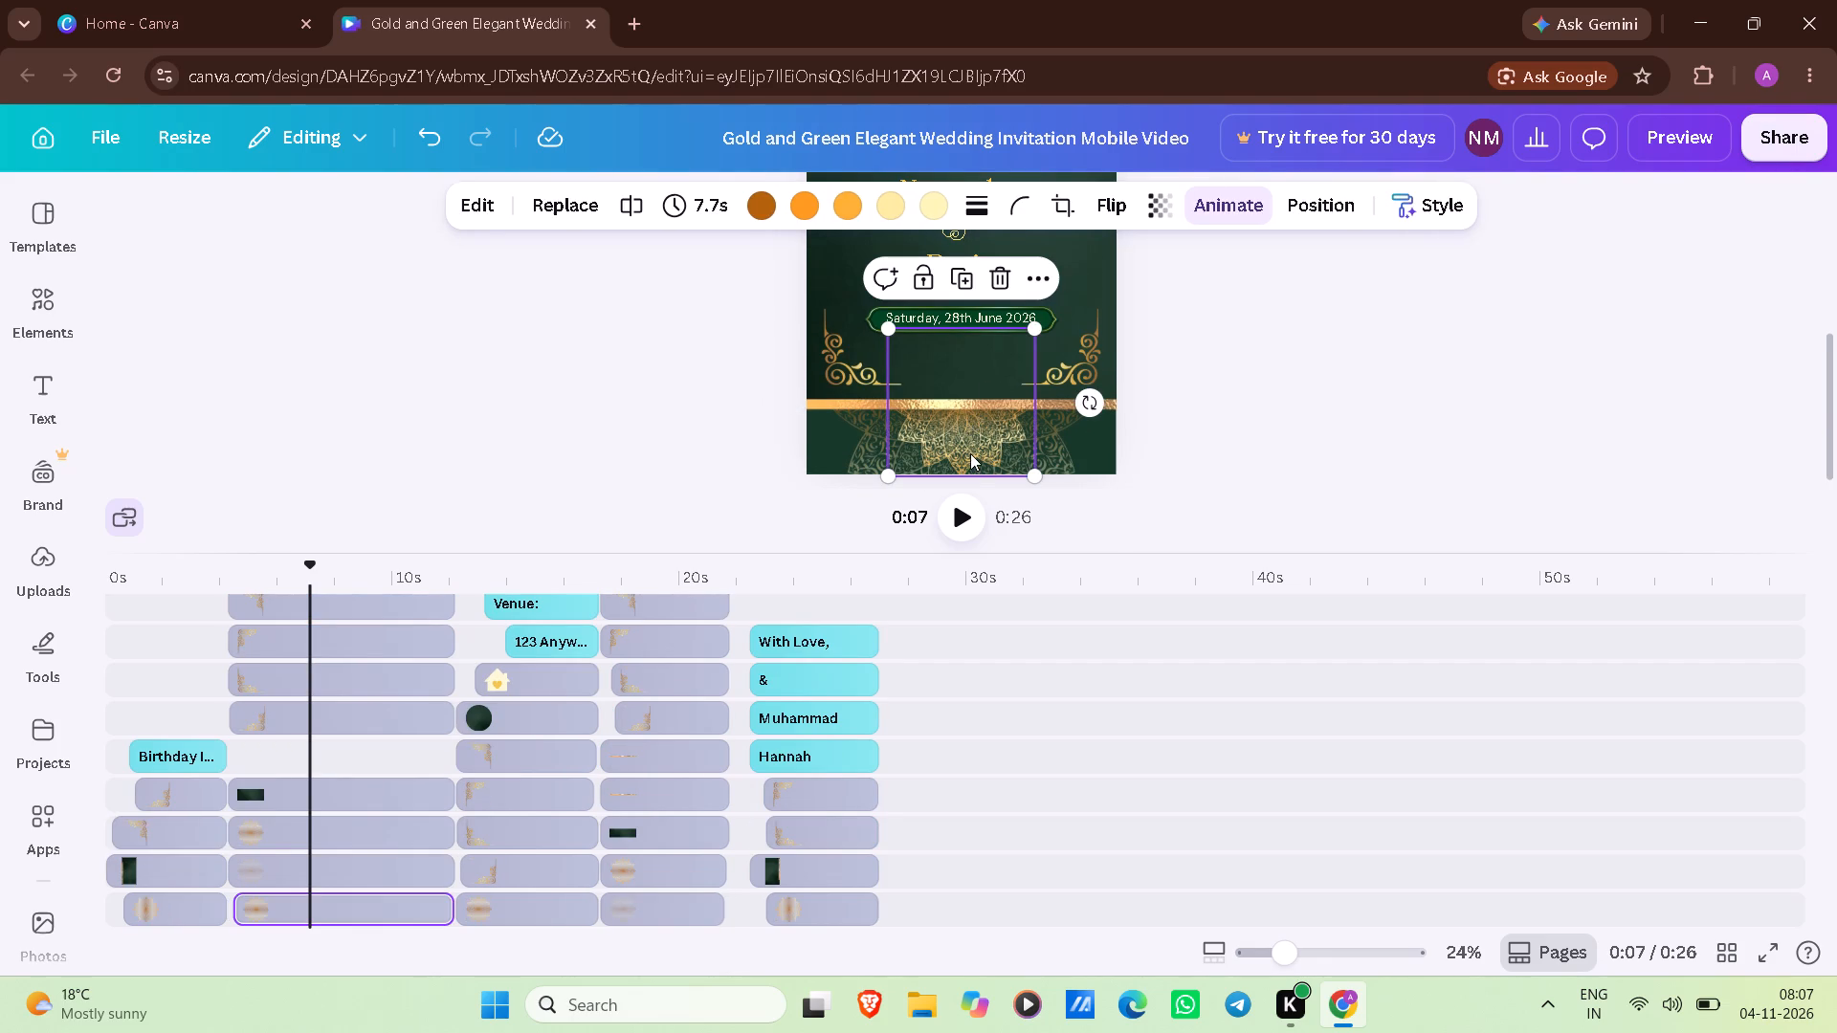
double_click(970, 453)
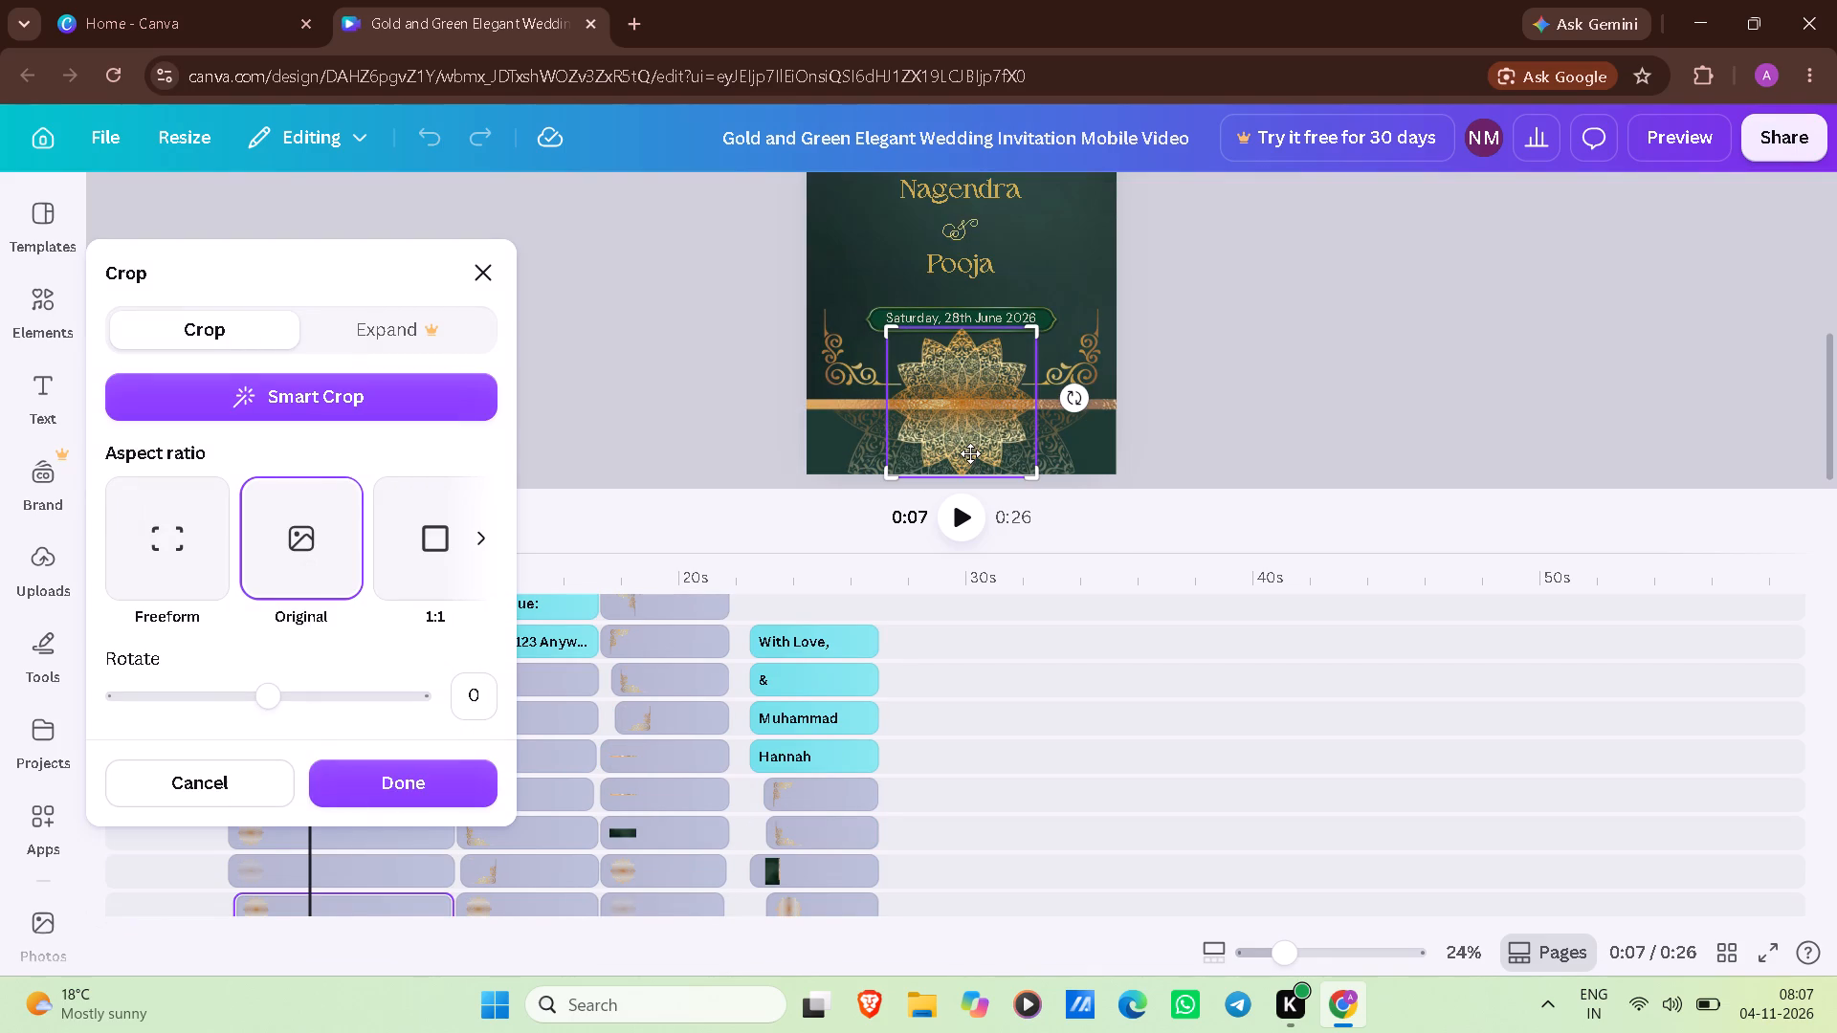
click(970, 453)
key(BackSpace)
Delete the larger faded gold mandala at the foot of the invitation page.
click(930, 451)
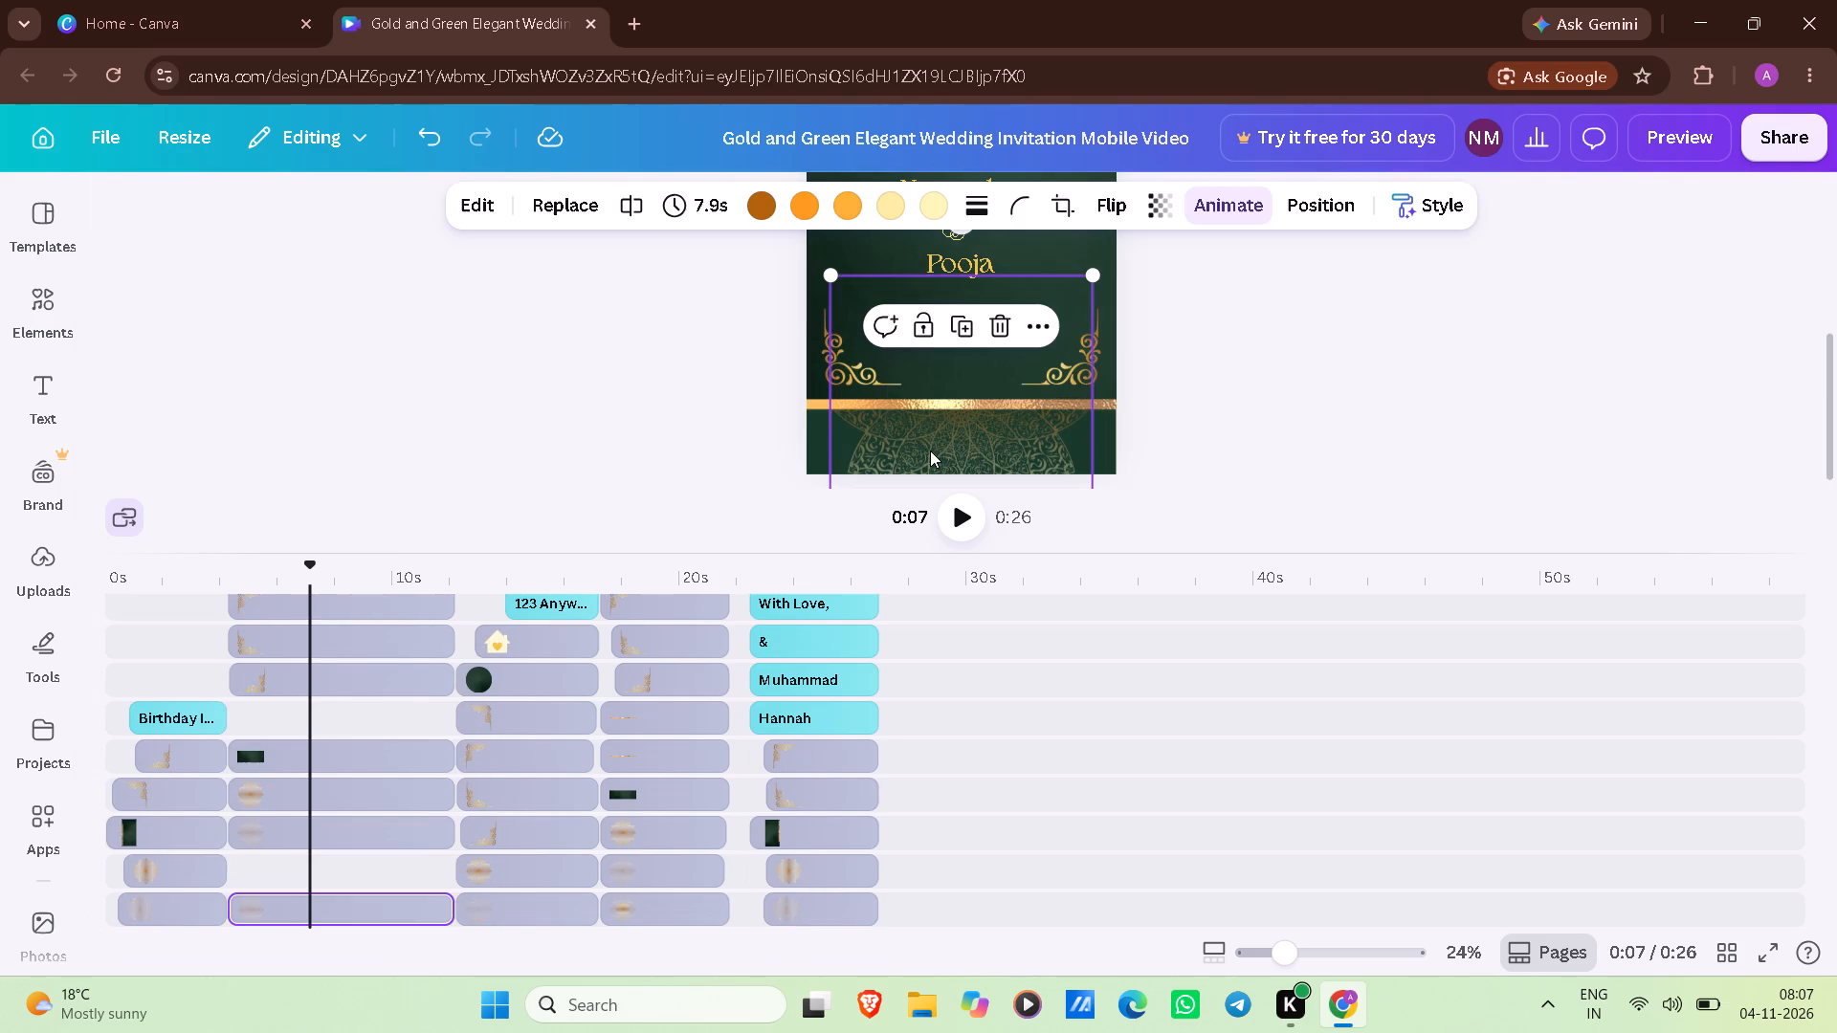
click(941, 451)
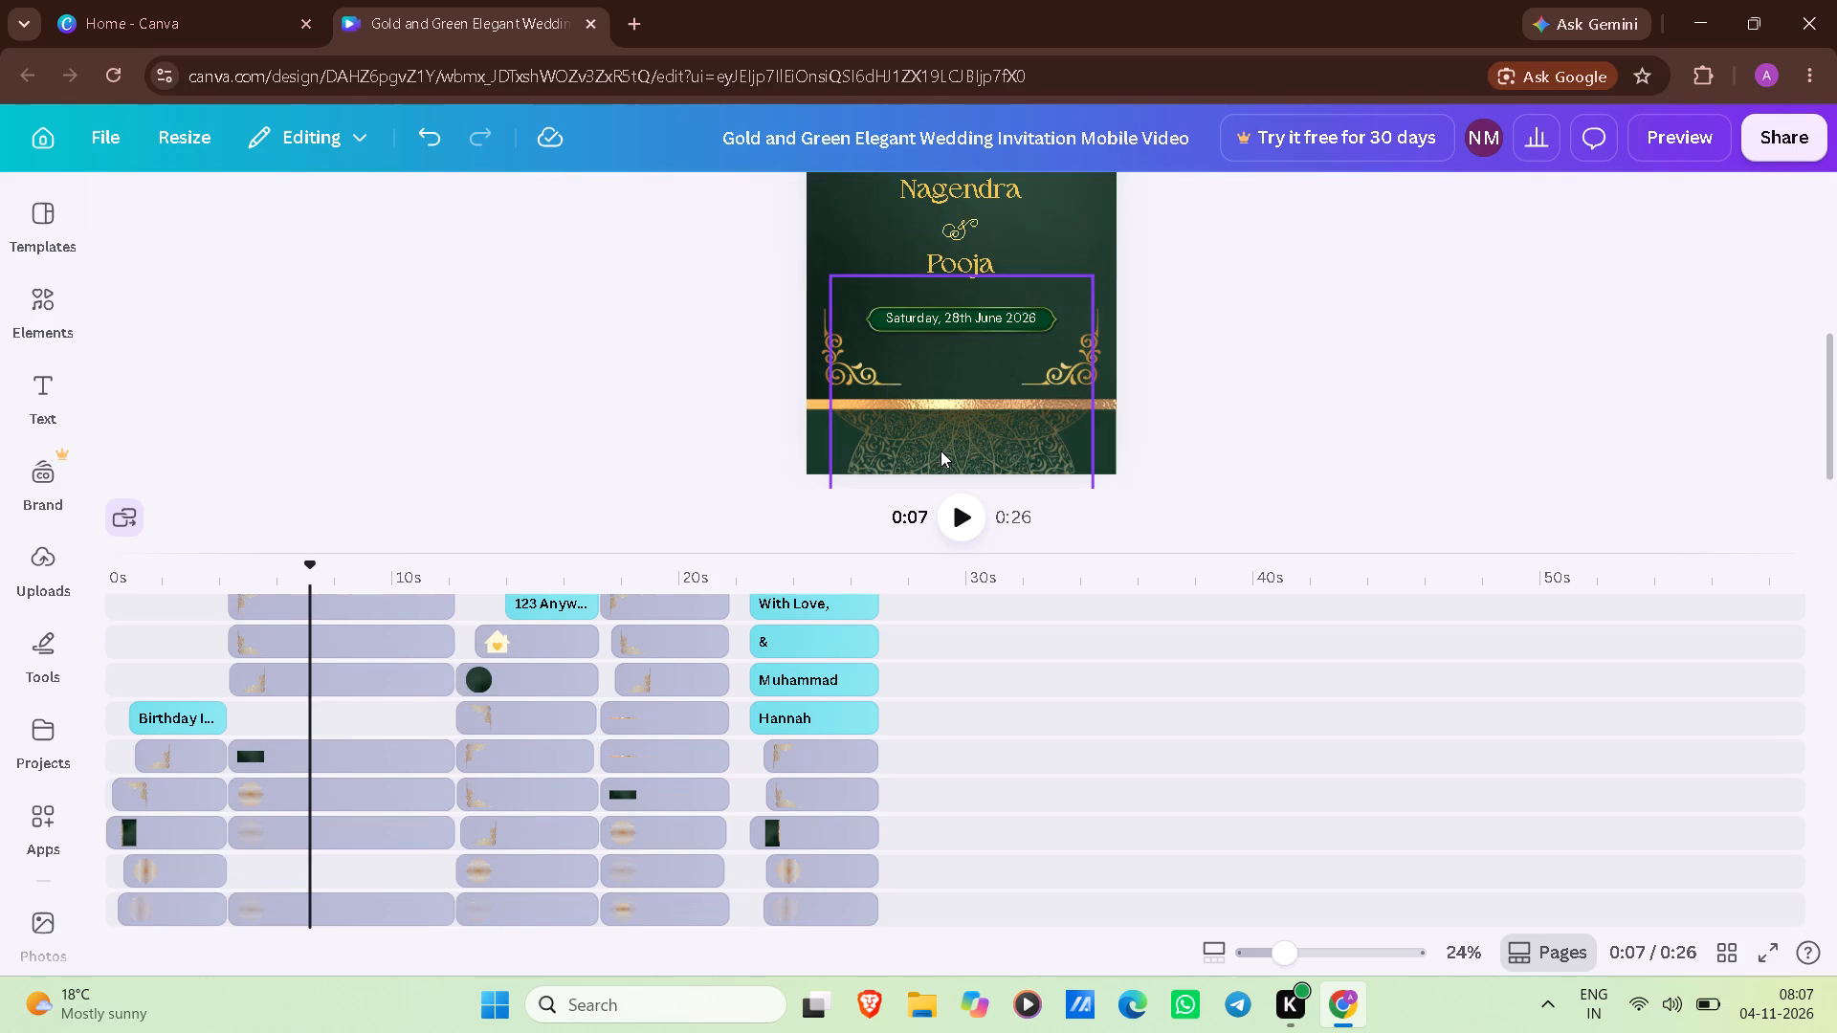
key(BackSpace)
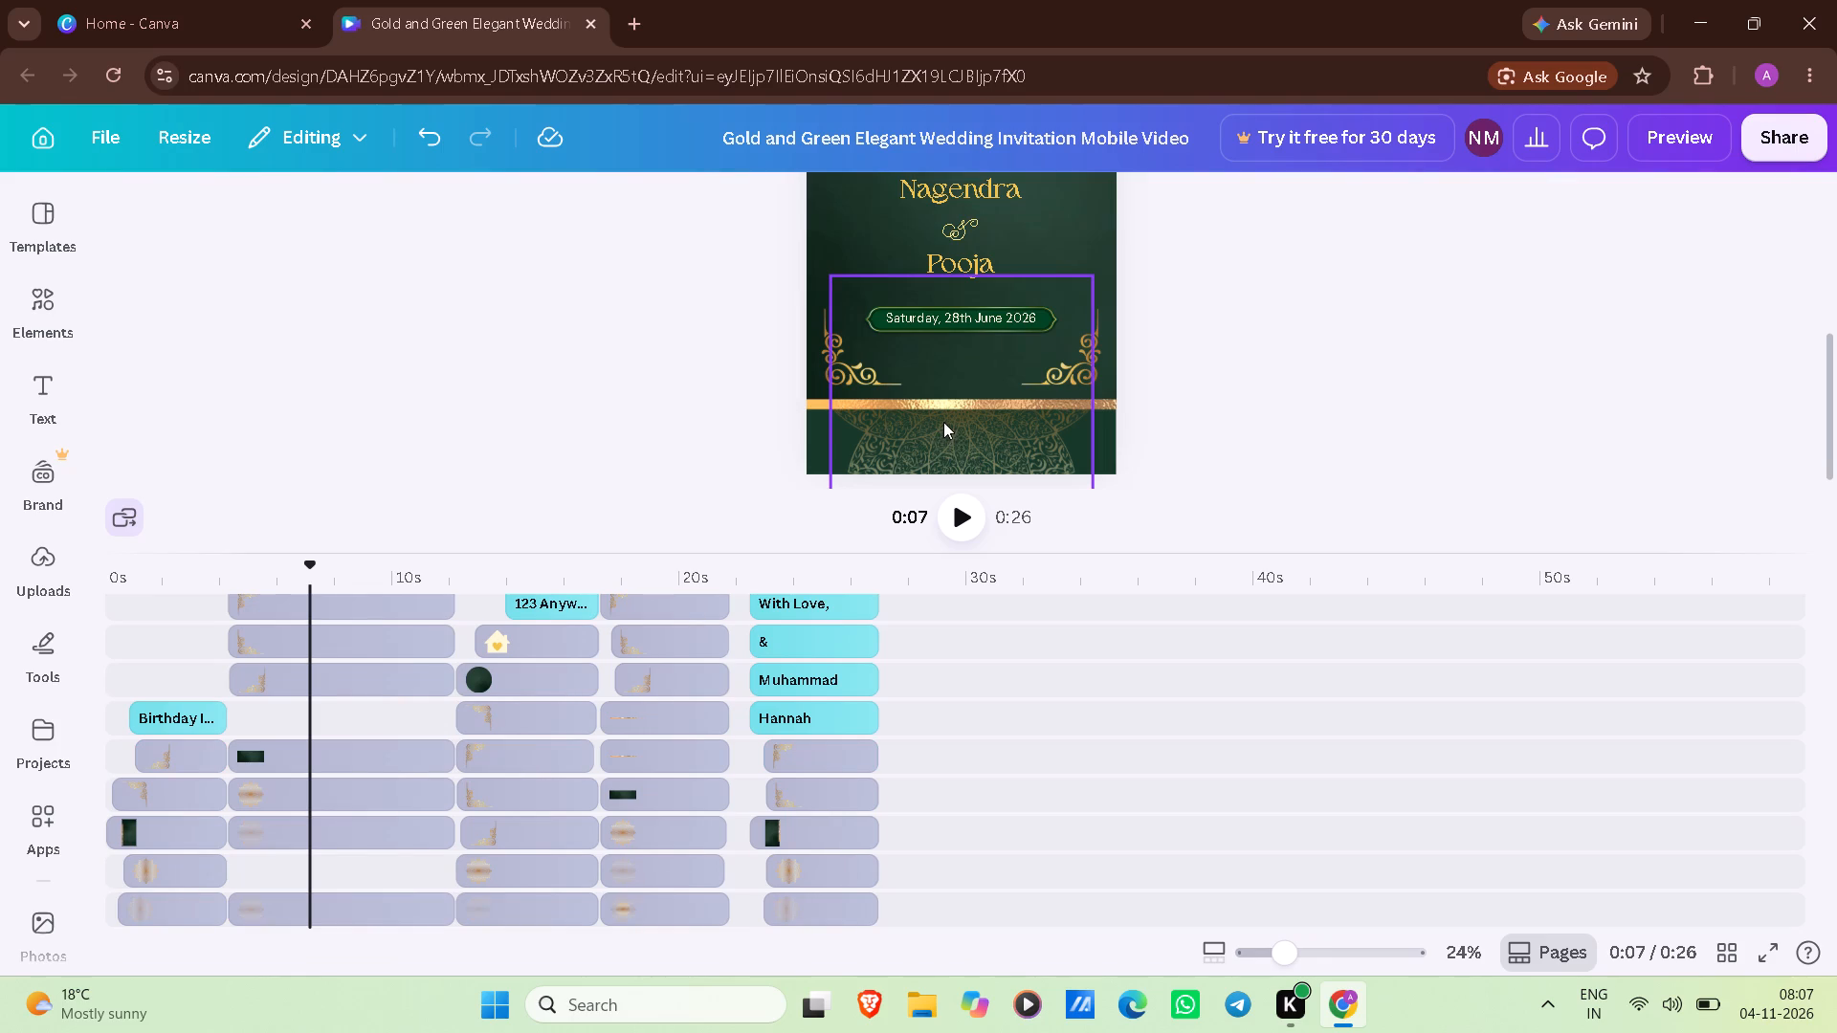
double_click(943, 422)
click(943, 422)
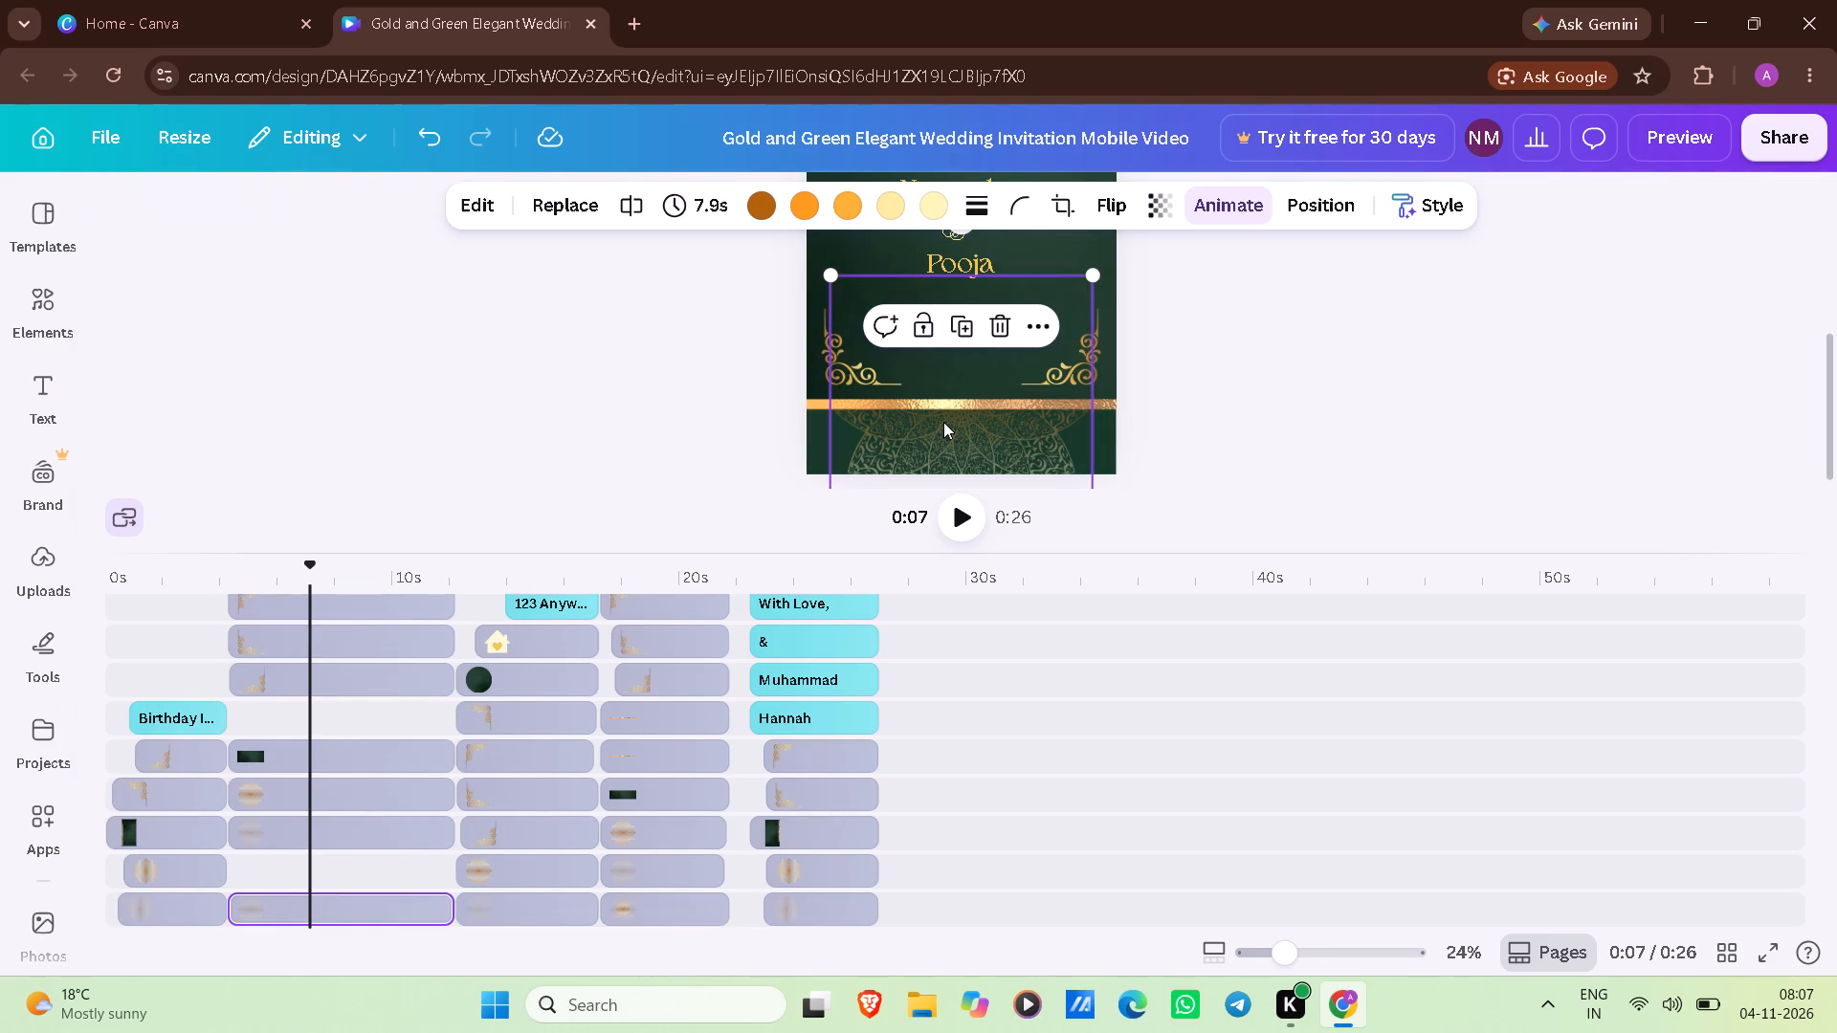
double_click(943, 422)
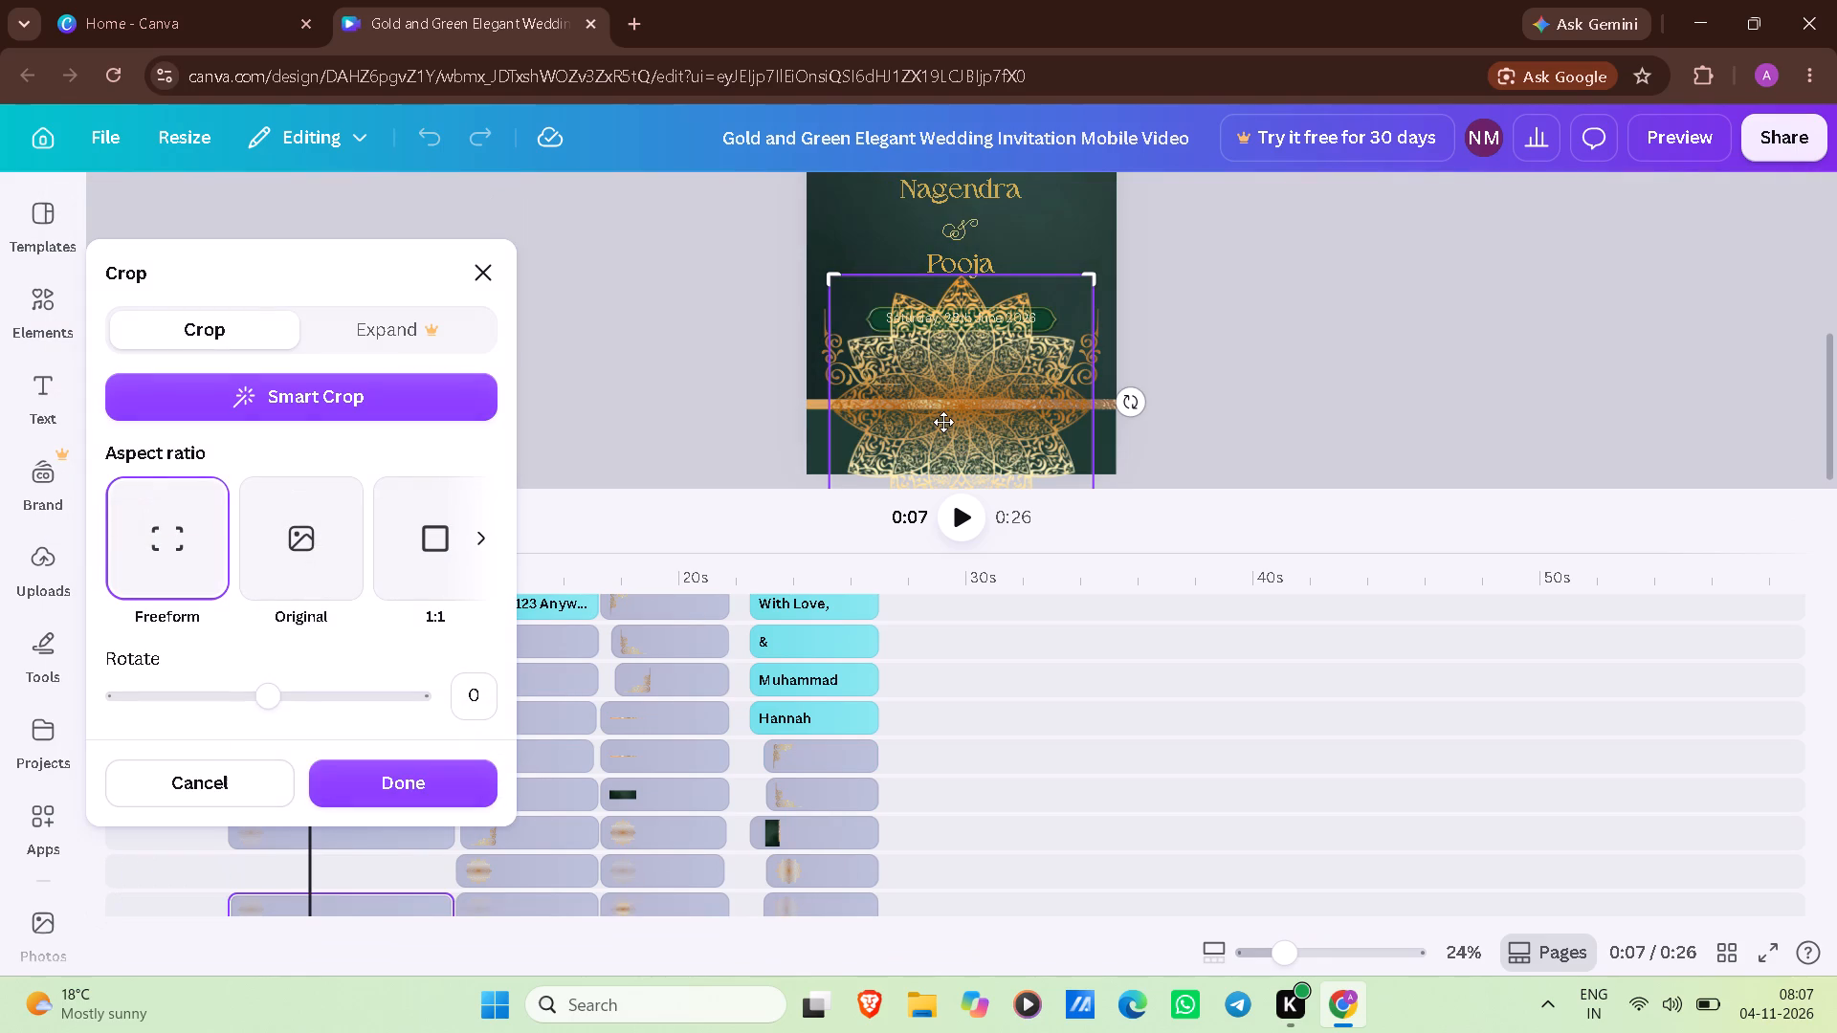
key(BackSpace)
Delete the smaller gold mandala at the head of the invitation page.
scroll(943, 422, up, 2)
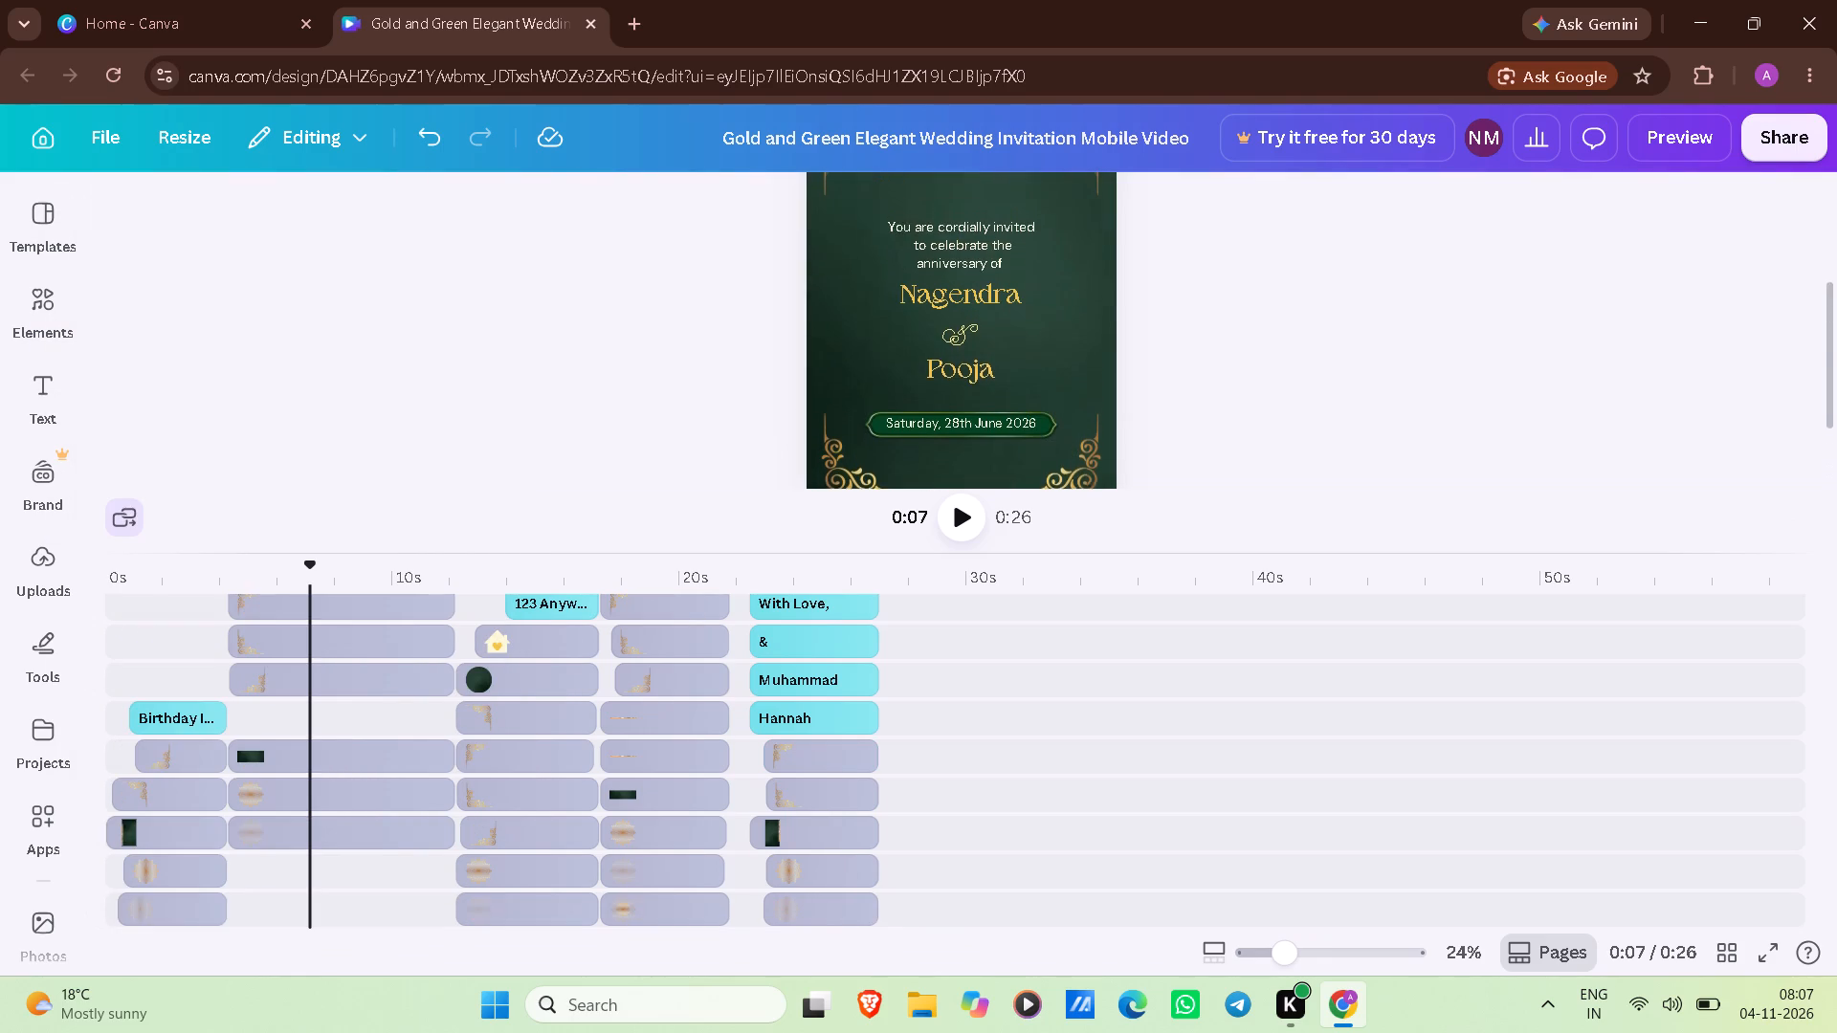
scroll(943, 422, up, 2)
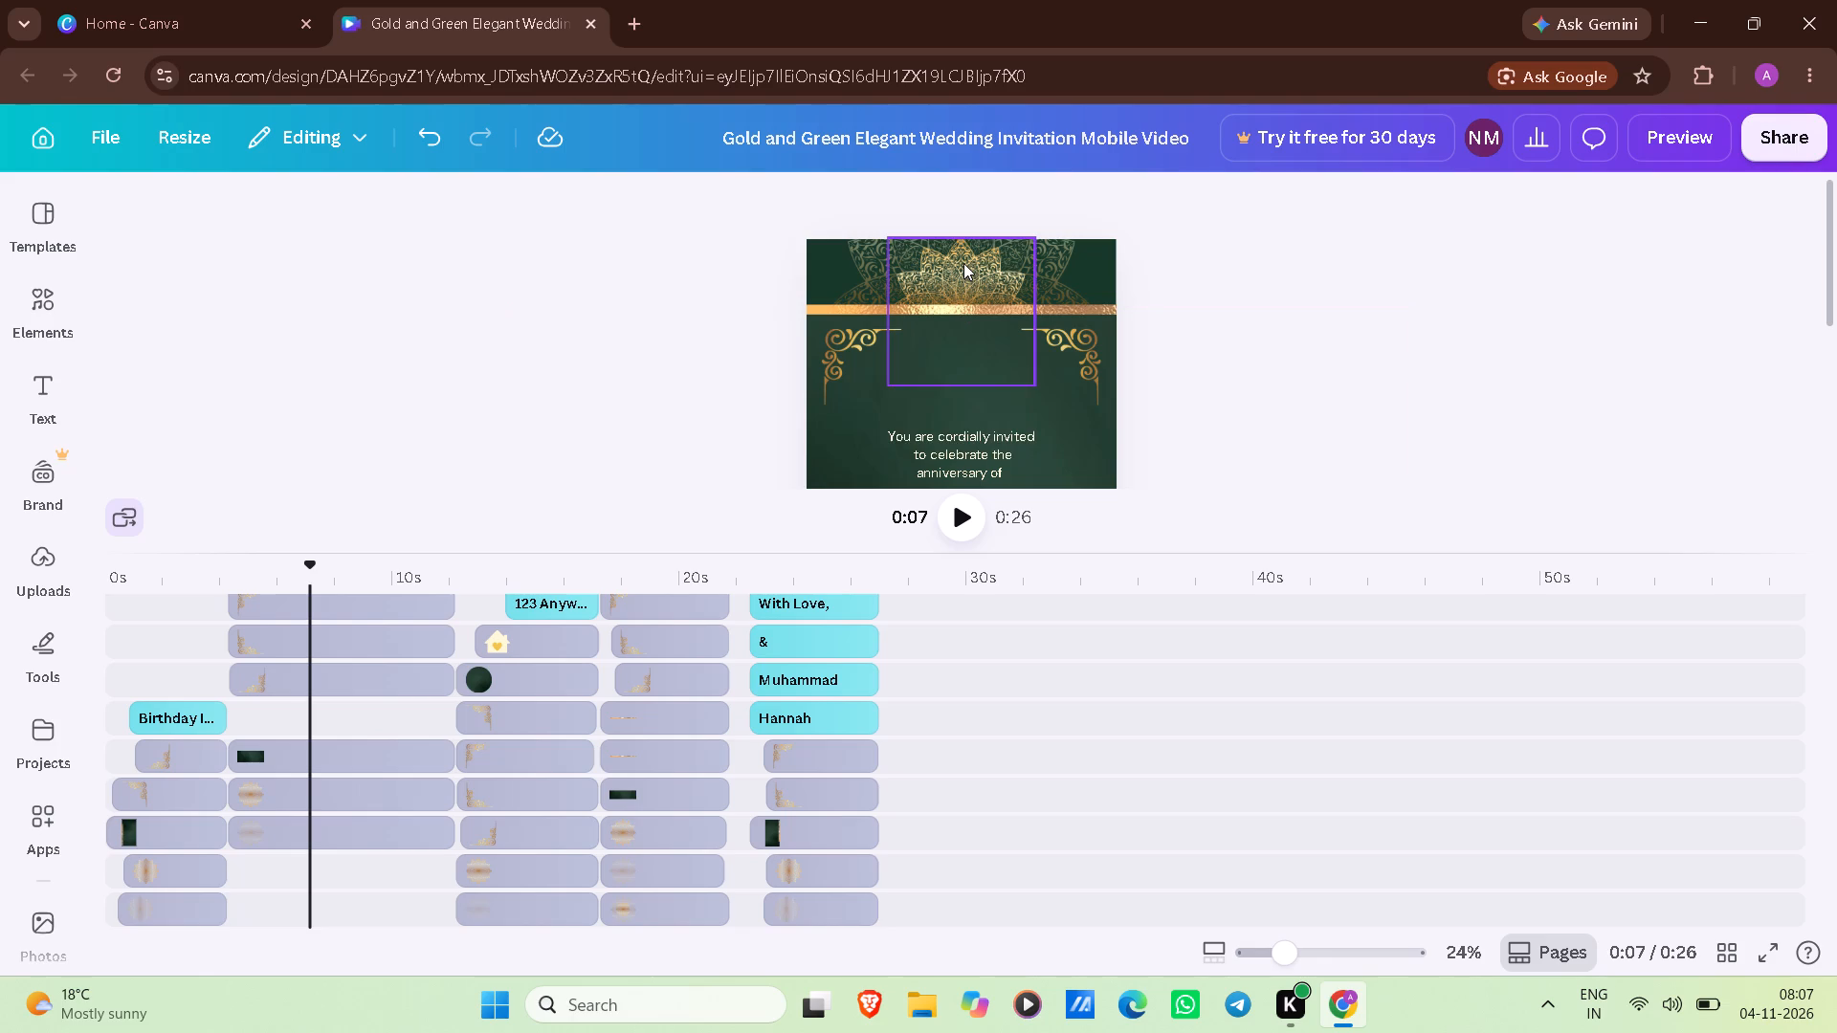
click(963, 263)
click(963, 263)
double_click(963, 263)
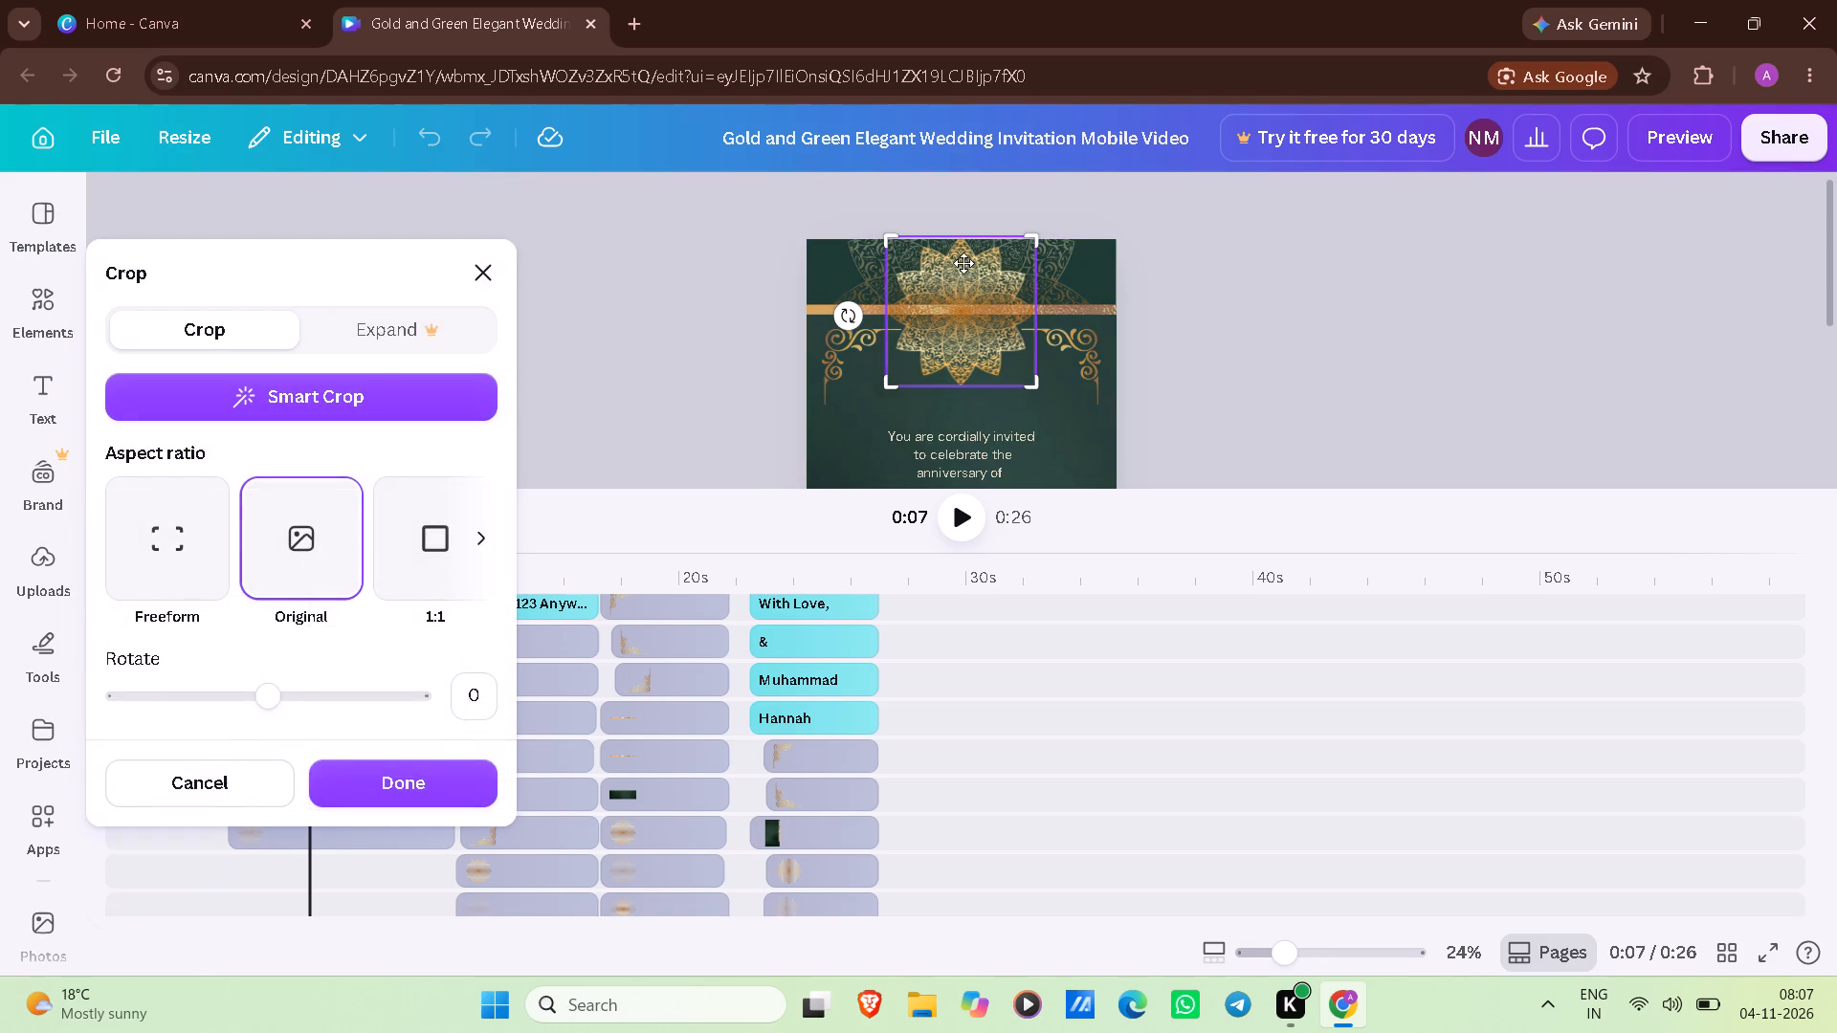
key(BackSpace)
Delete the larger faded gold mandala at the head of the invitation page.
double_click(963, 263)
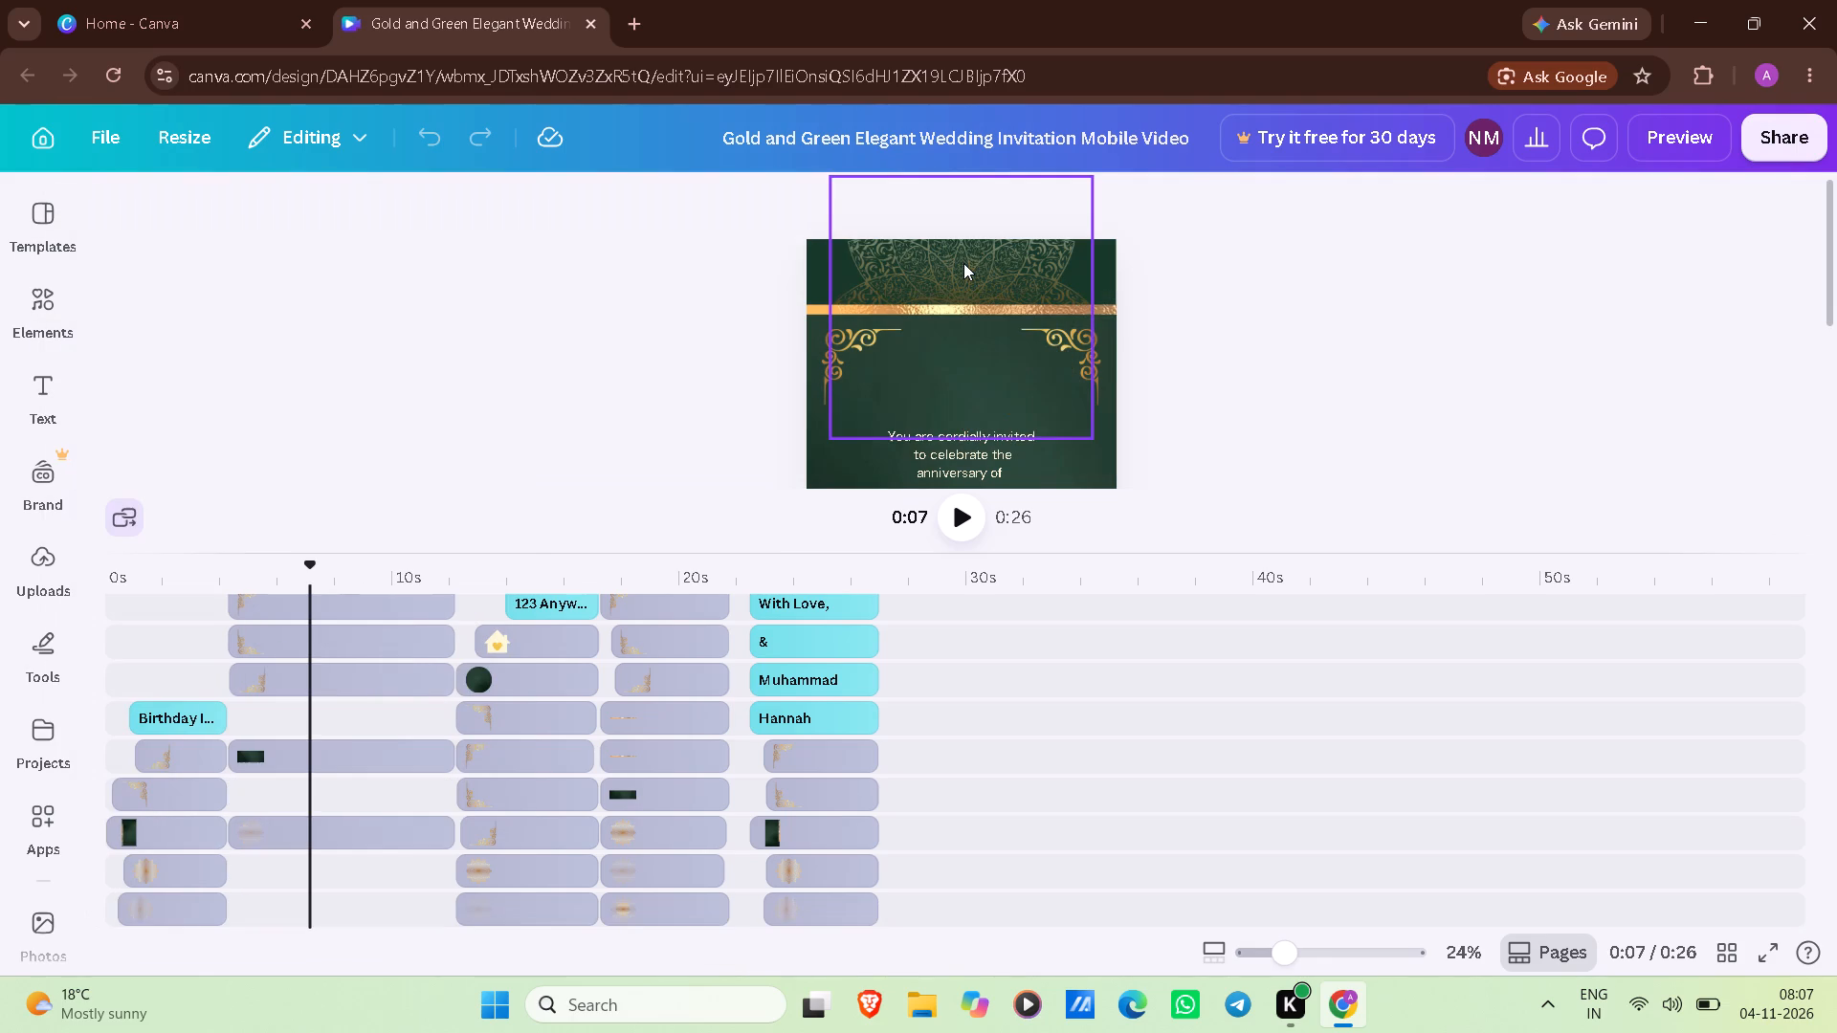
click(963, 263)
double_click(963, 263)
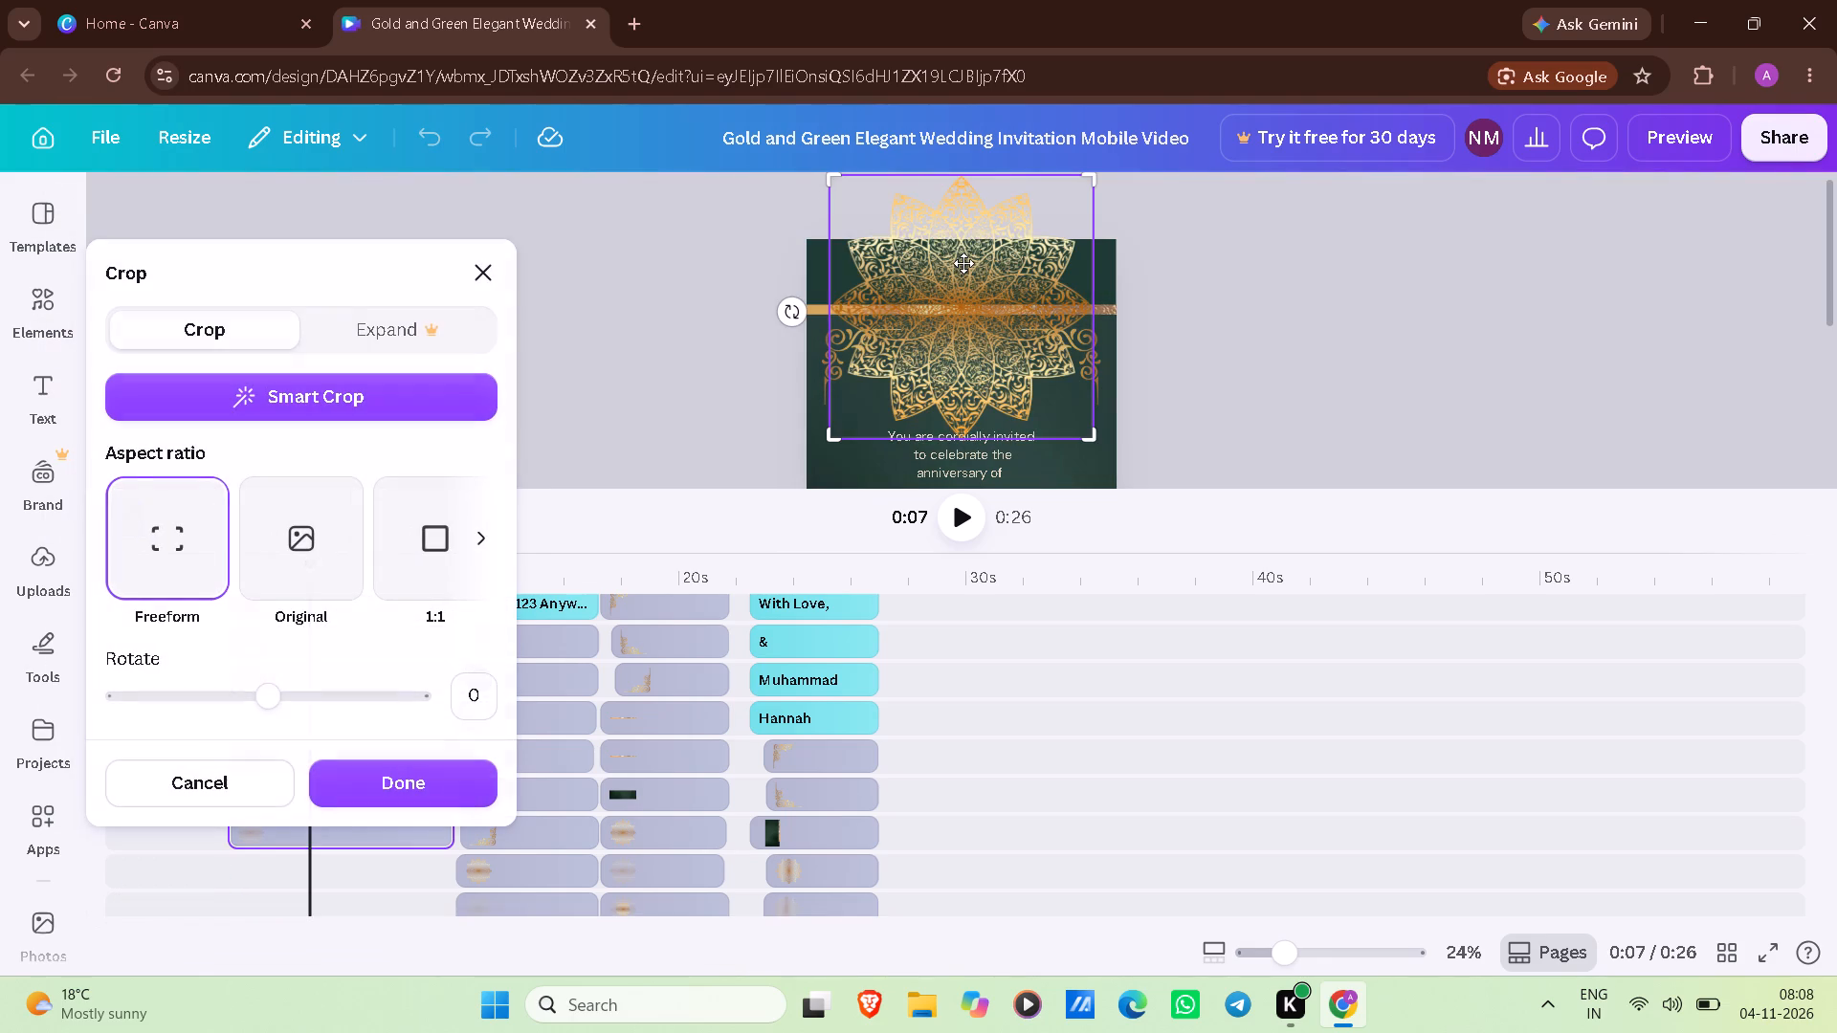
key(BackSpace)
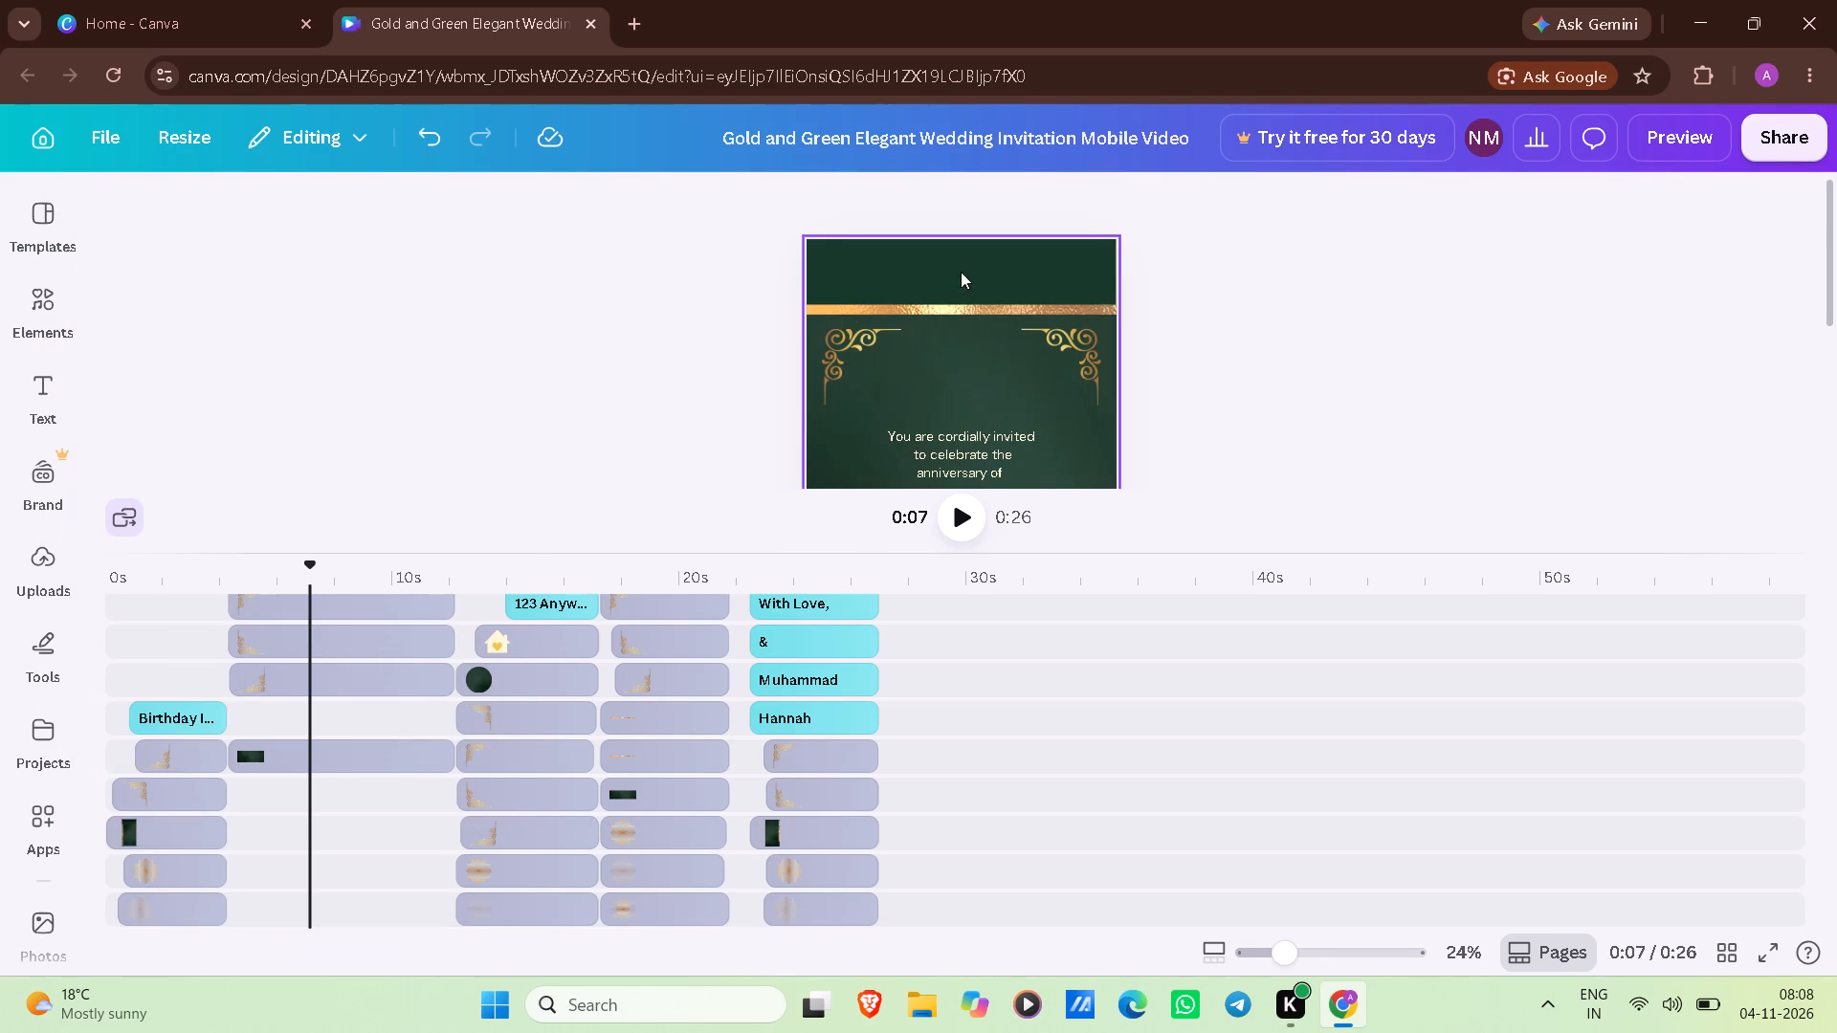
Stretch the grouped green panel upward until its upper gold band reaches the page's top edge.
click(955, 304)
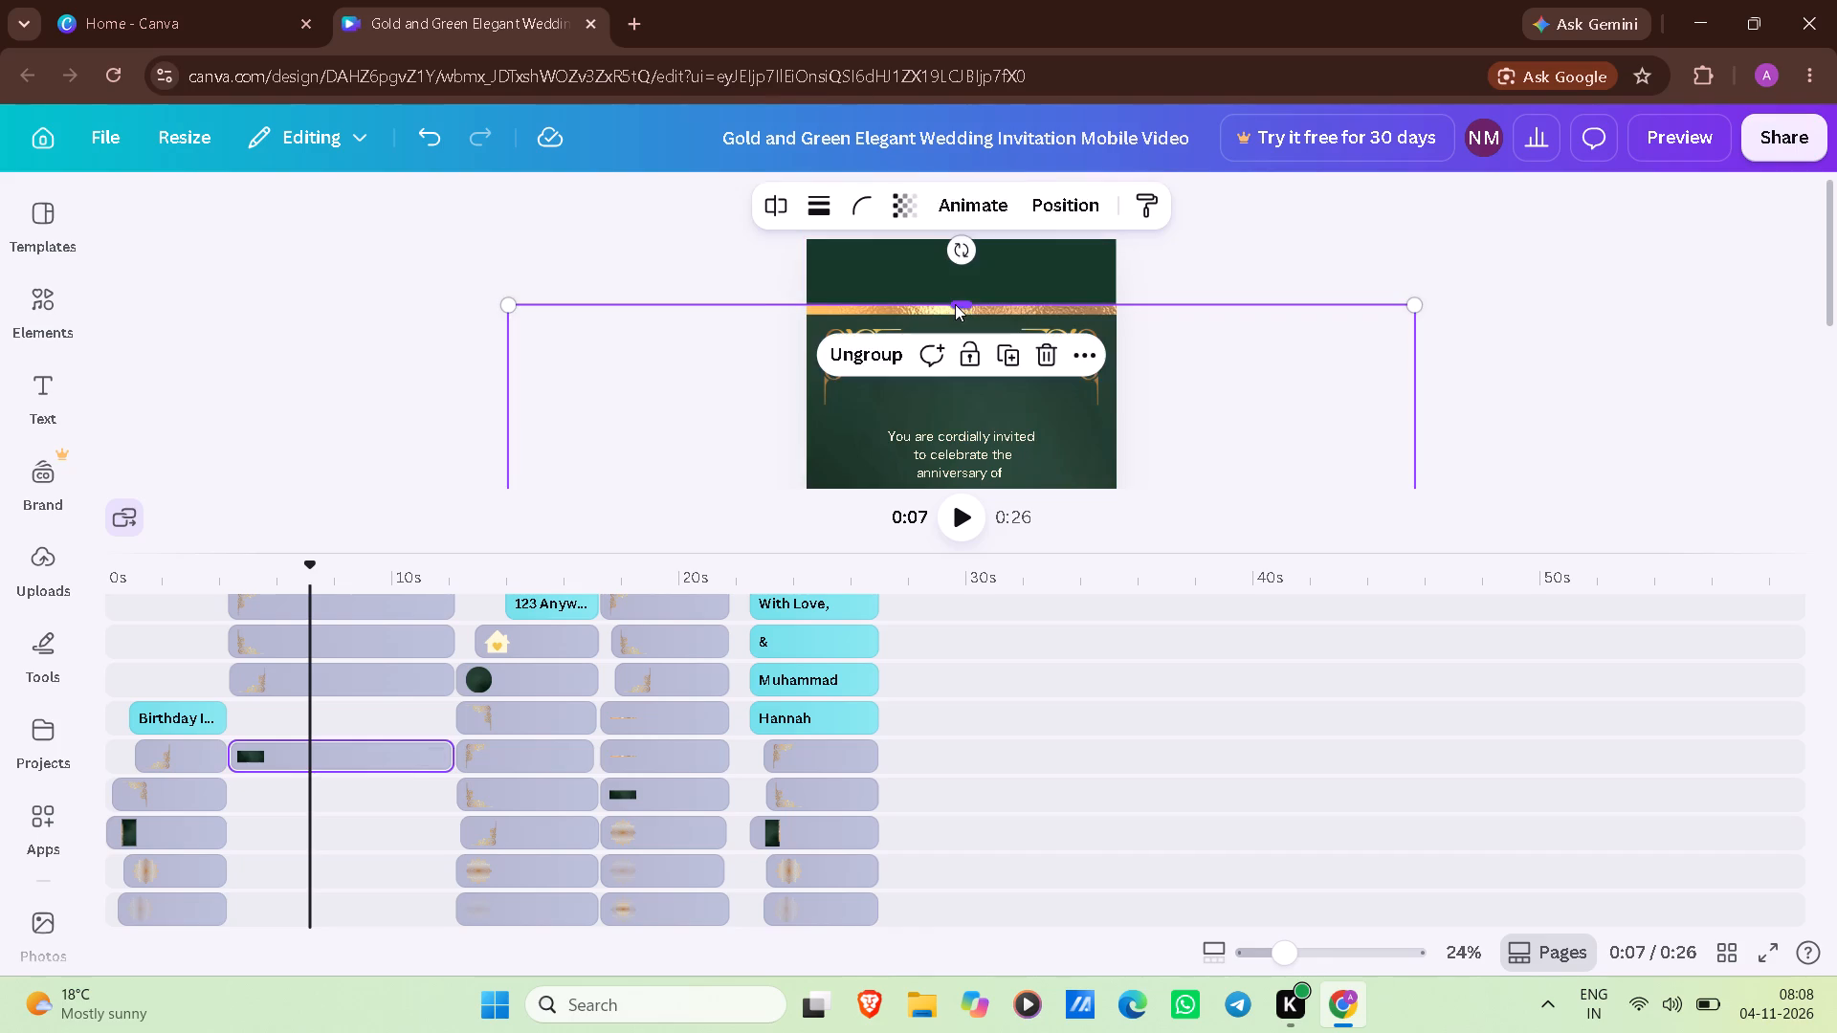
drag(955, 304, 953, 243)
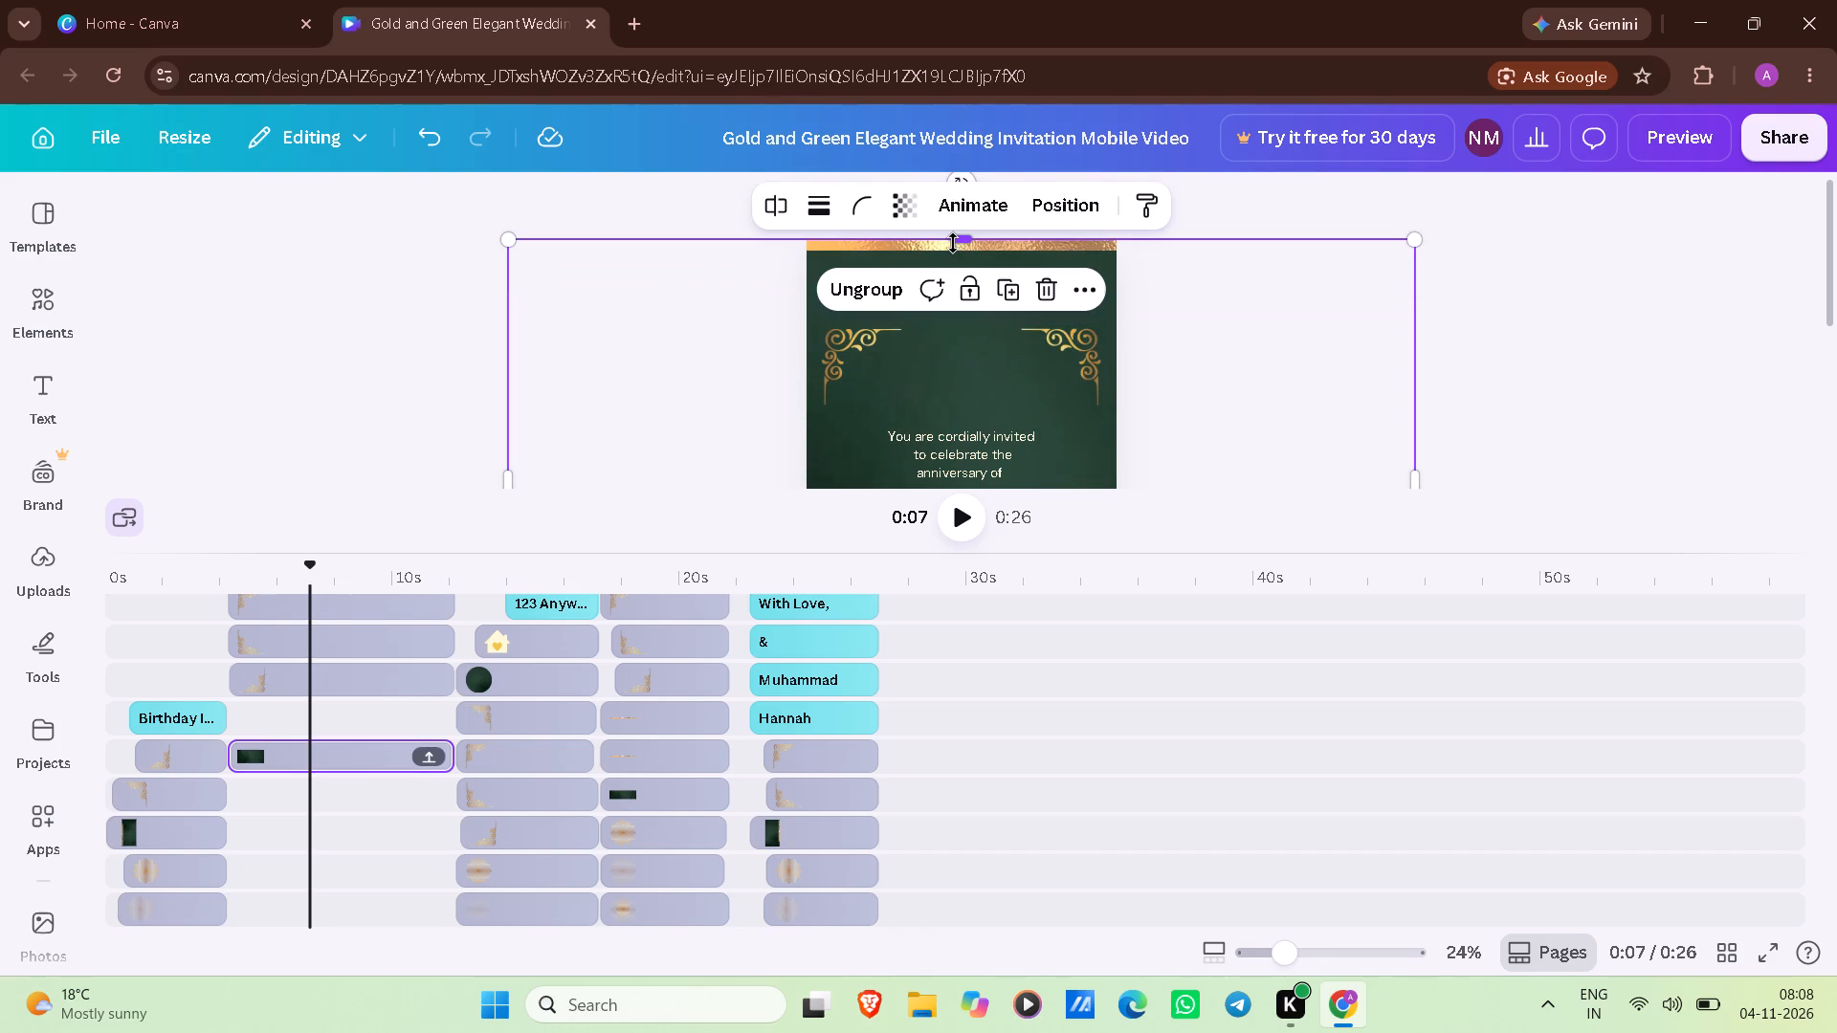
Stretch the page's upper-left gold corner ornament upward to about 525 high and shift it nearer the page's left edge.
click(852, 331)
drag(852, 331, 833, 261)
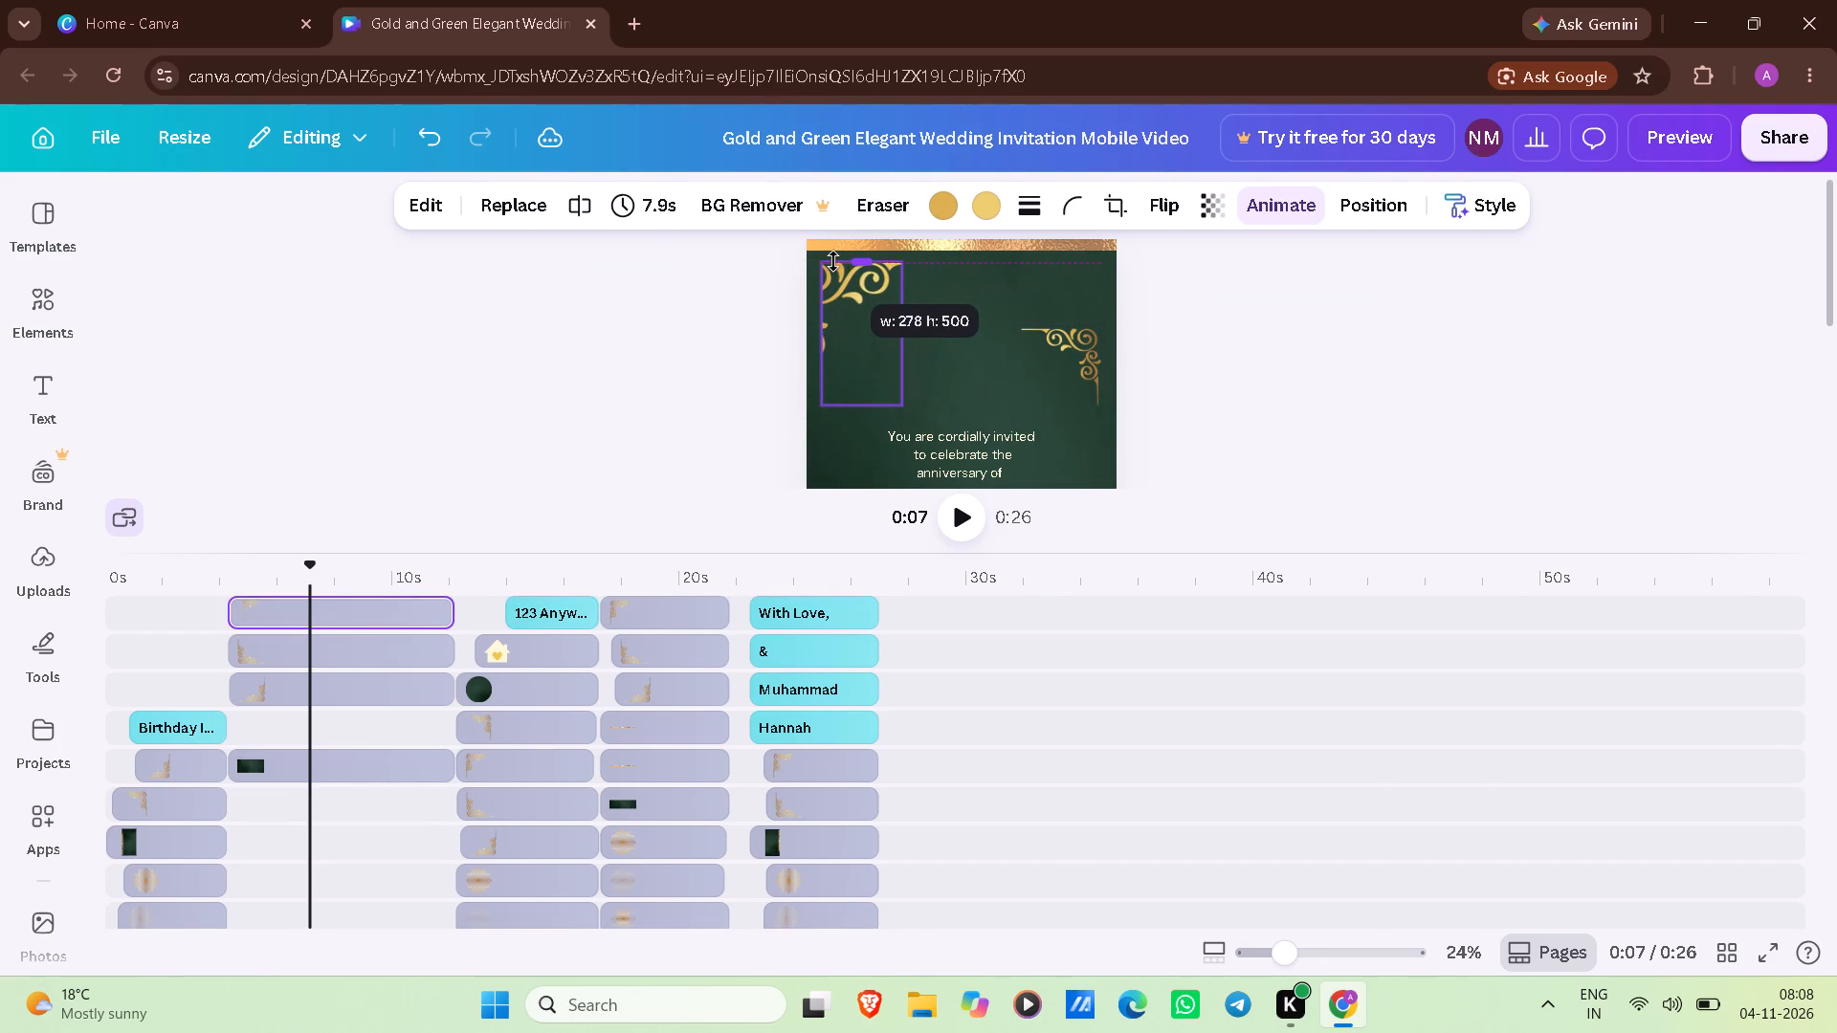
drag(833, 261, 830, 260)
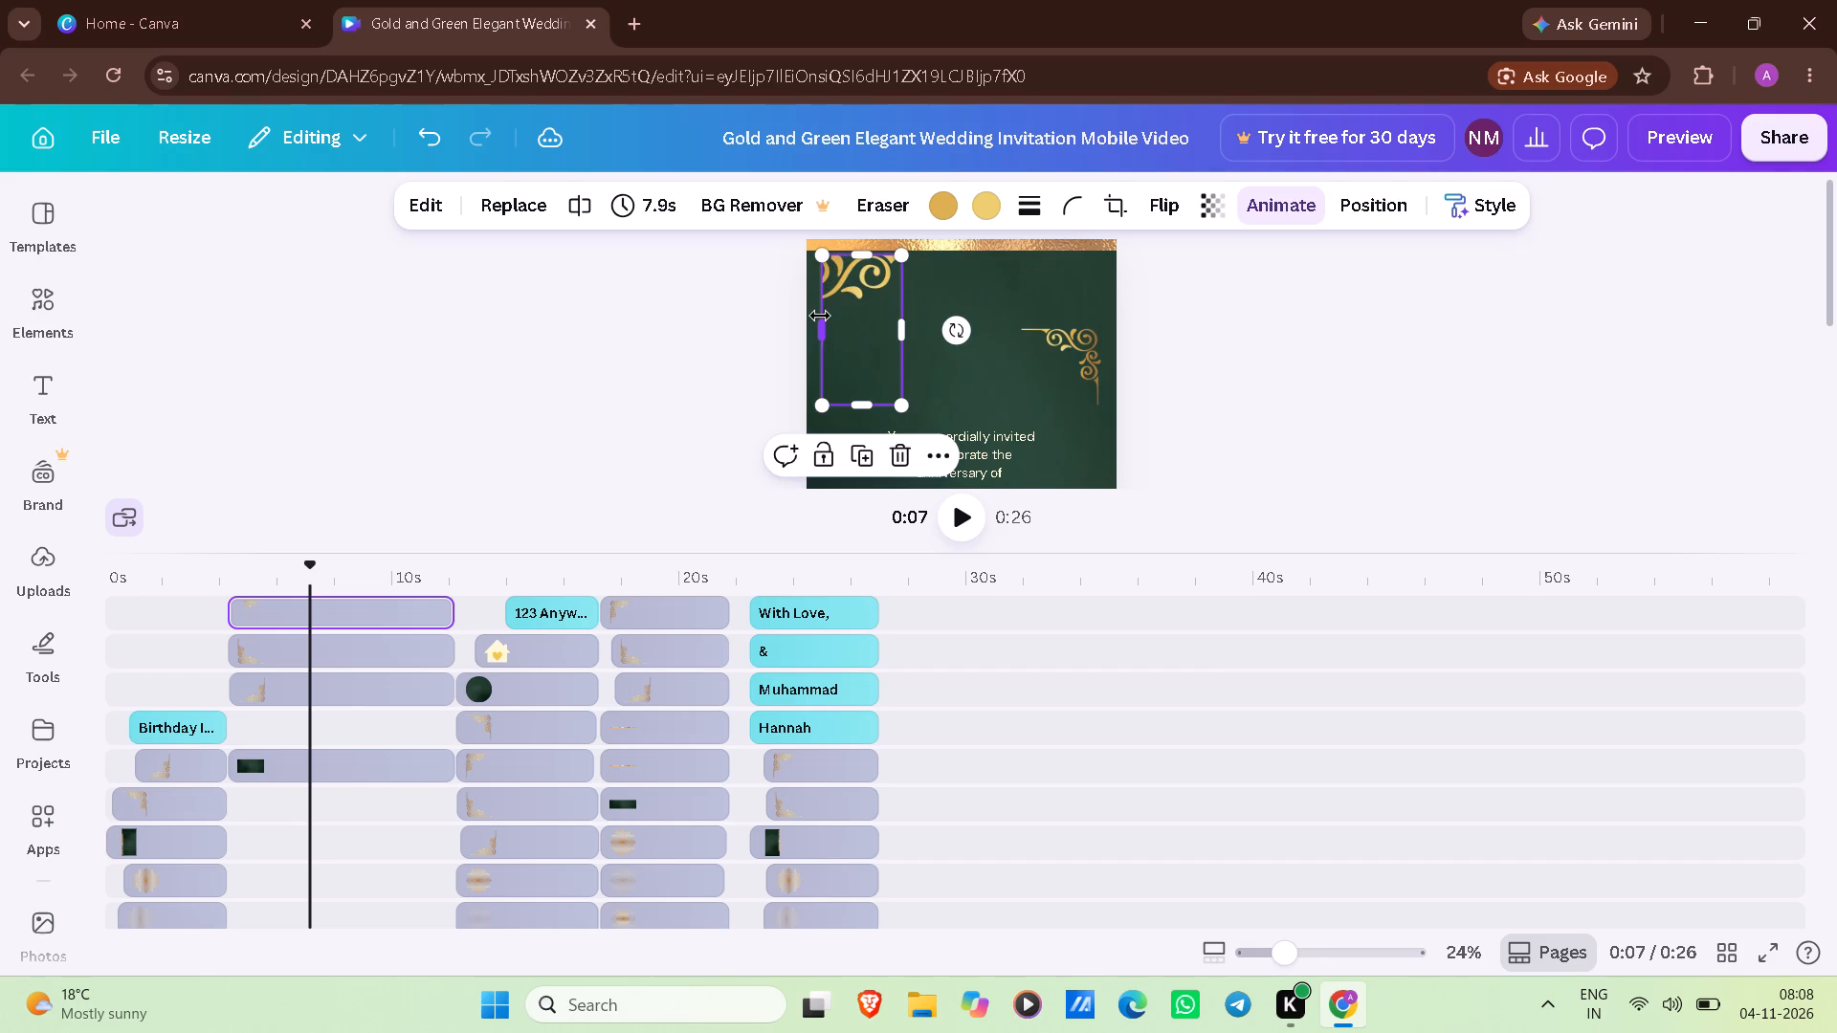
drag(820, 324, 807, 324)
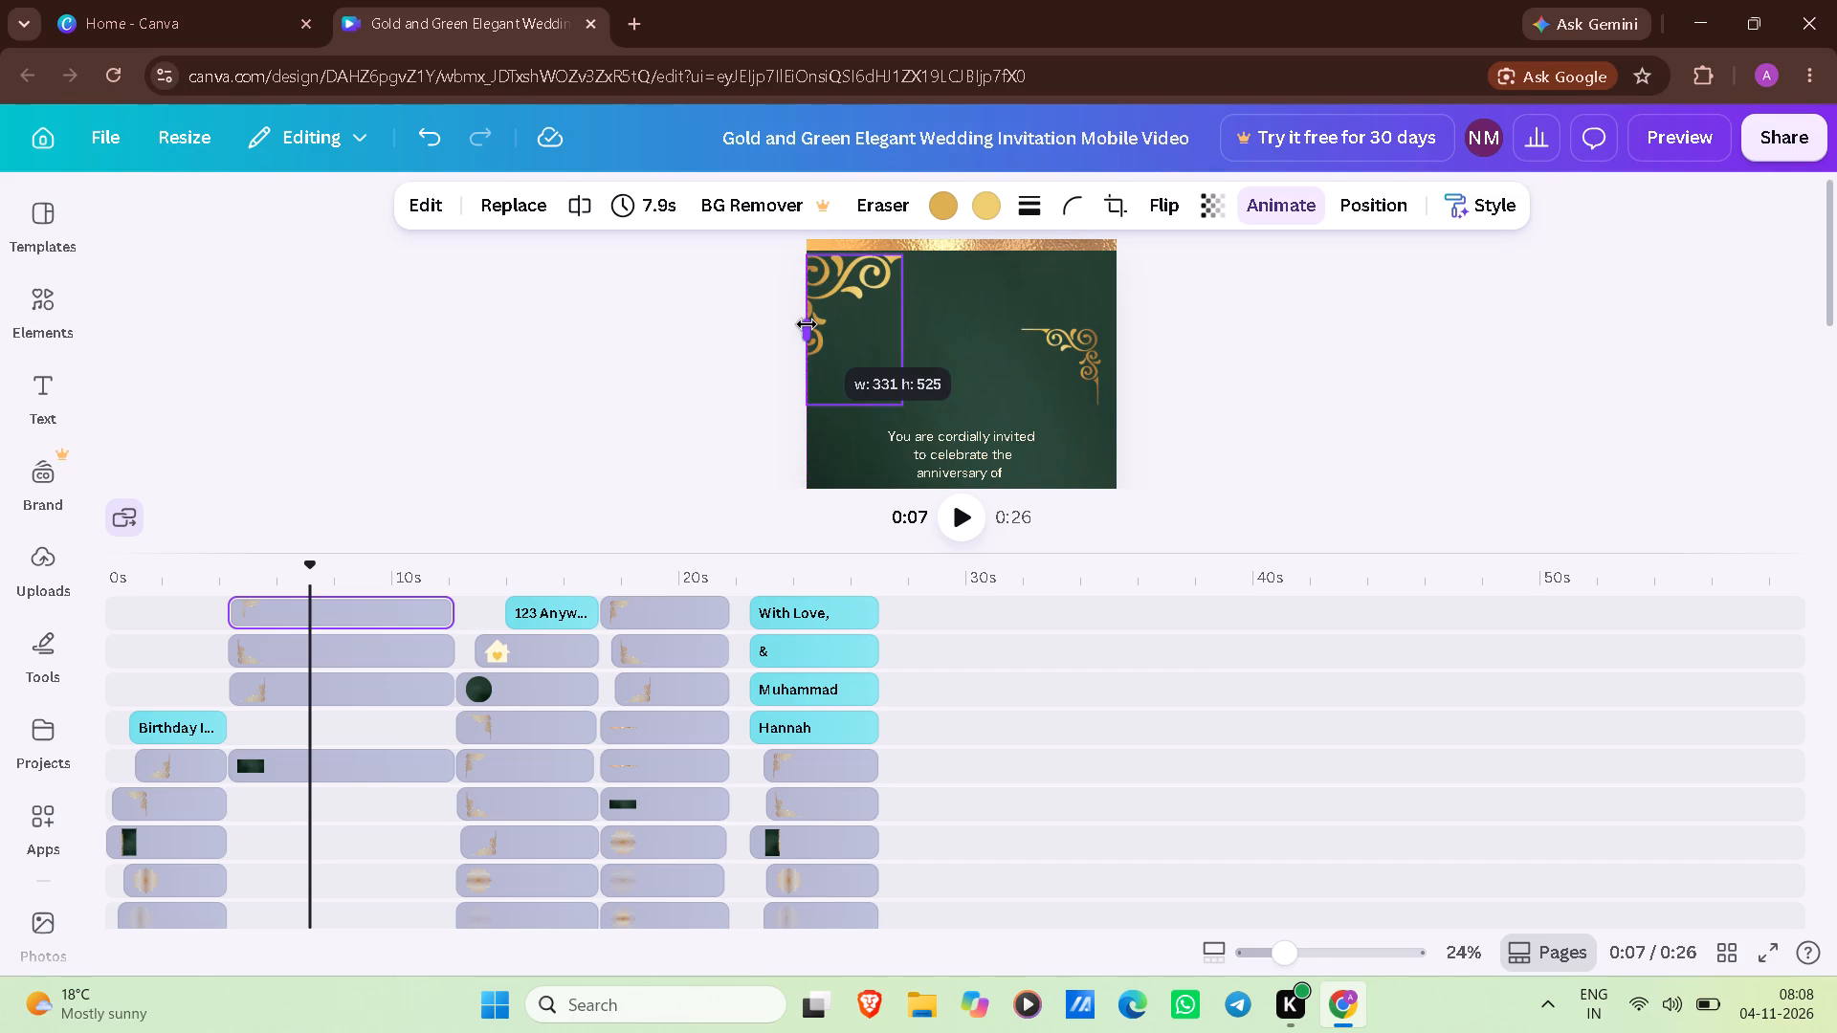
drag(807, 324, 812, 316)
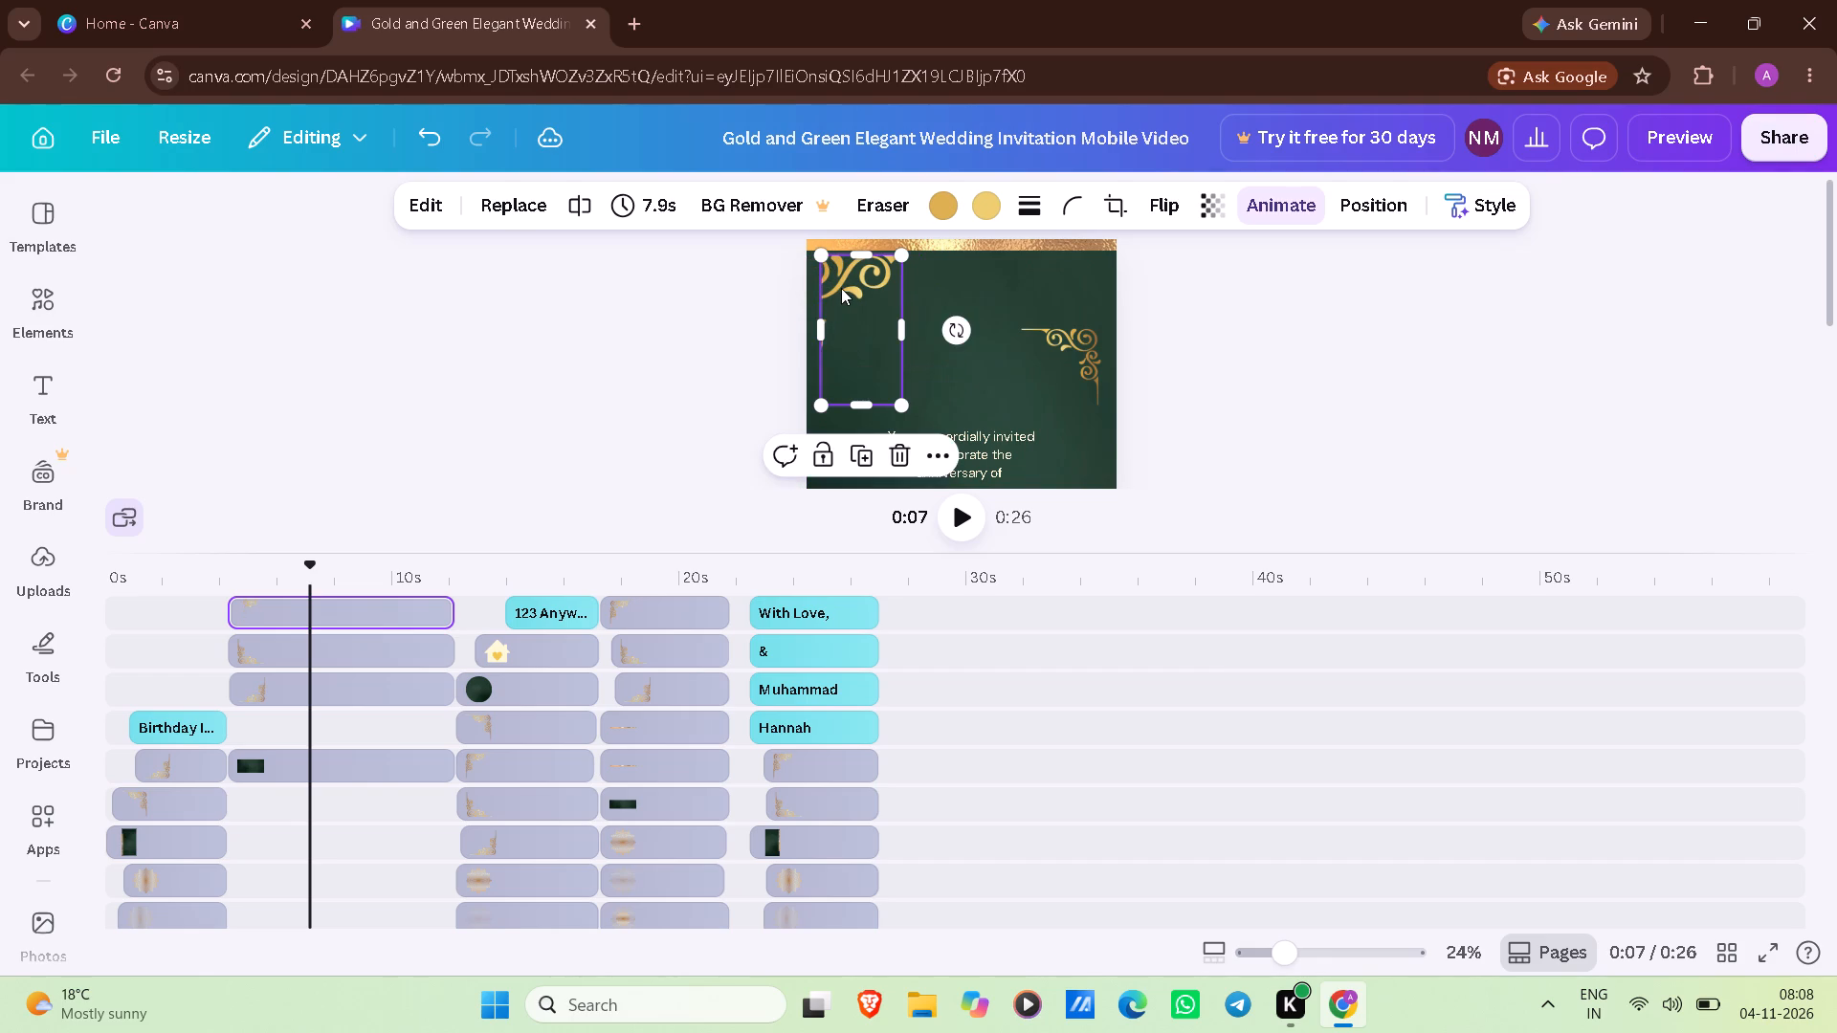
click(841, 288)
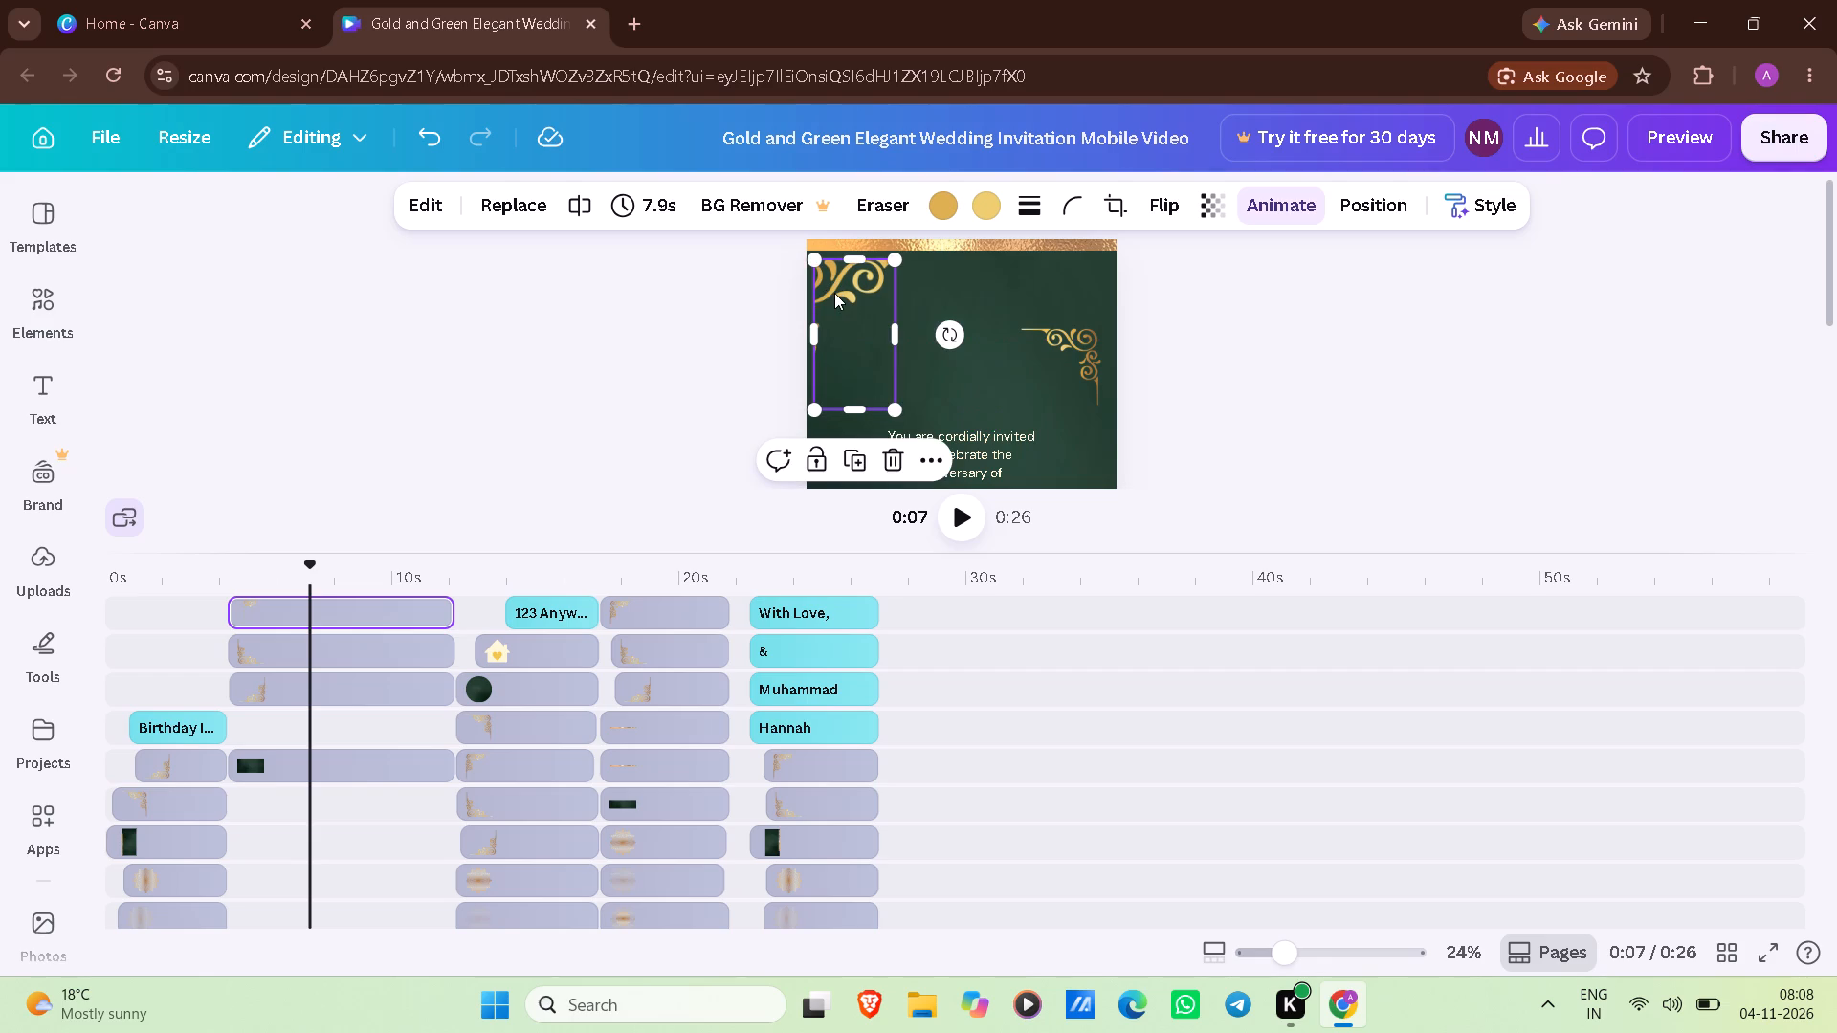
Move the page's upper-right gold corner ornament up beneath the gold band and stretch its lower edge downward.
click(1051, 354)
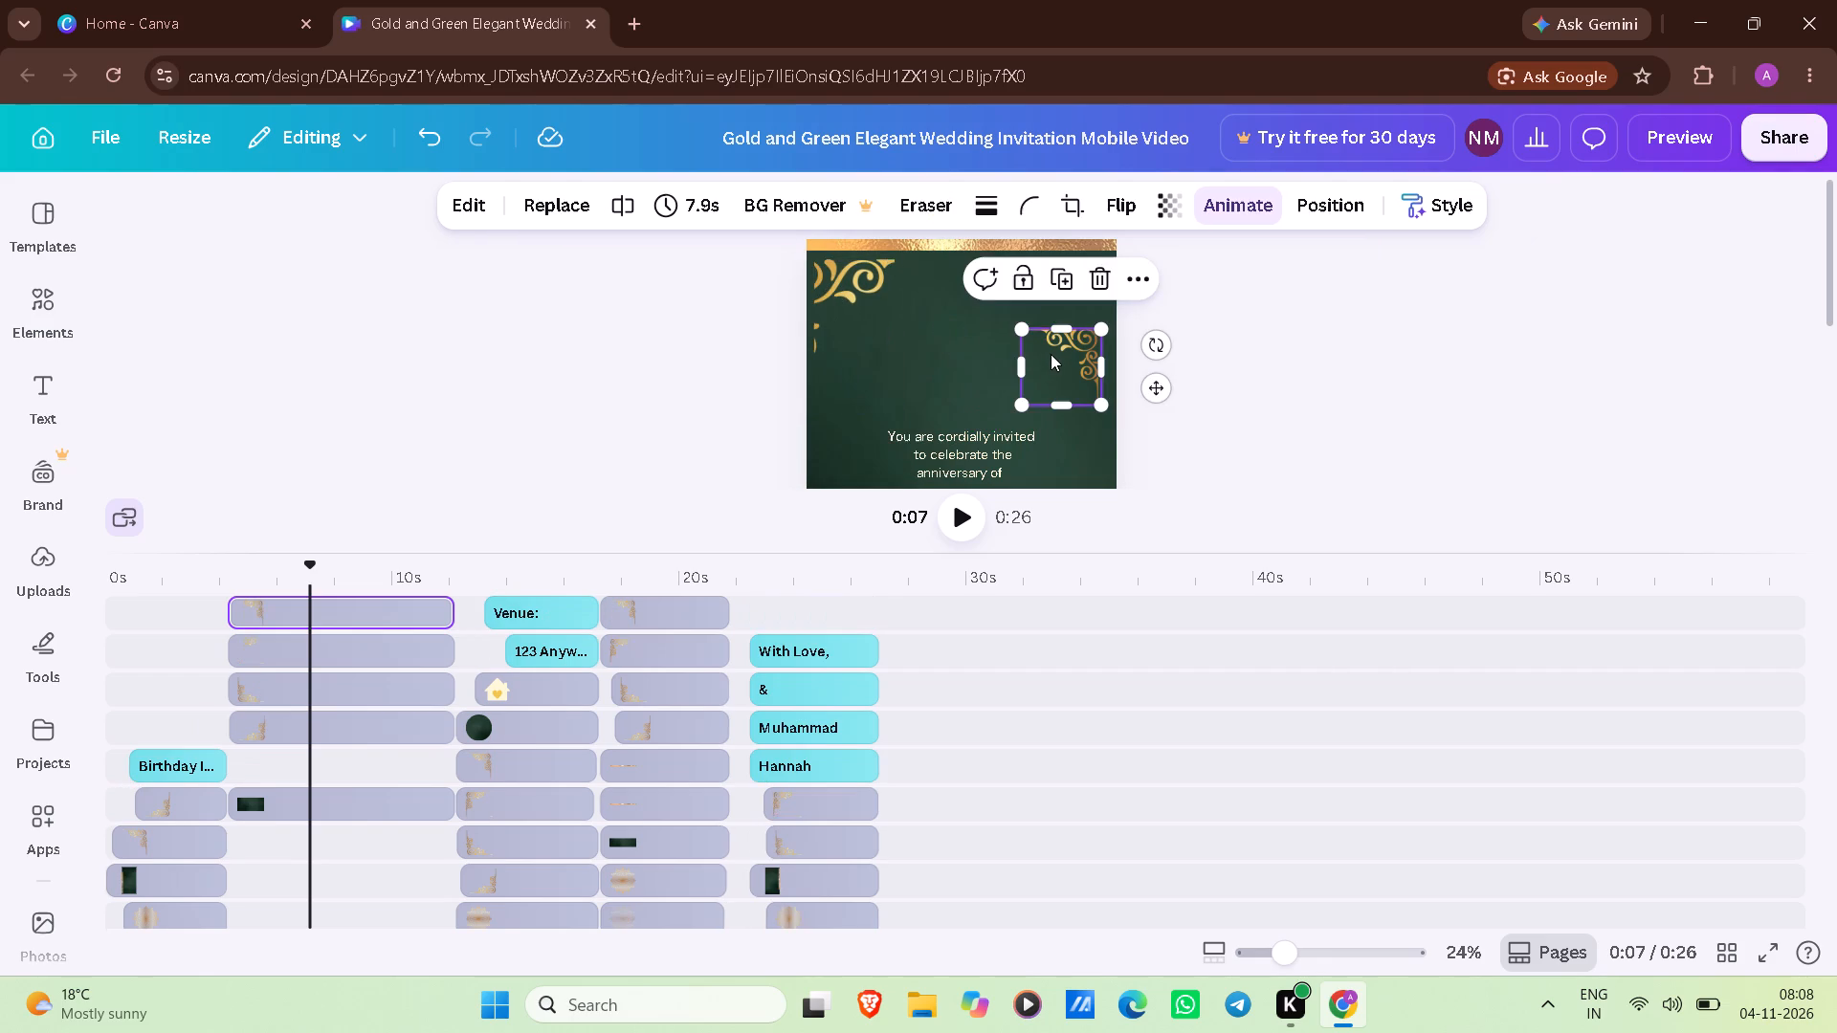
drag(1051, 354, 1058, 297)
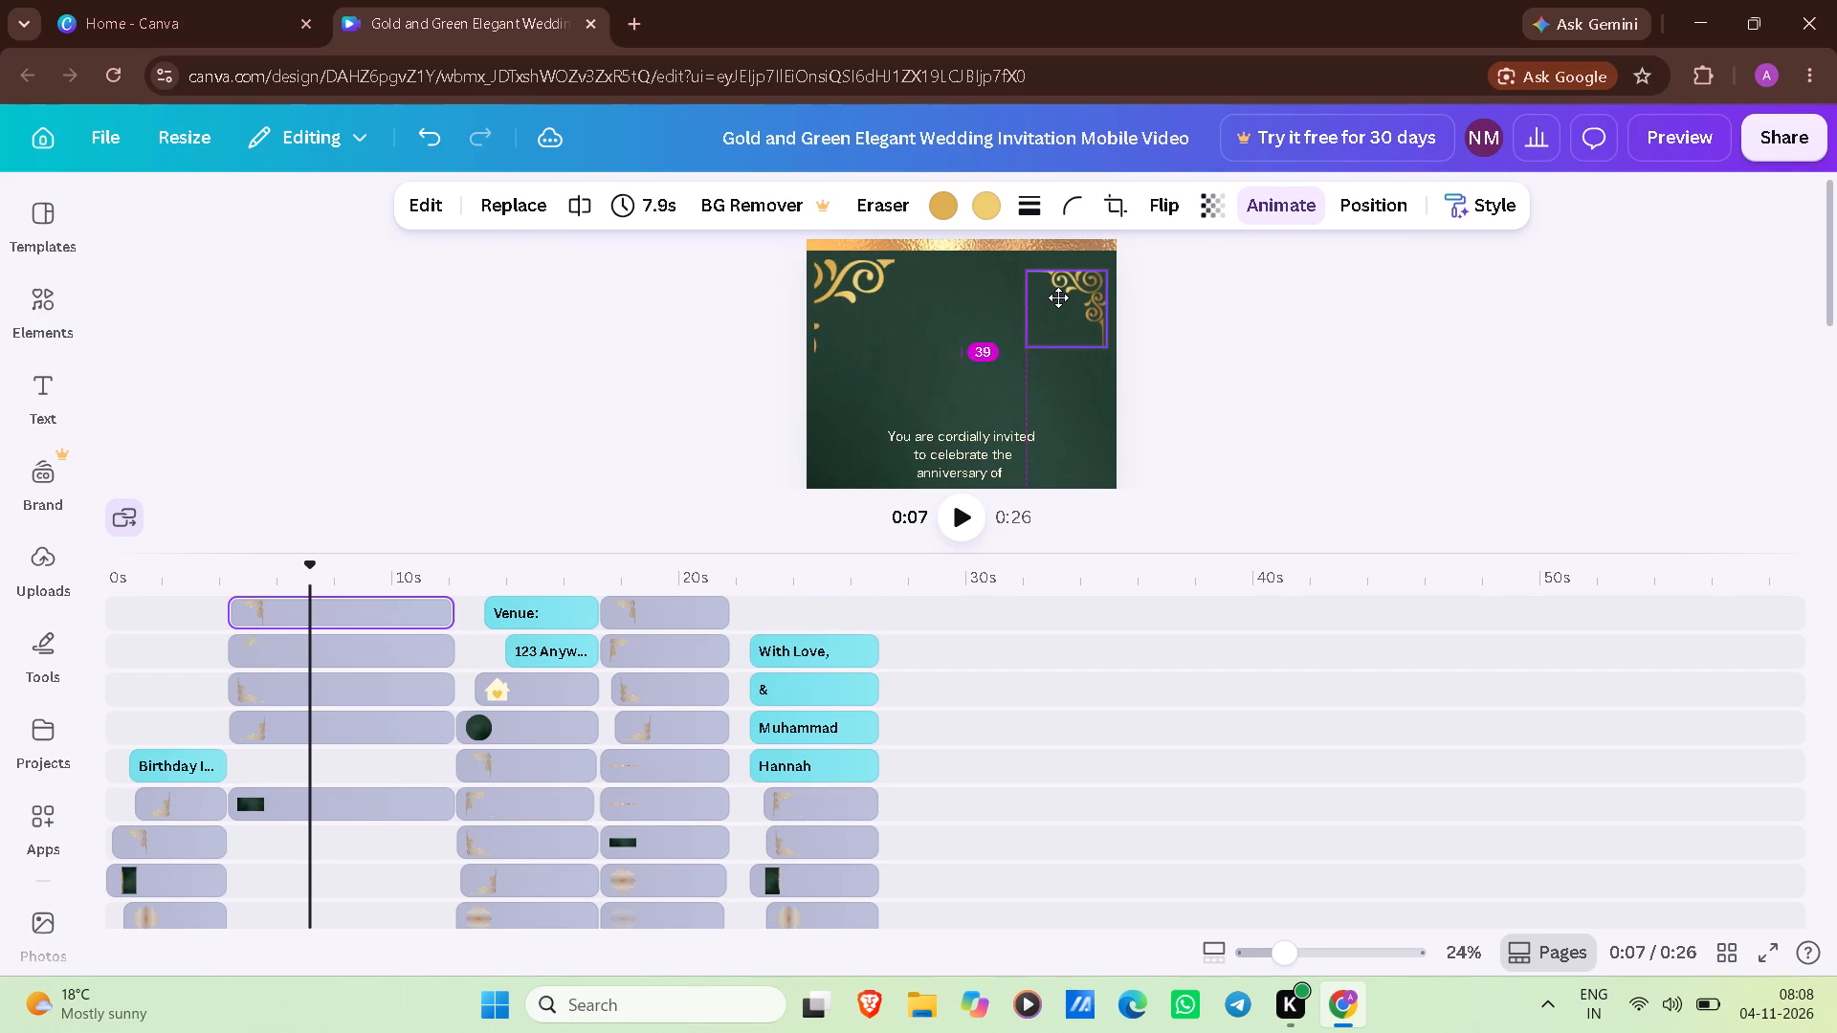
drag(1058, 297, 1058, 283)
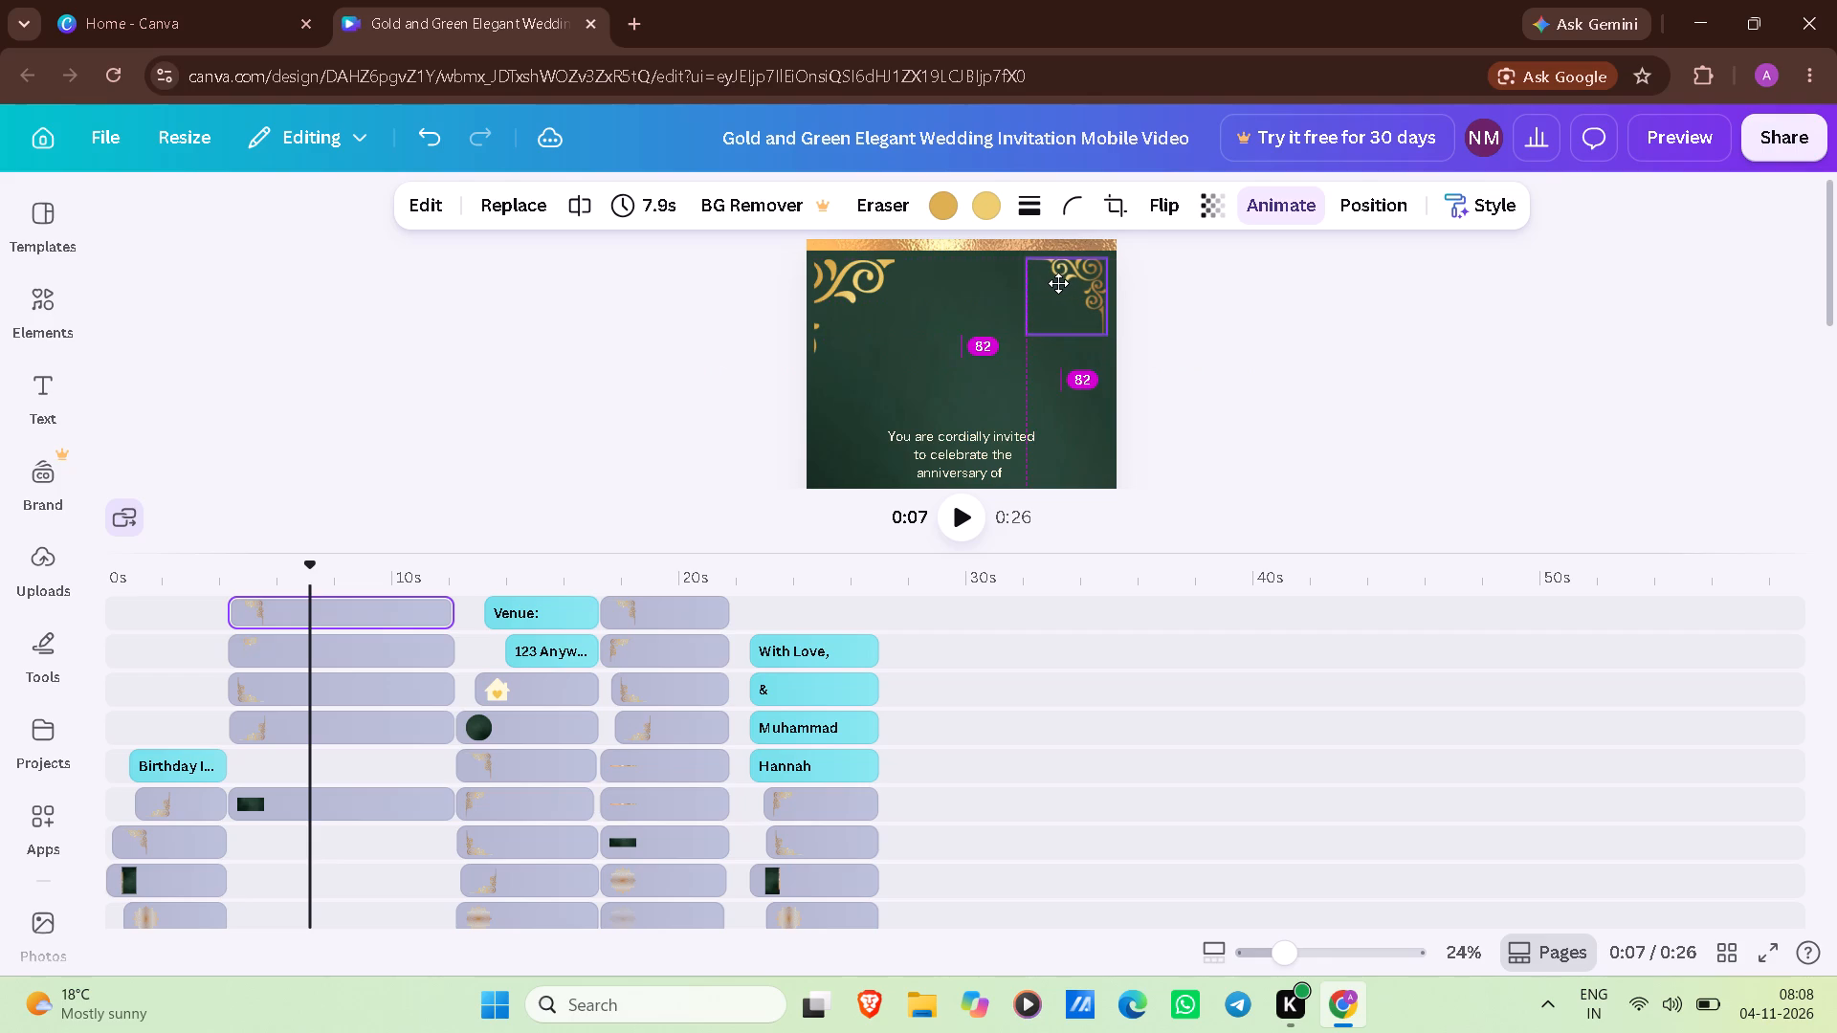
drag(1058, 283, 1058, 282)
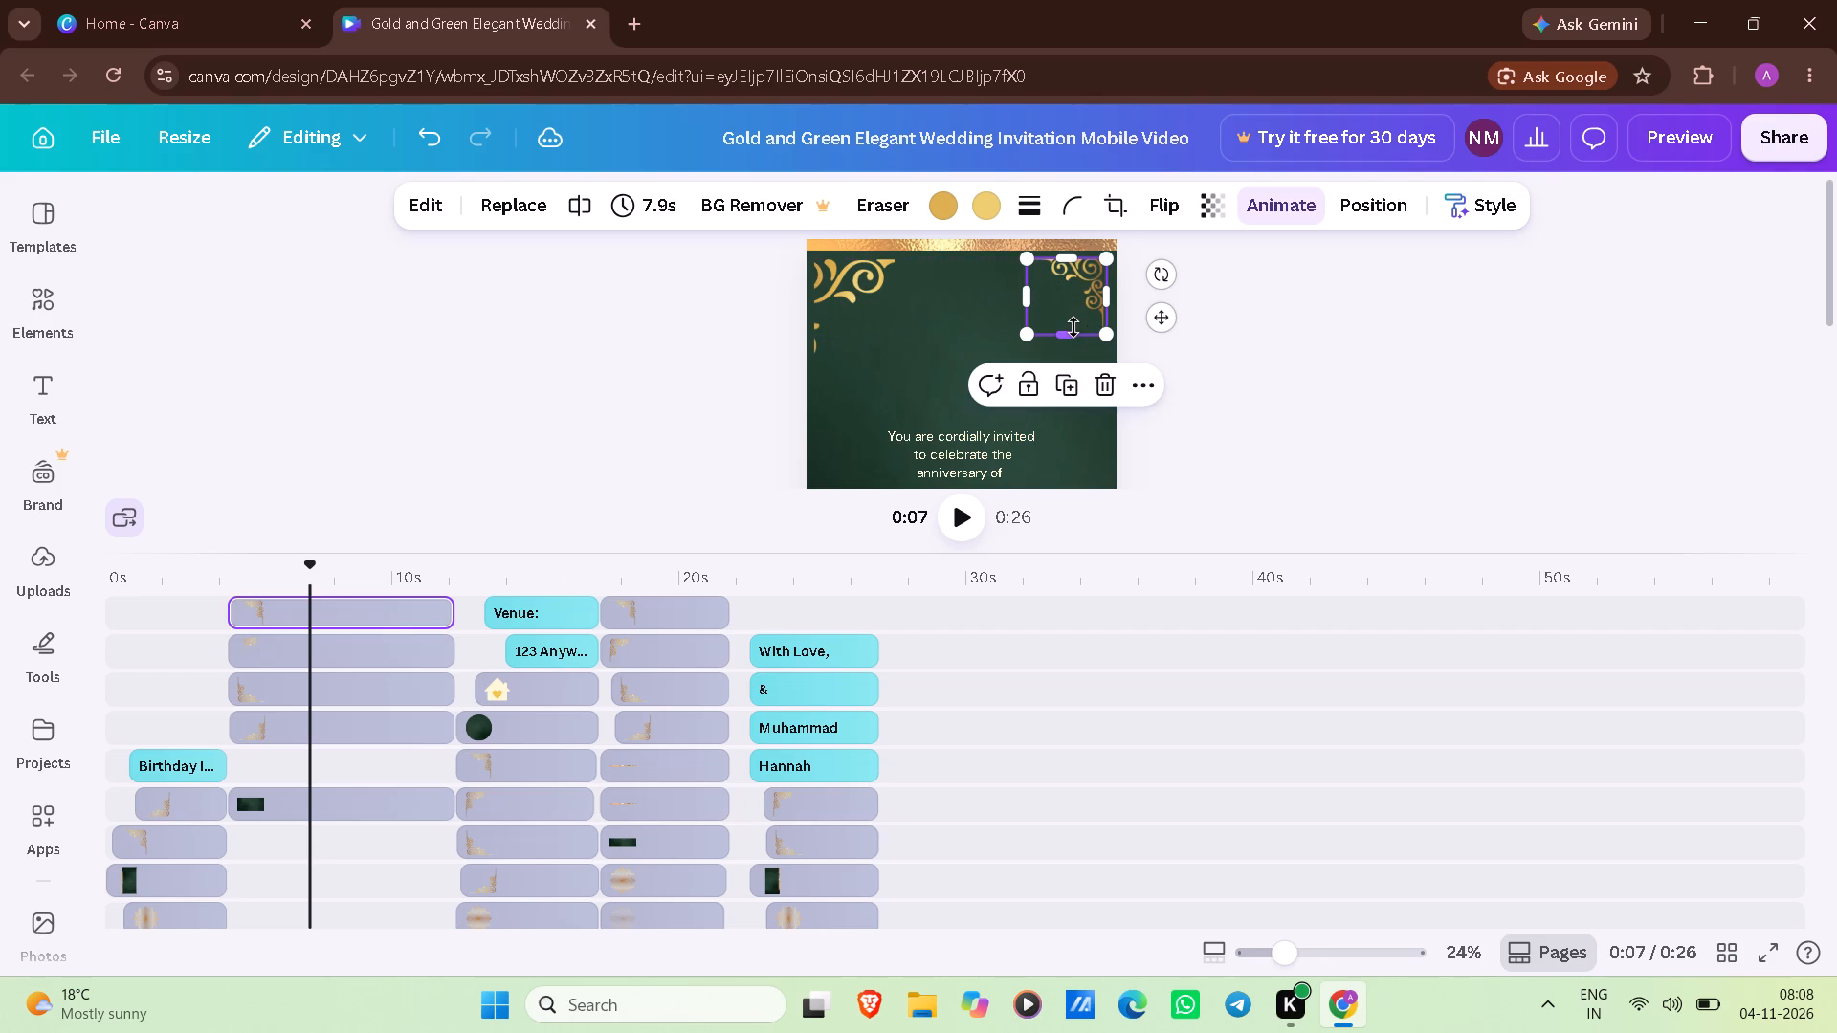
drag(1073, 327, 1074, 381)
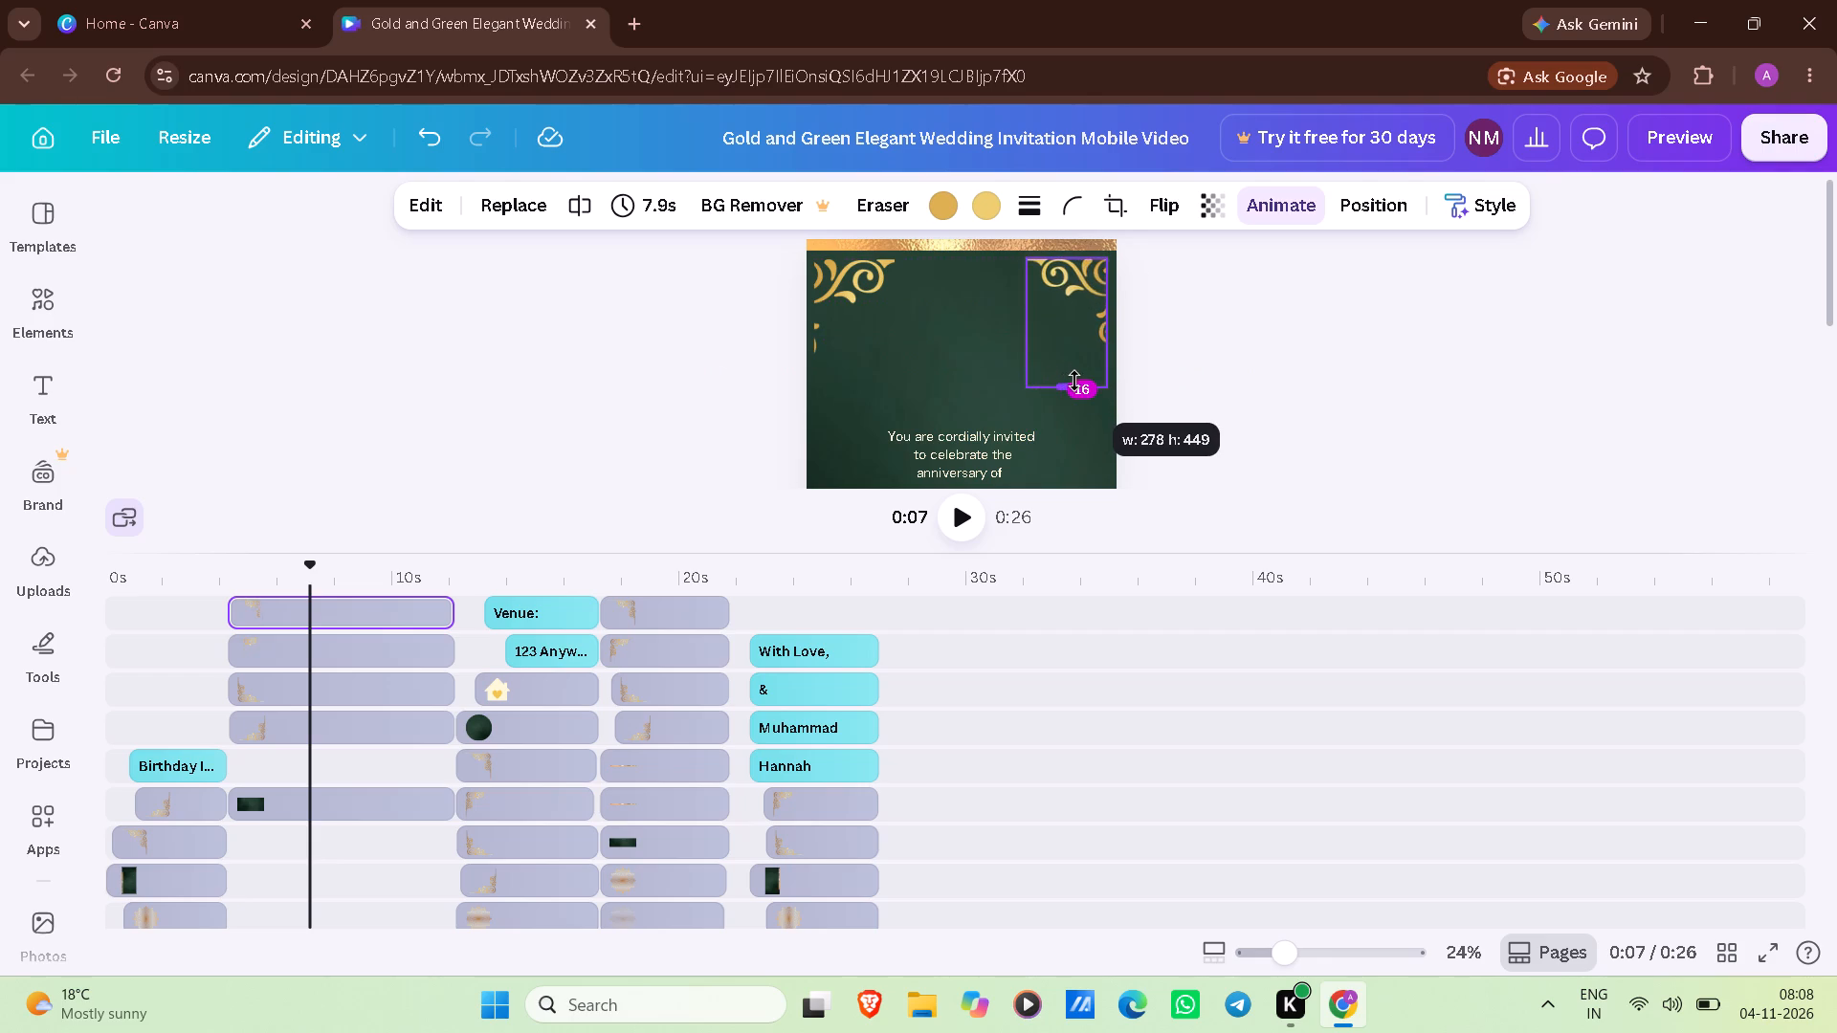
drag(1074, 381, 1070, 353)
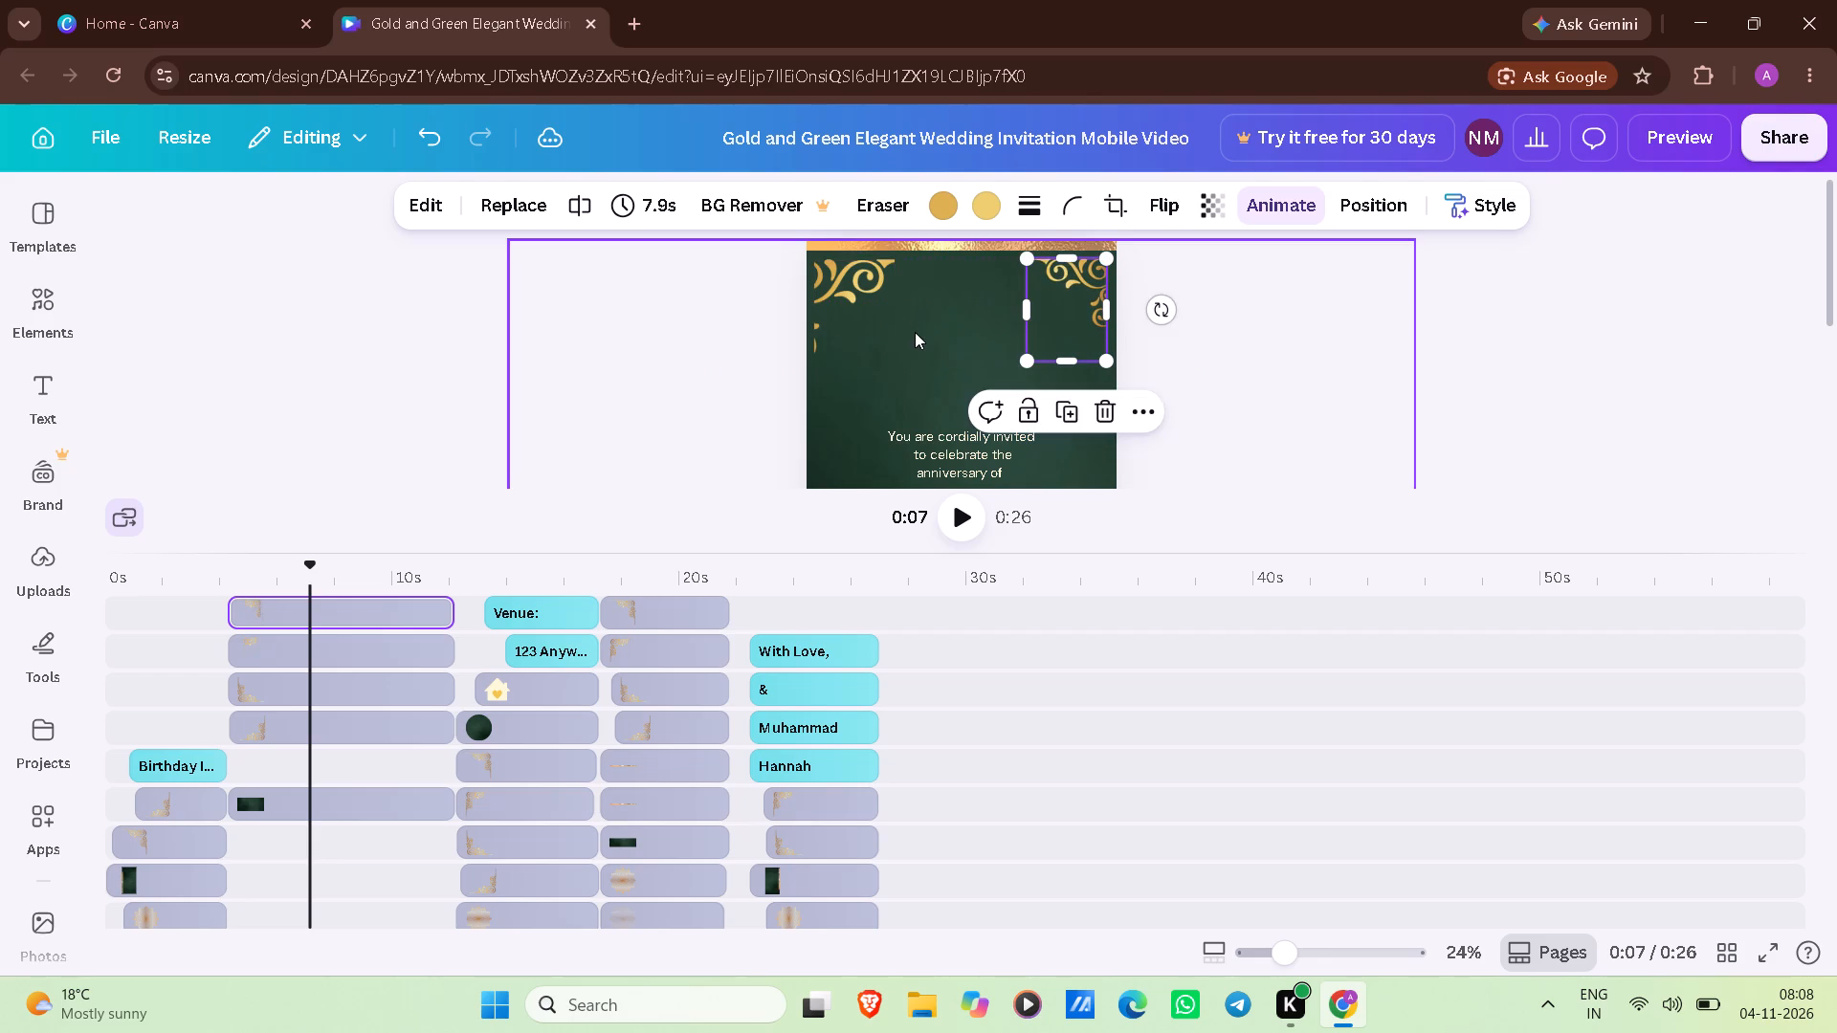
click(915, 332)
click(948, 341)
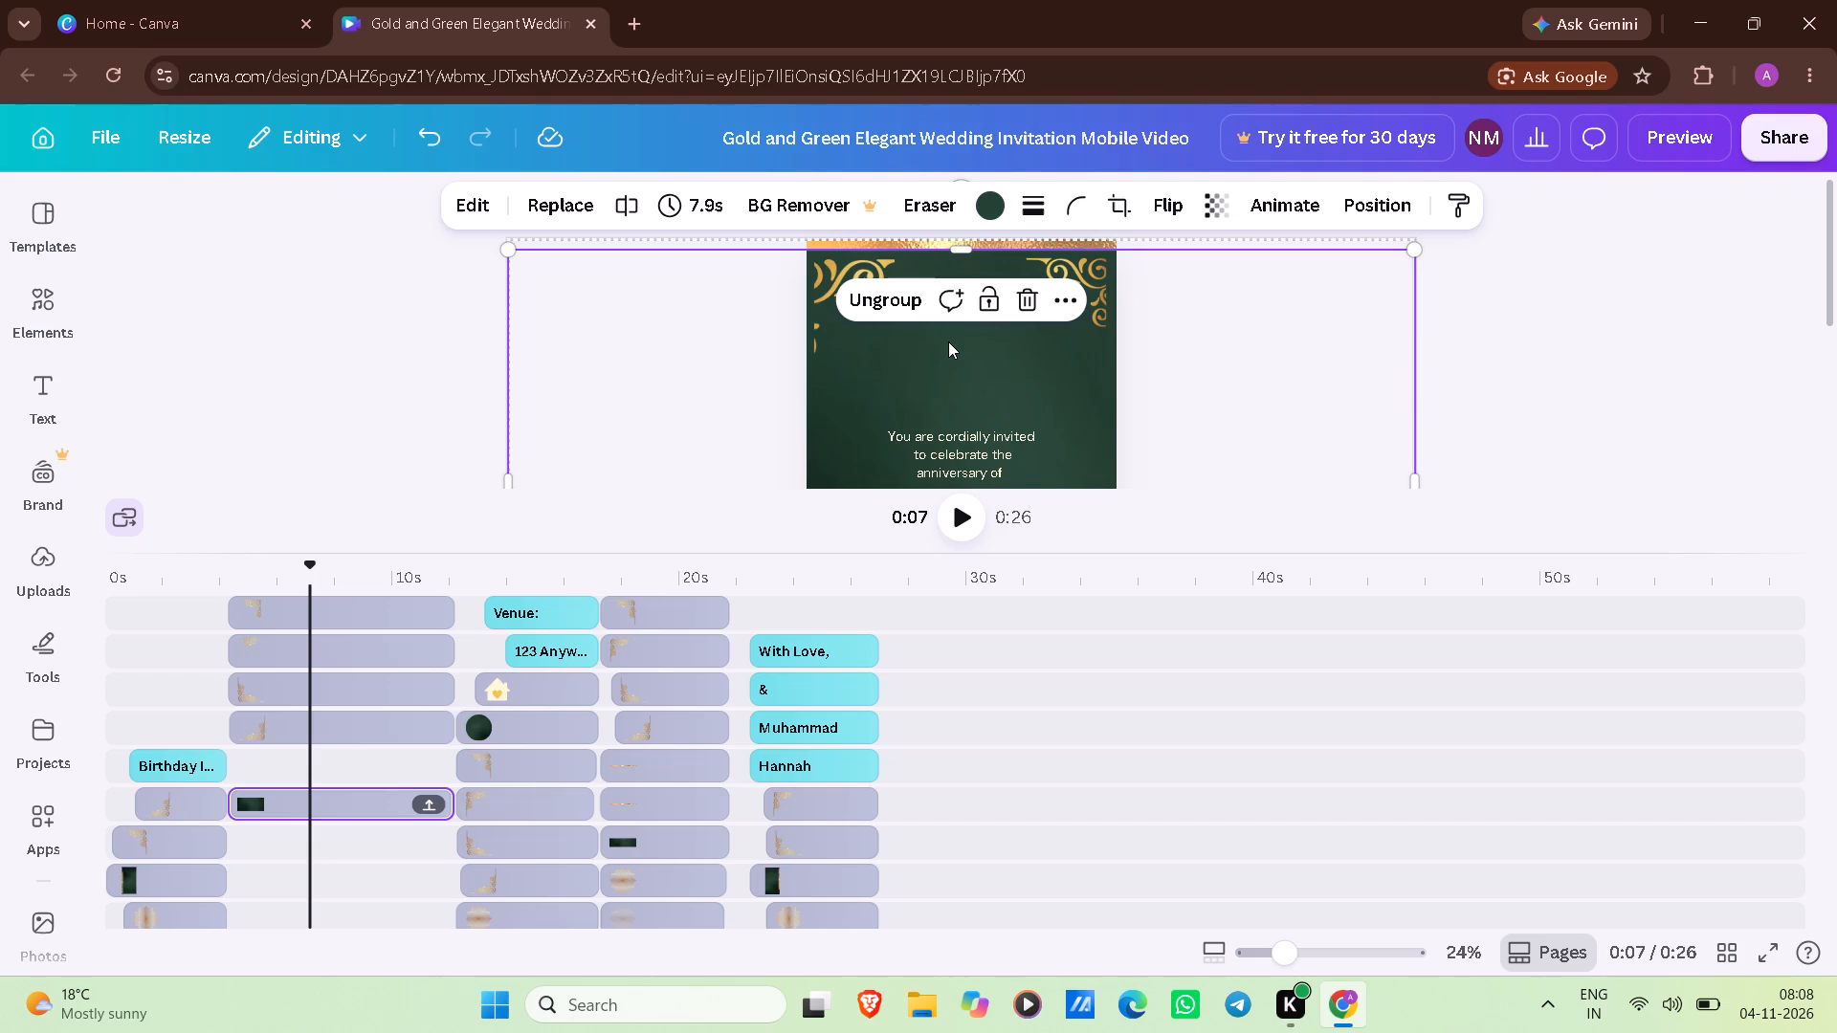
click(948, 341)
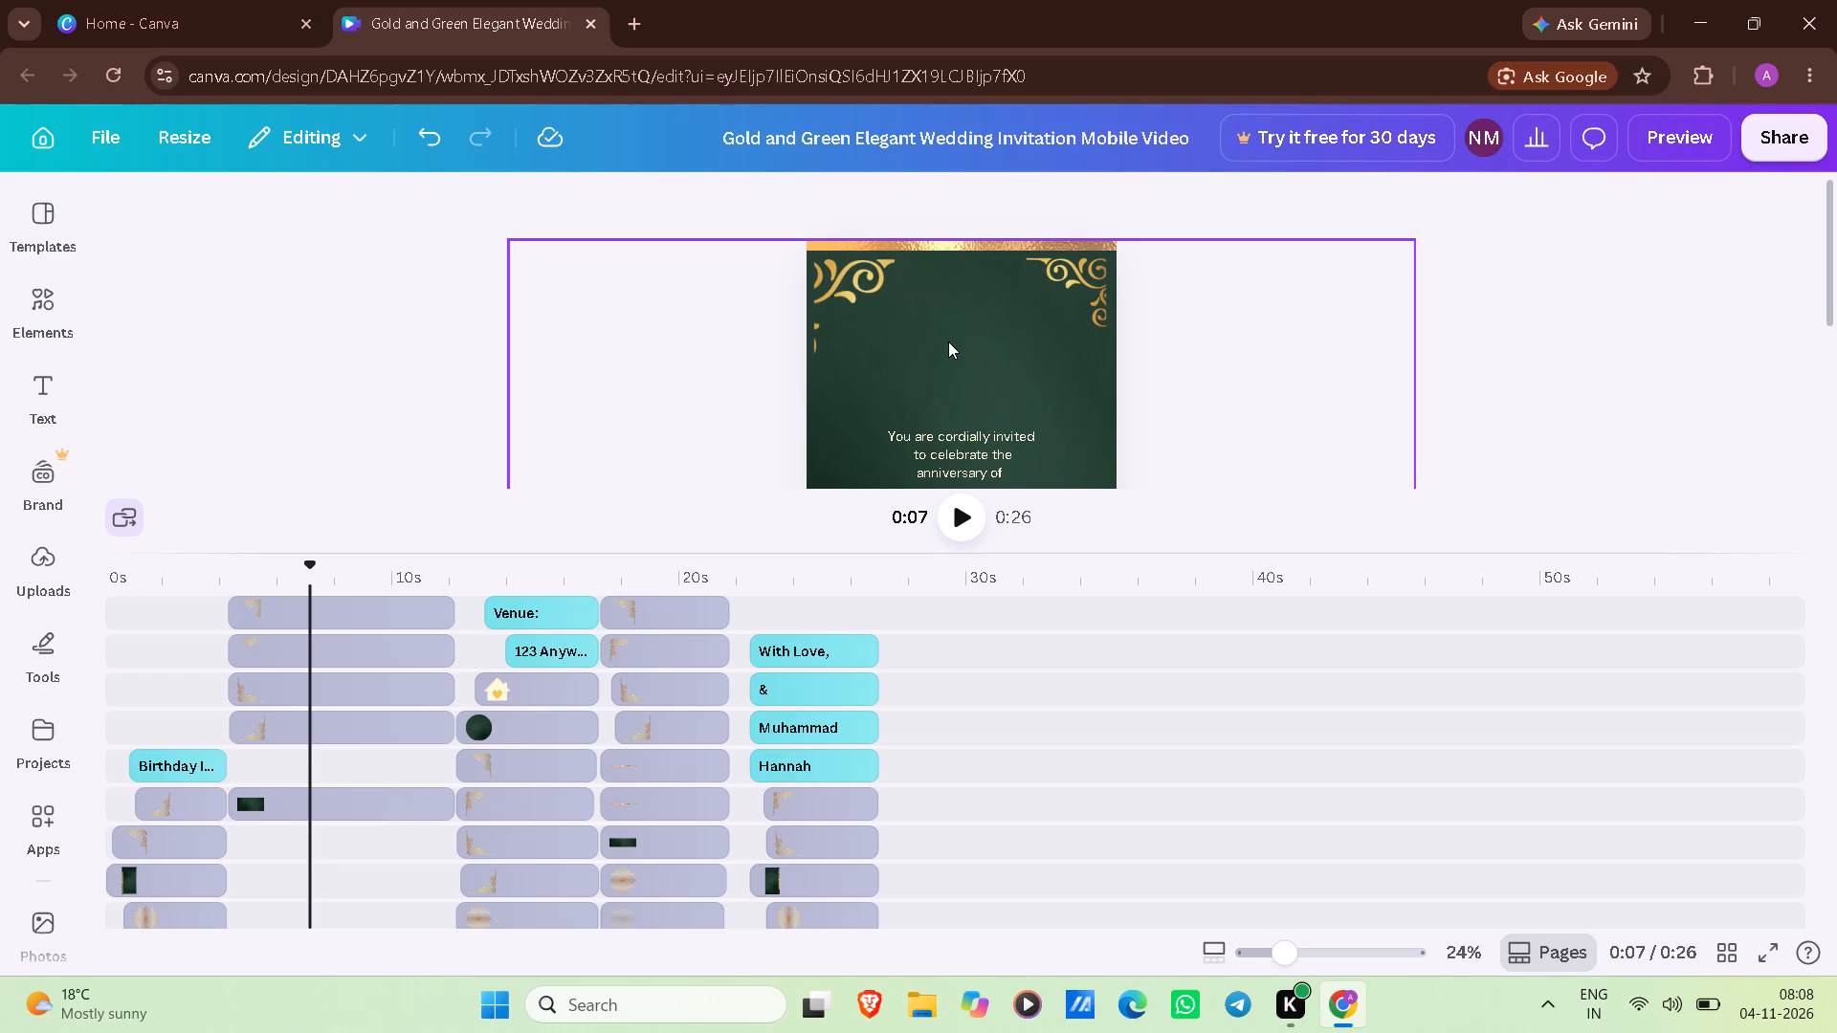
Nudge the upper-right gold corner ornament slightly inward from the page edge and lengthen it a little further downward.
click(1090, 302)
click(1090, 302)
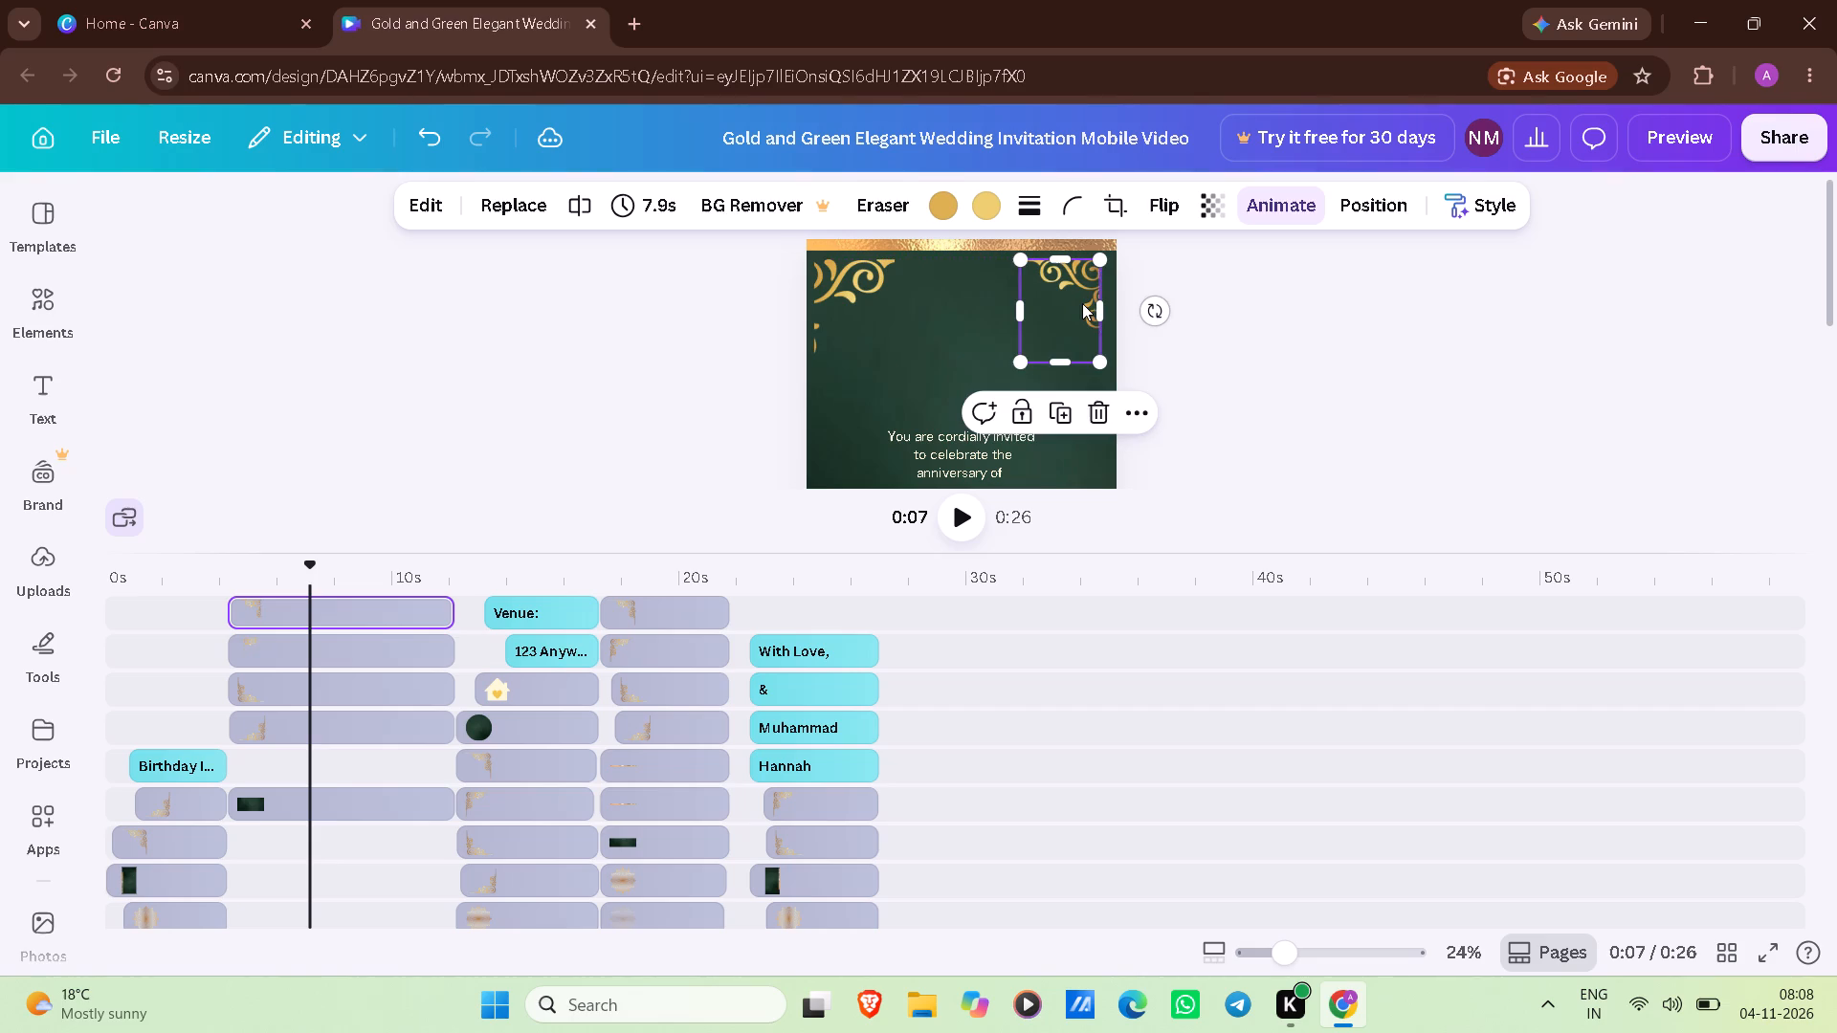
drag(1072, 370, 1078, 380)
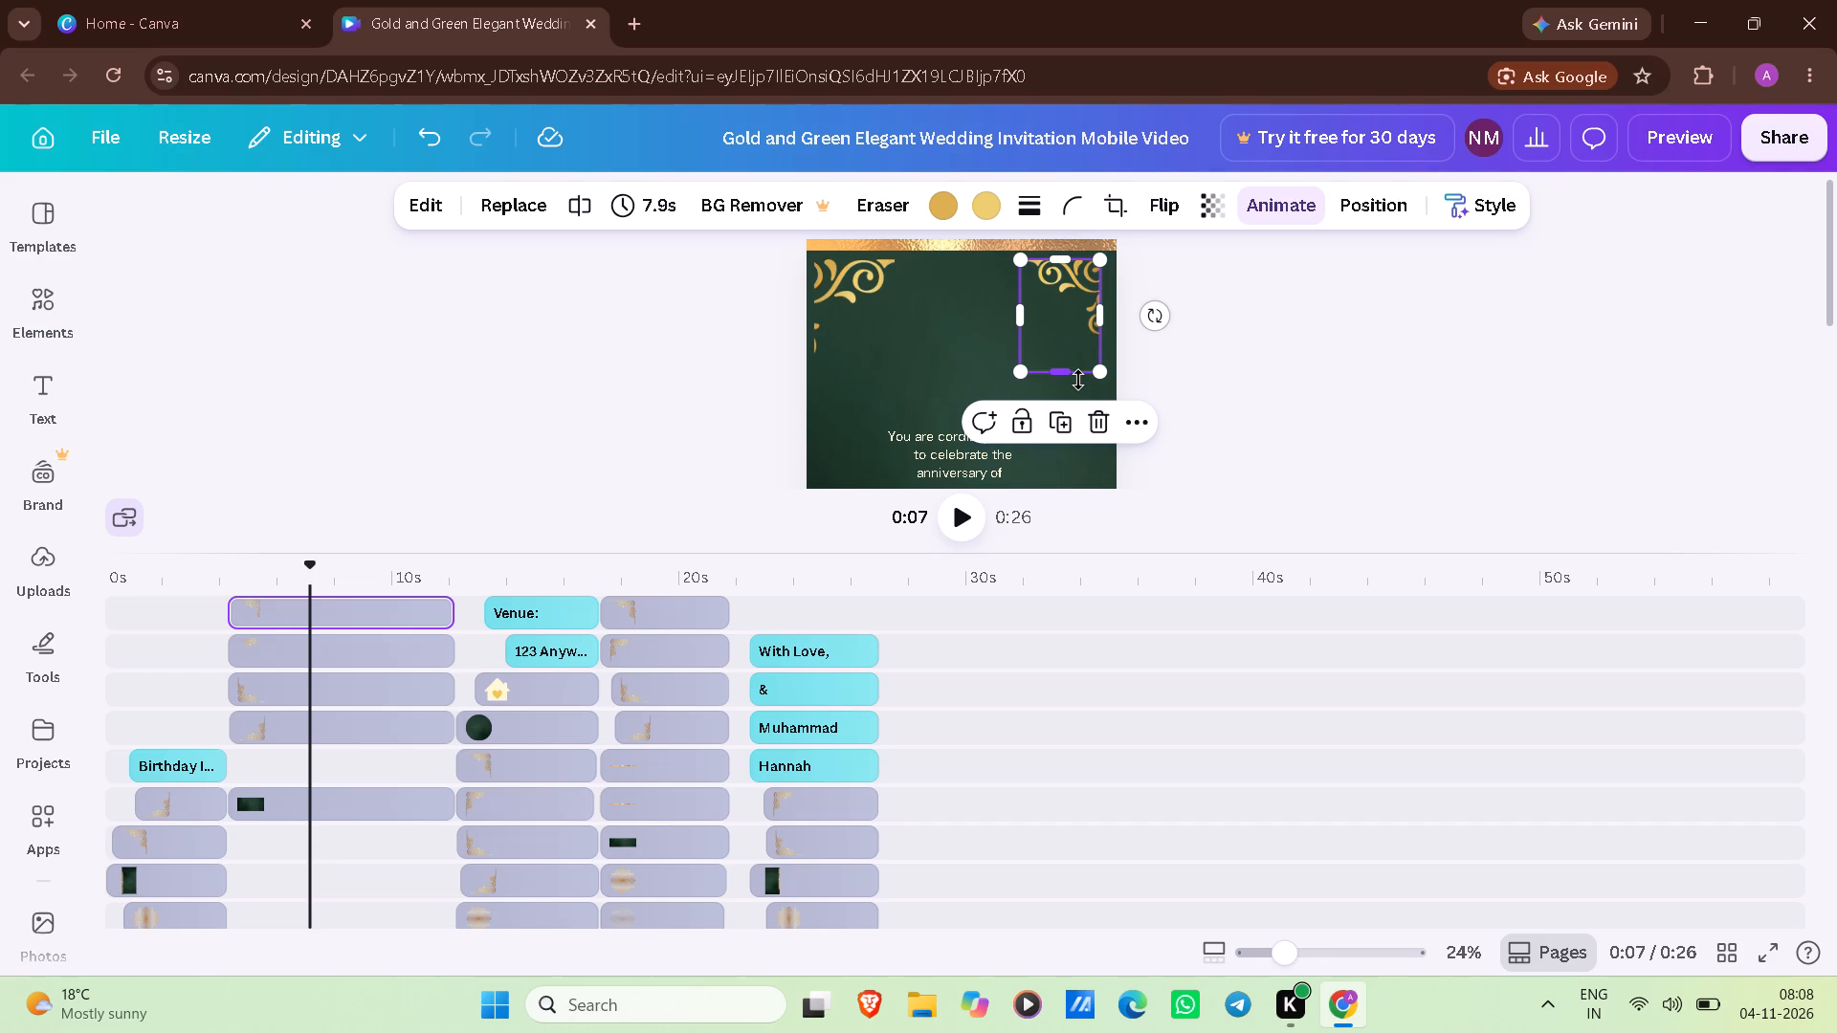
click(981, 349)
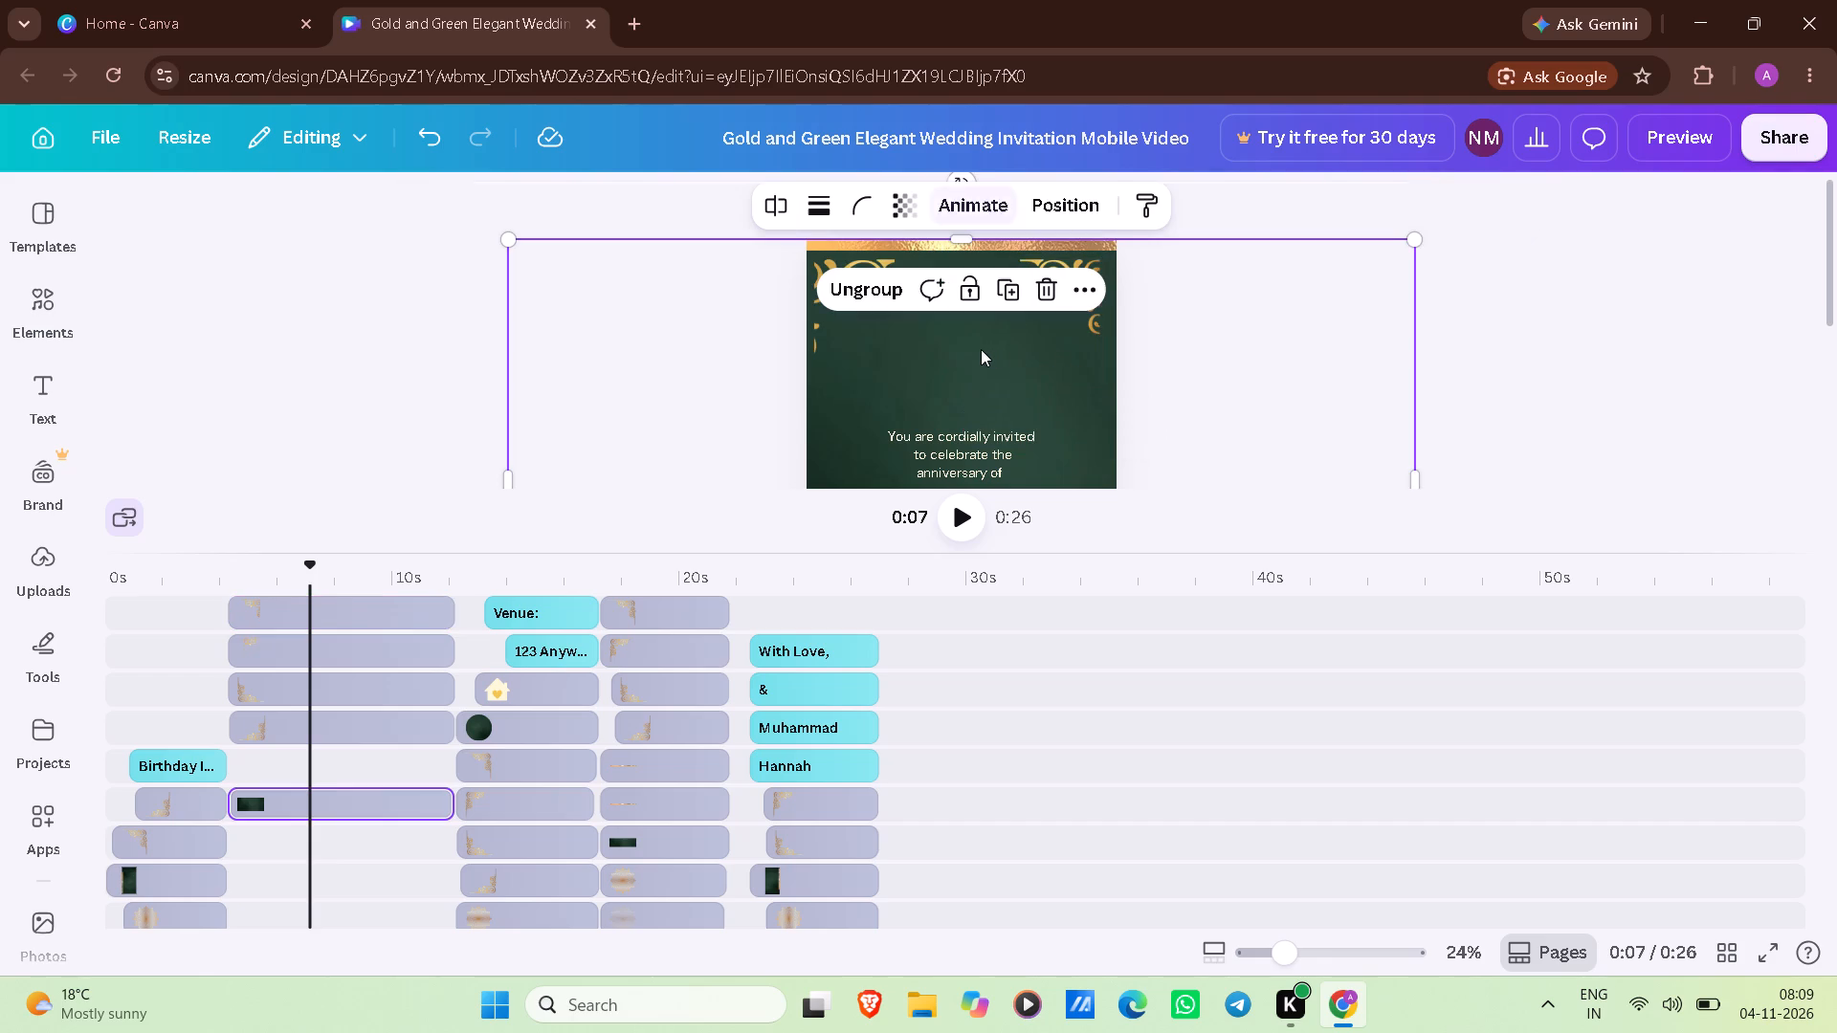
click(981, 349)
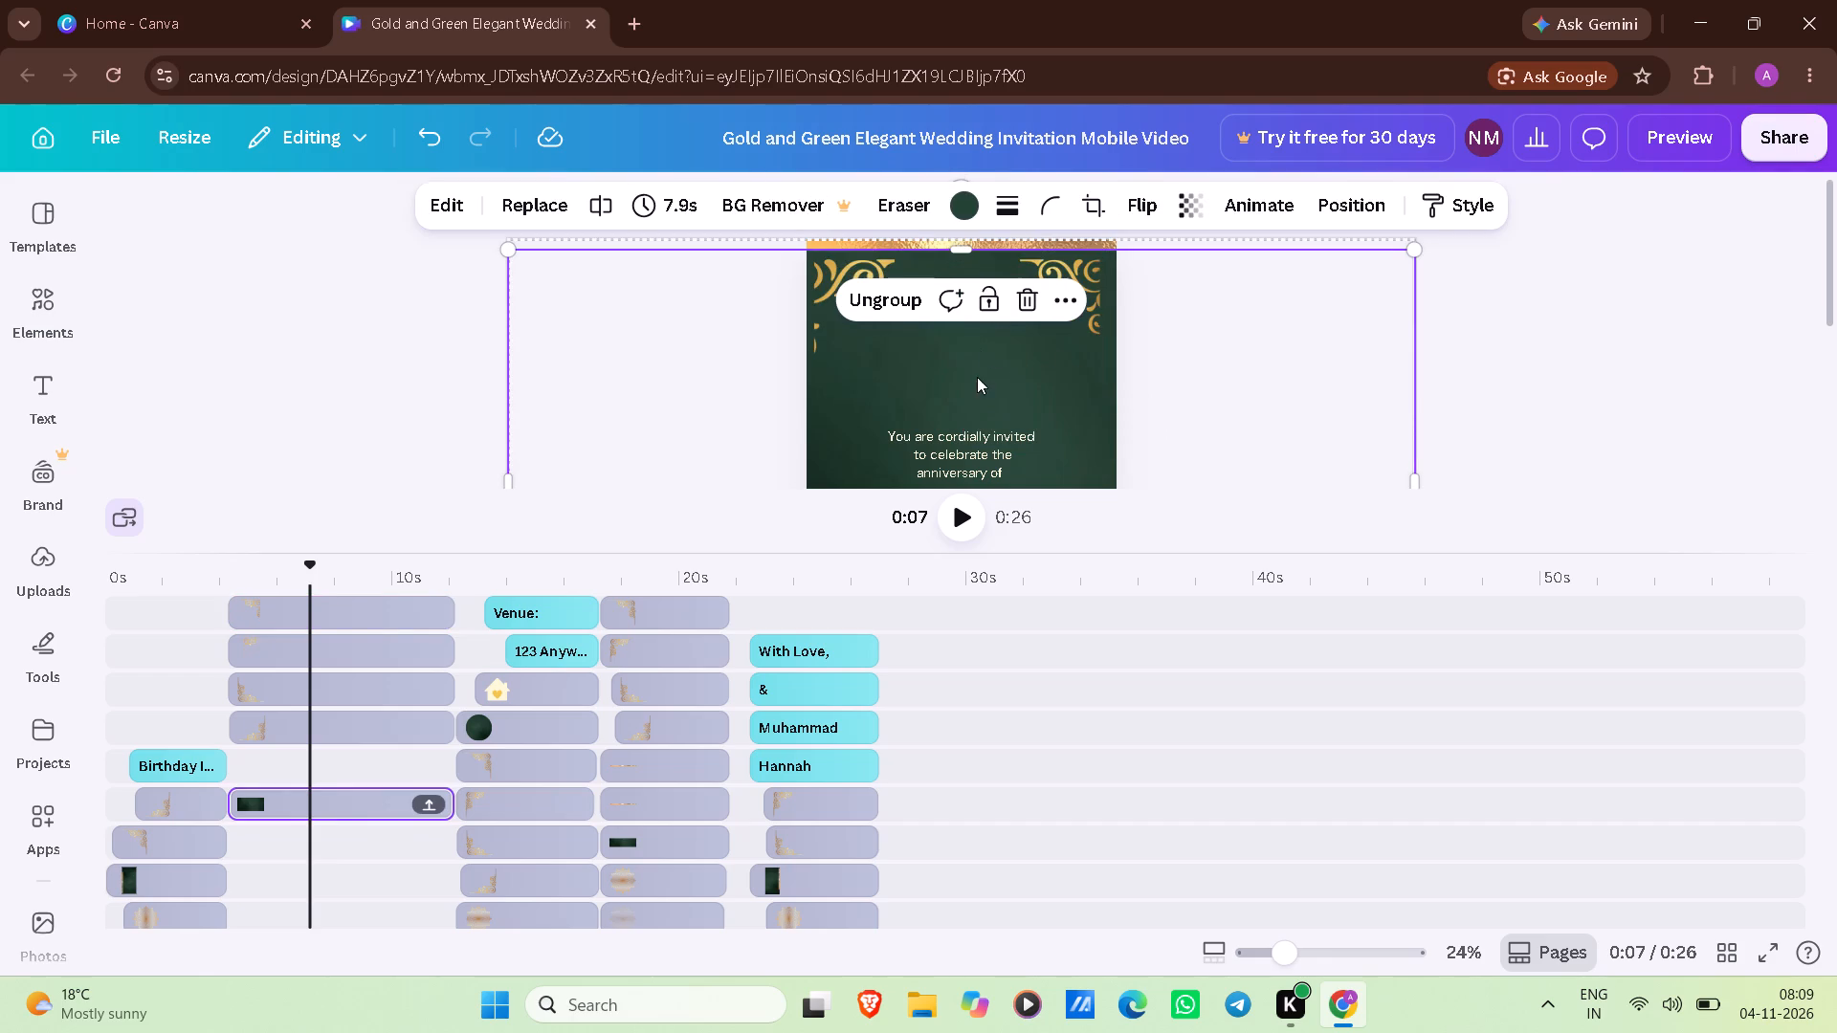
Move the "You are cordially invited to celebrate the anniversary of" text up to just below the corner ornaments.
click(985, 463)
drag(985, 463, 981, 402)
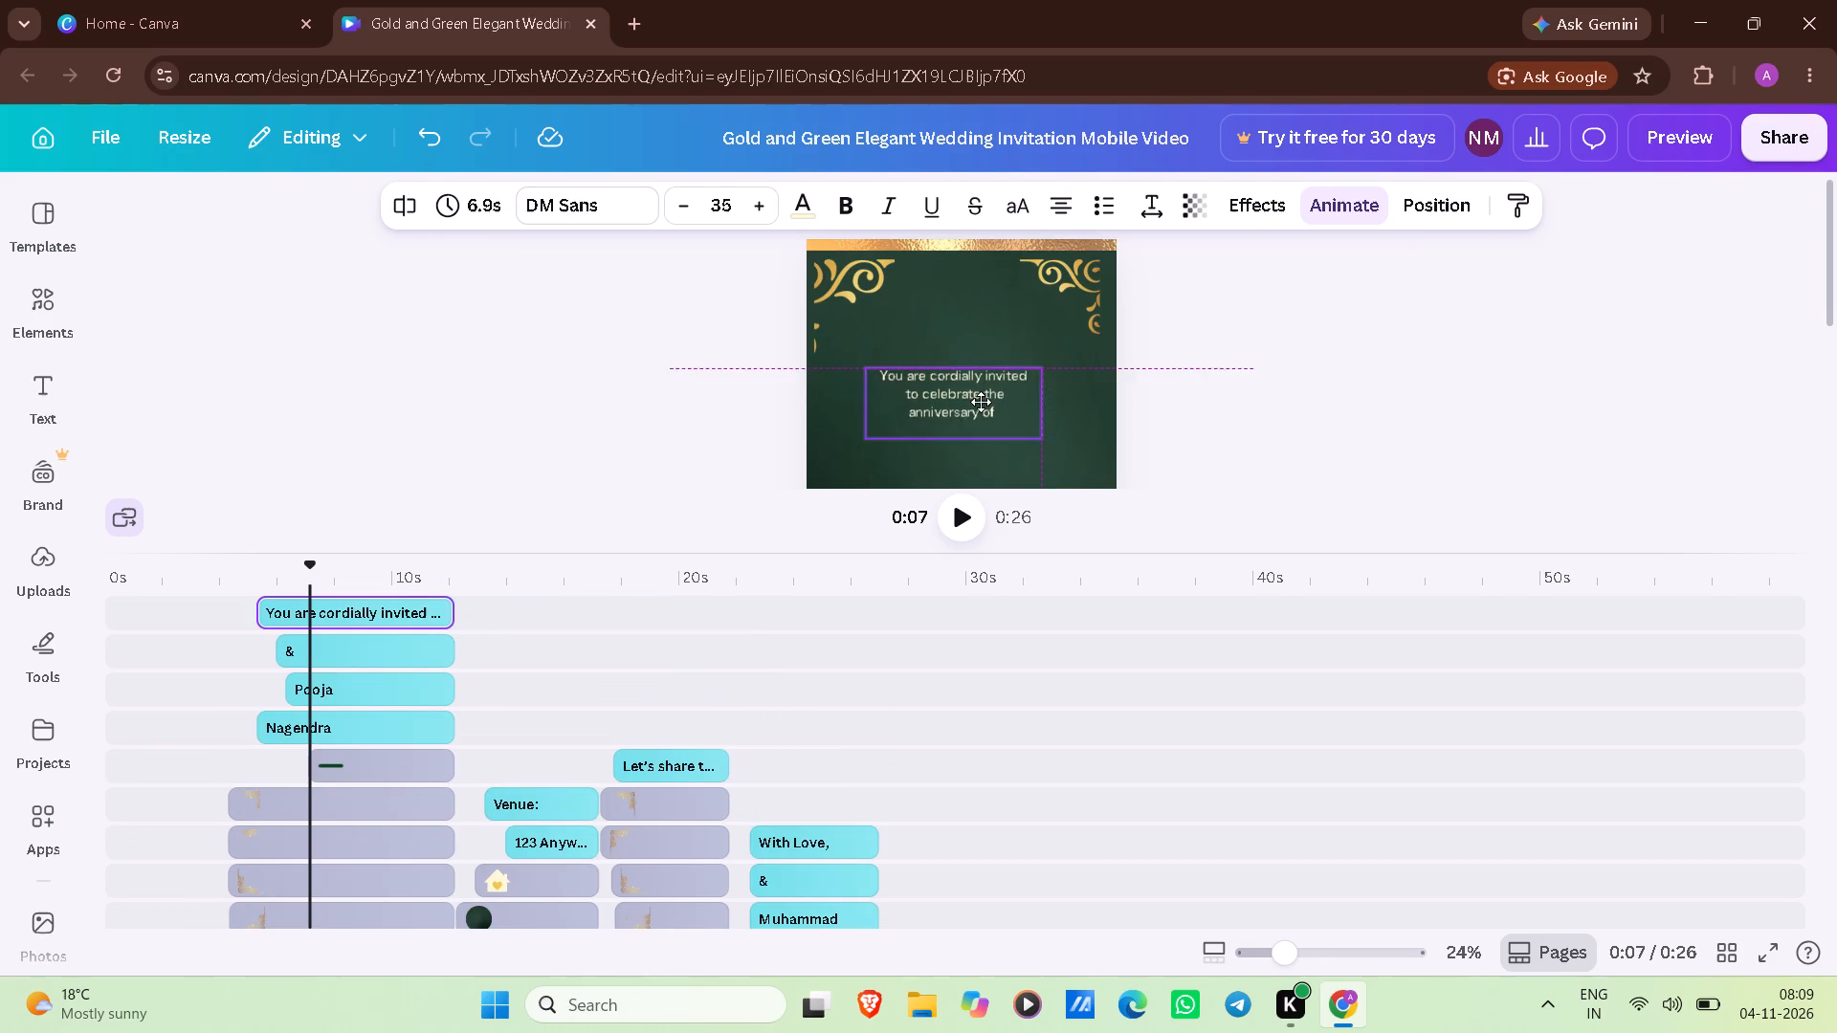
drag(981, 402, 981, 354)
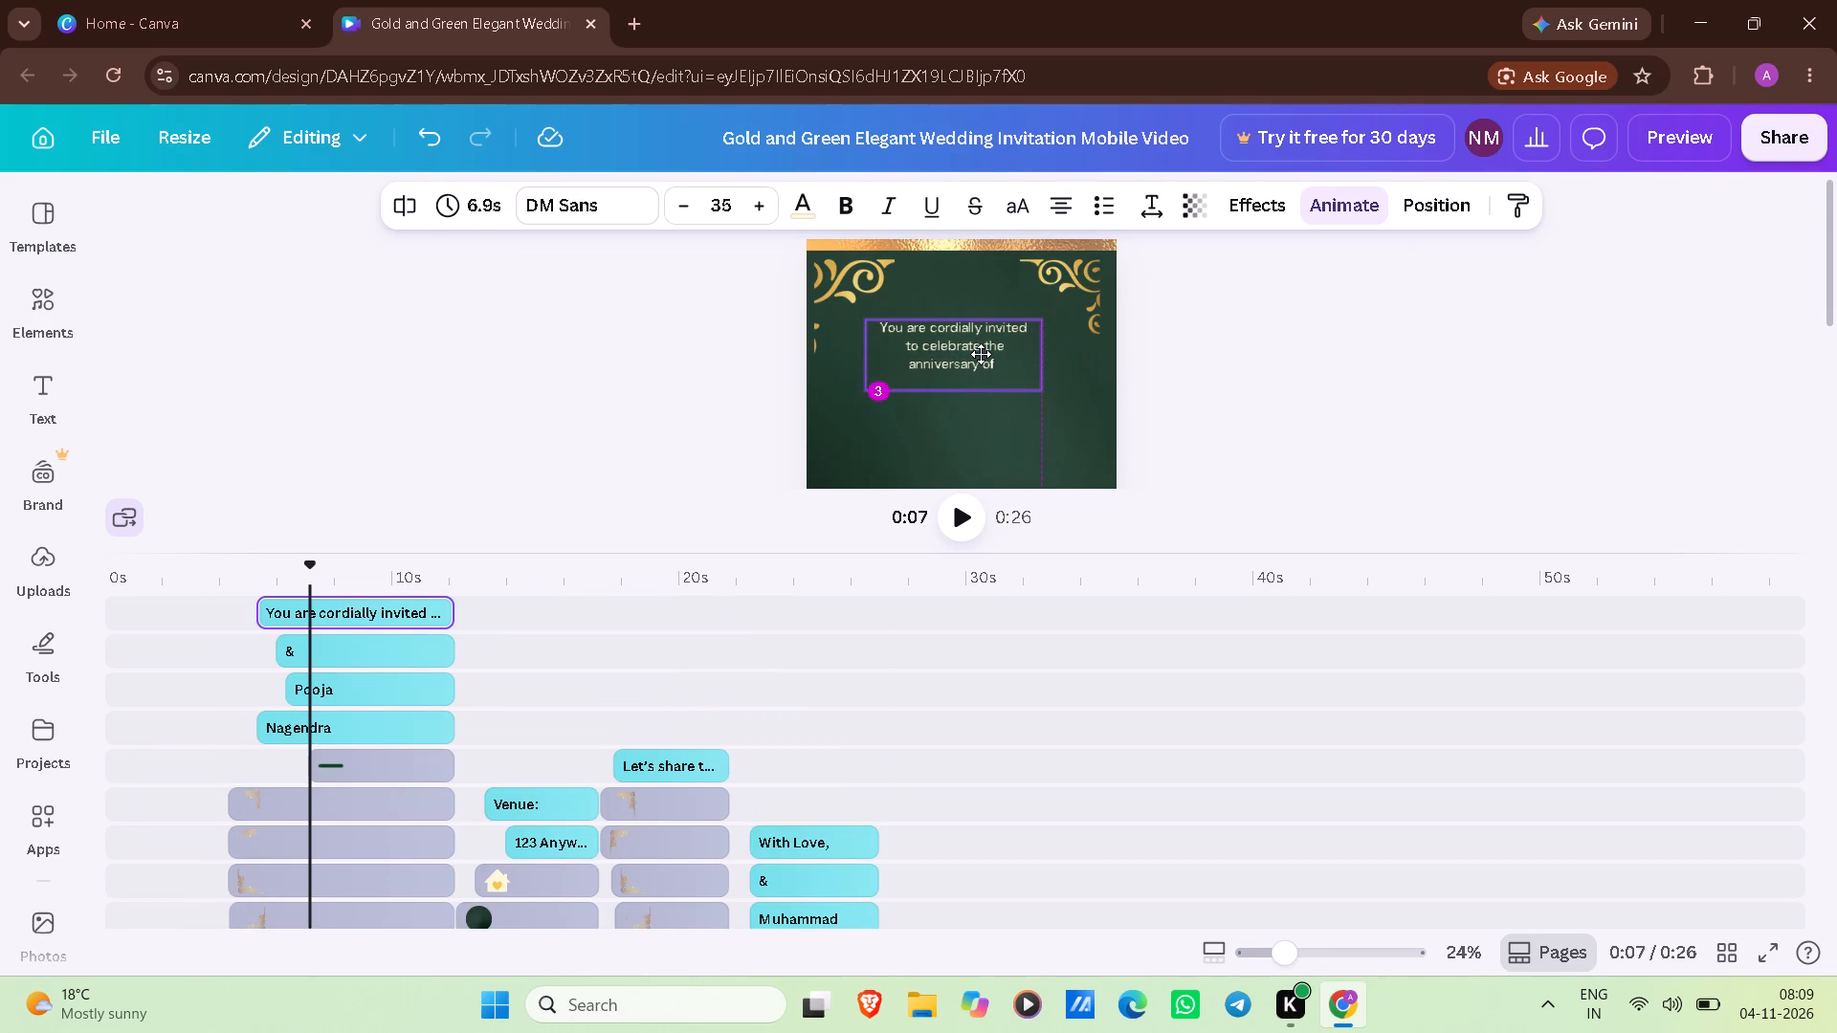
drag(981, 354, 982, 354)
click(1086, 407)
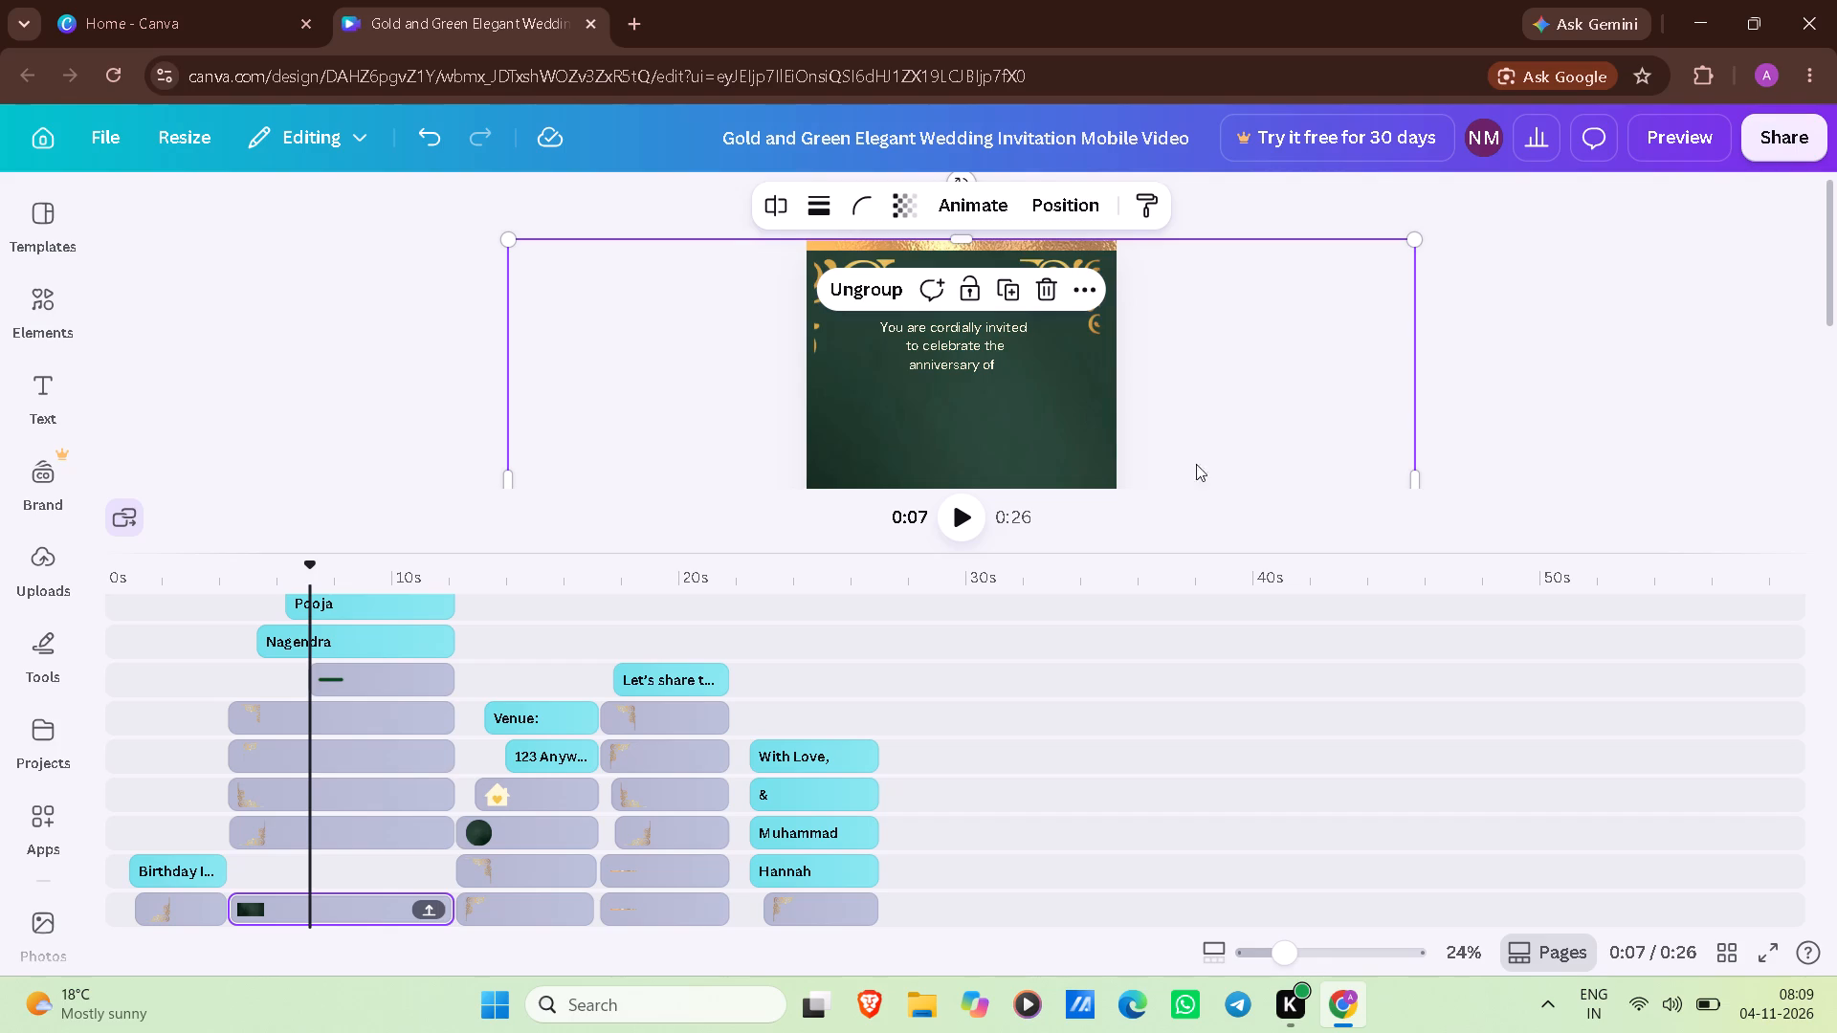
click(1580, 363)
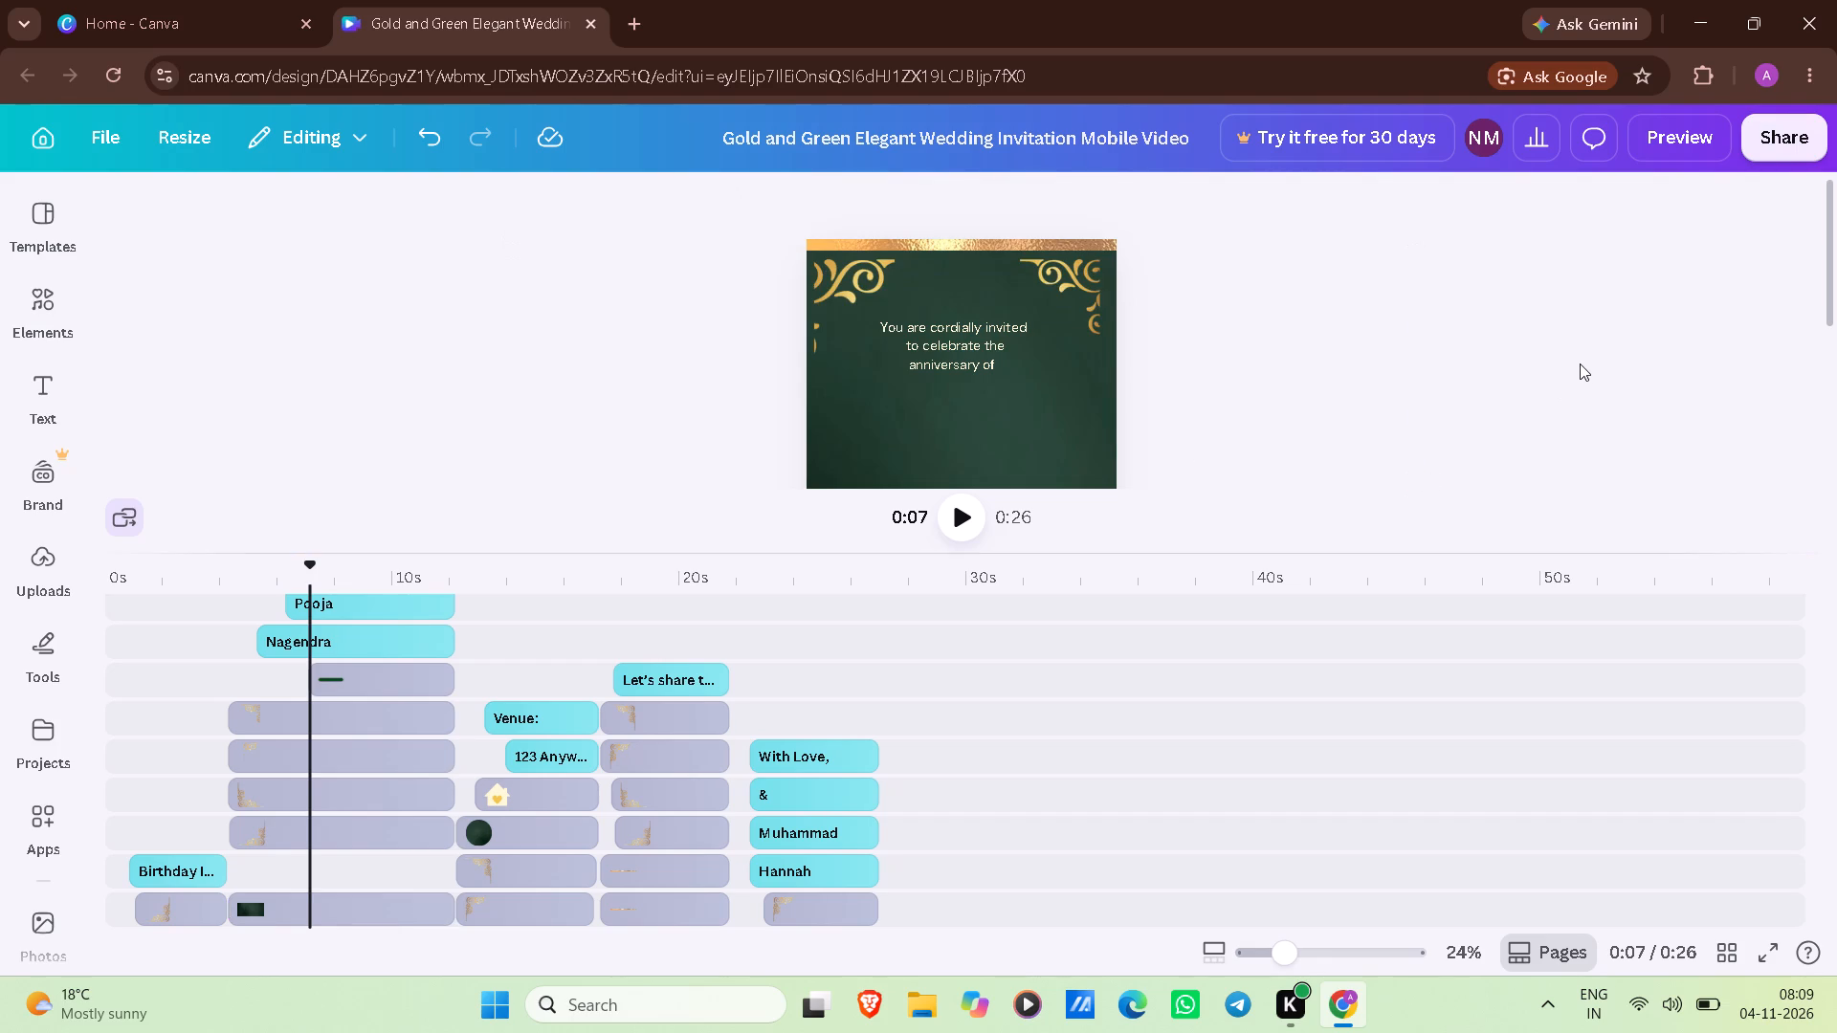
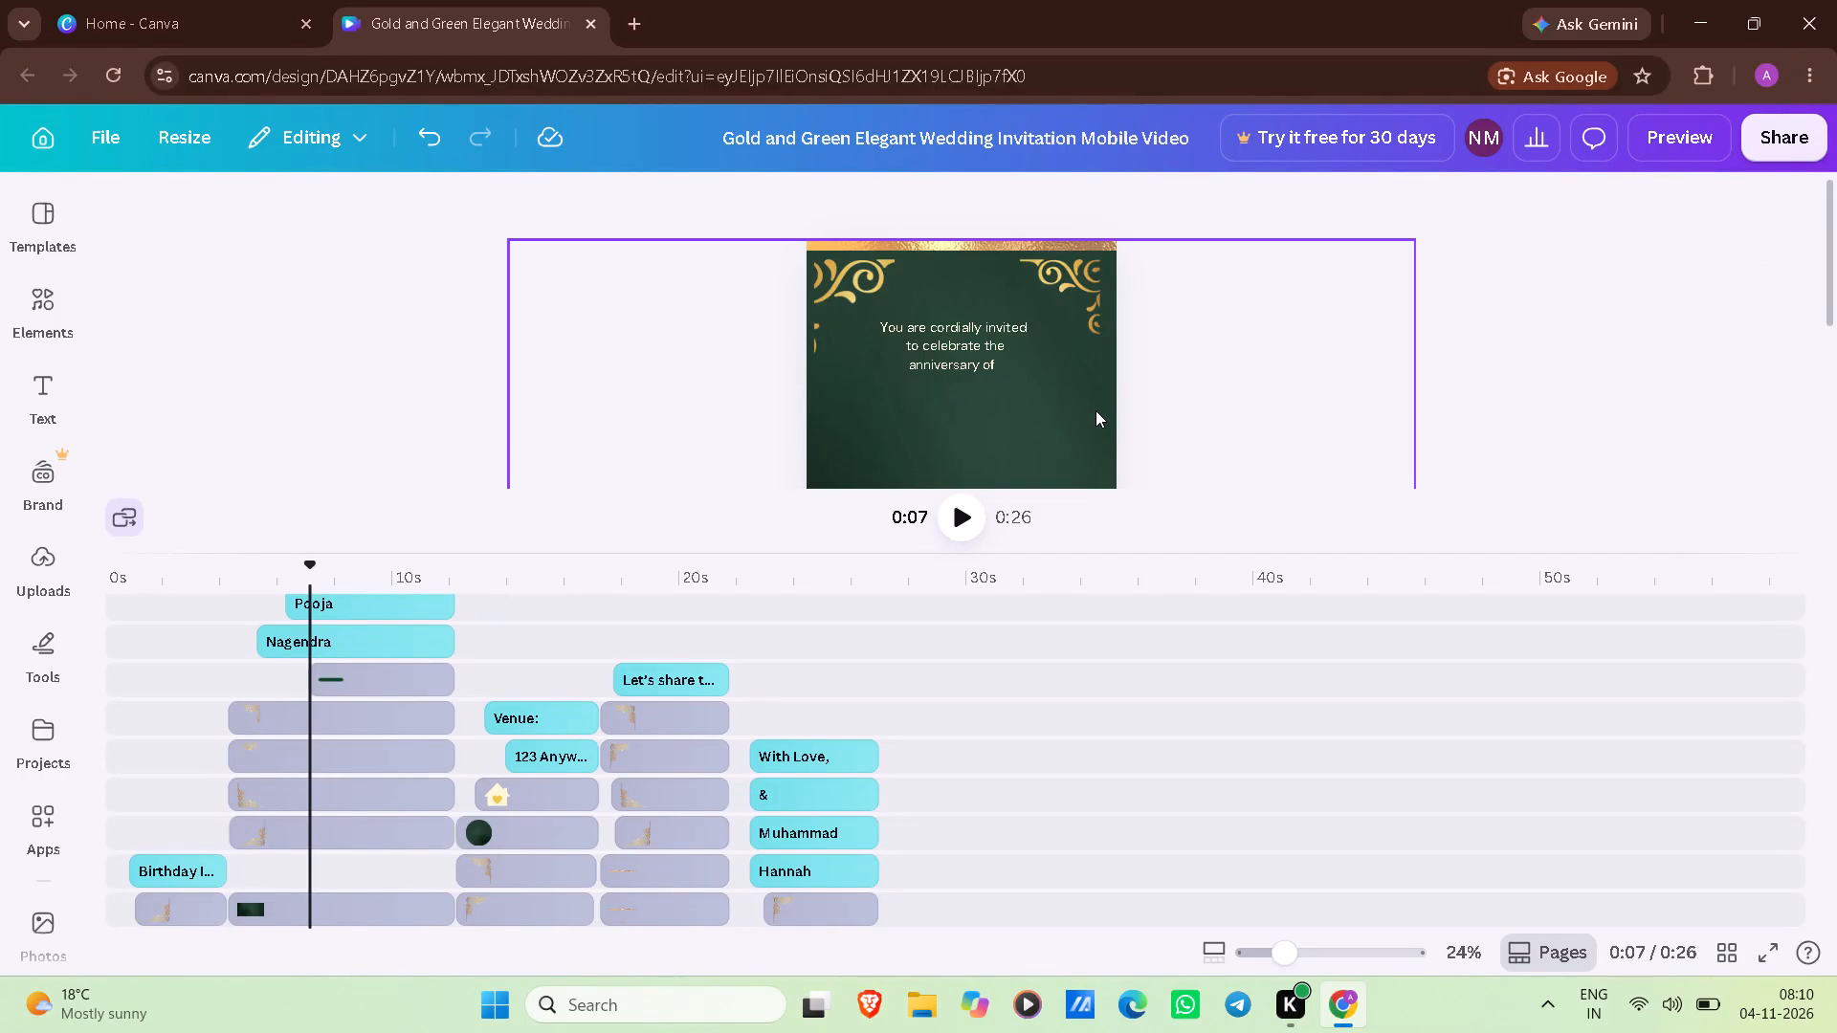
Reduce the timeline's height so that more of the invitation page is shown above it.
drag(1172, 372, 1194, 177)
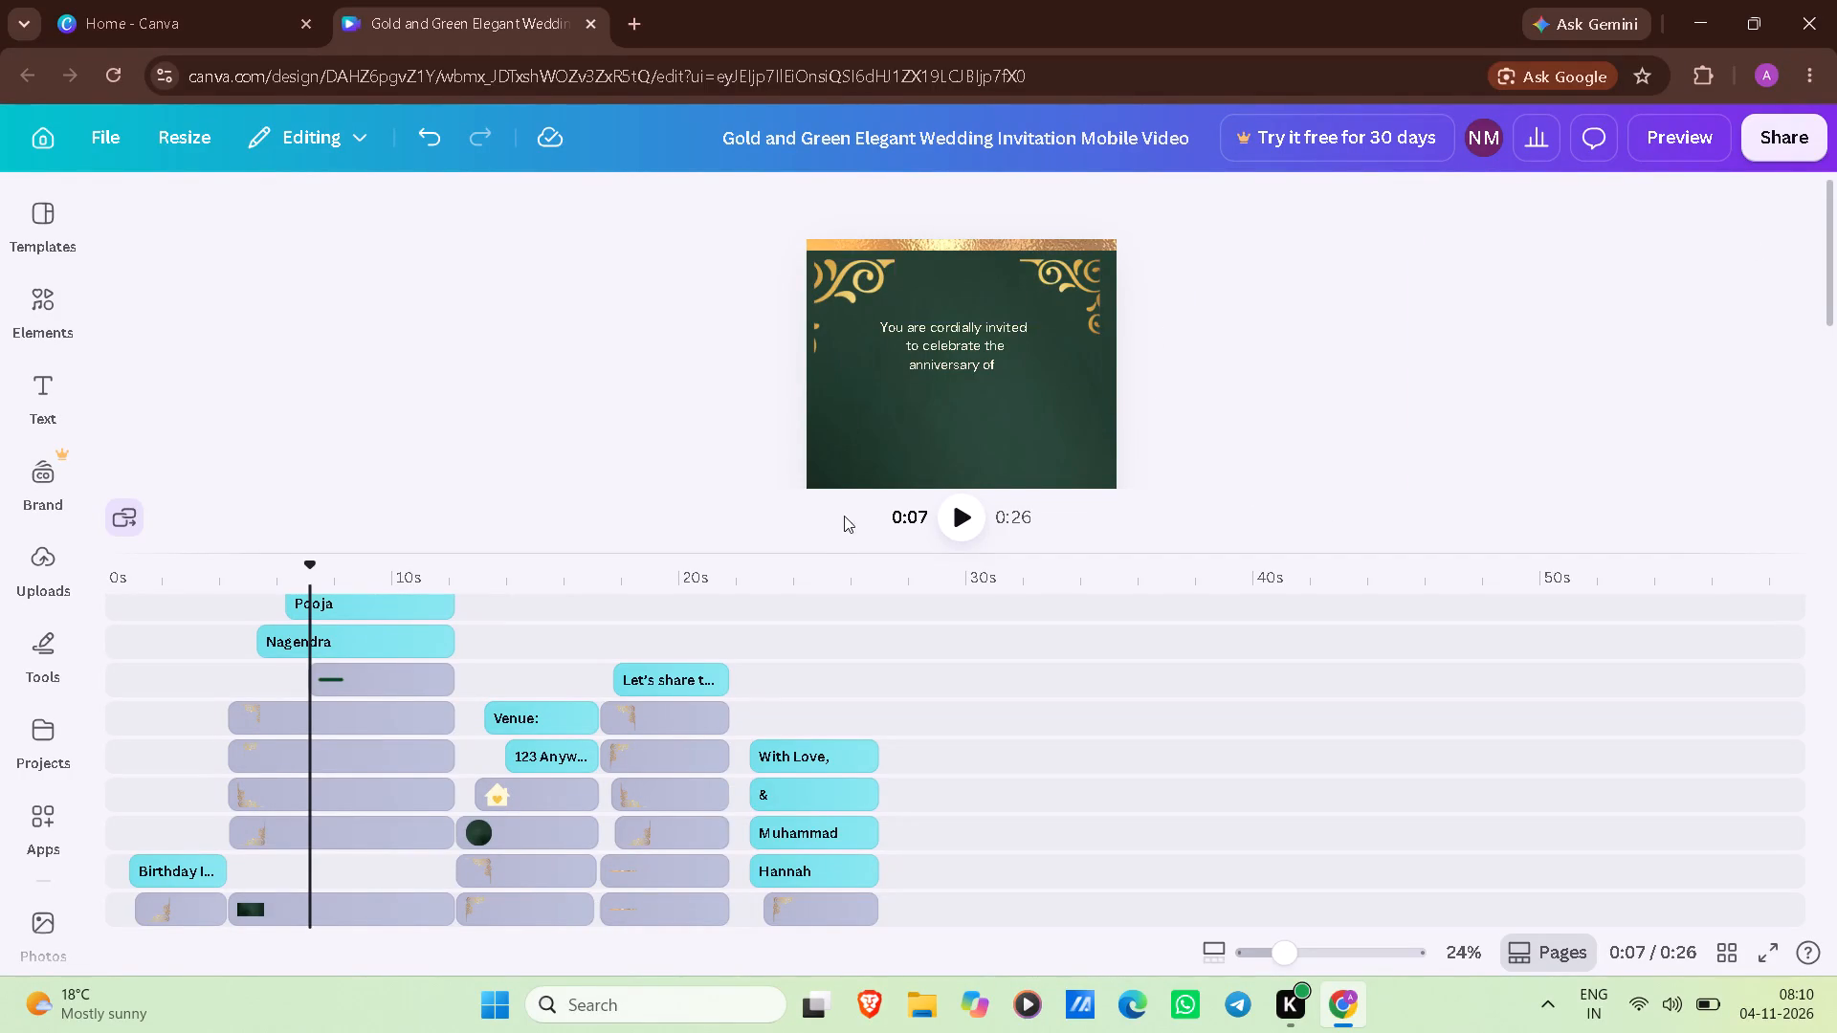
drag(818, 554, 810, 866)
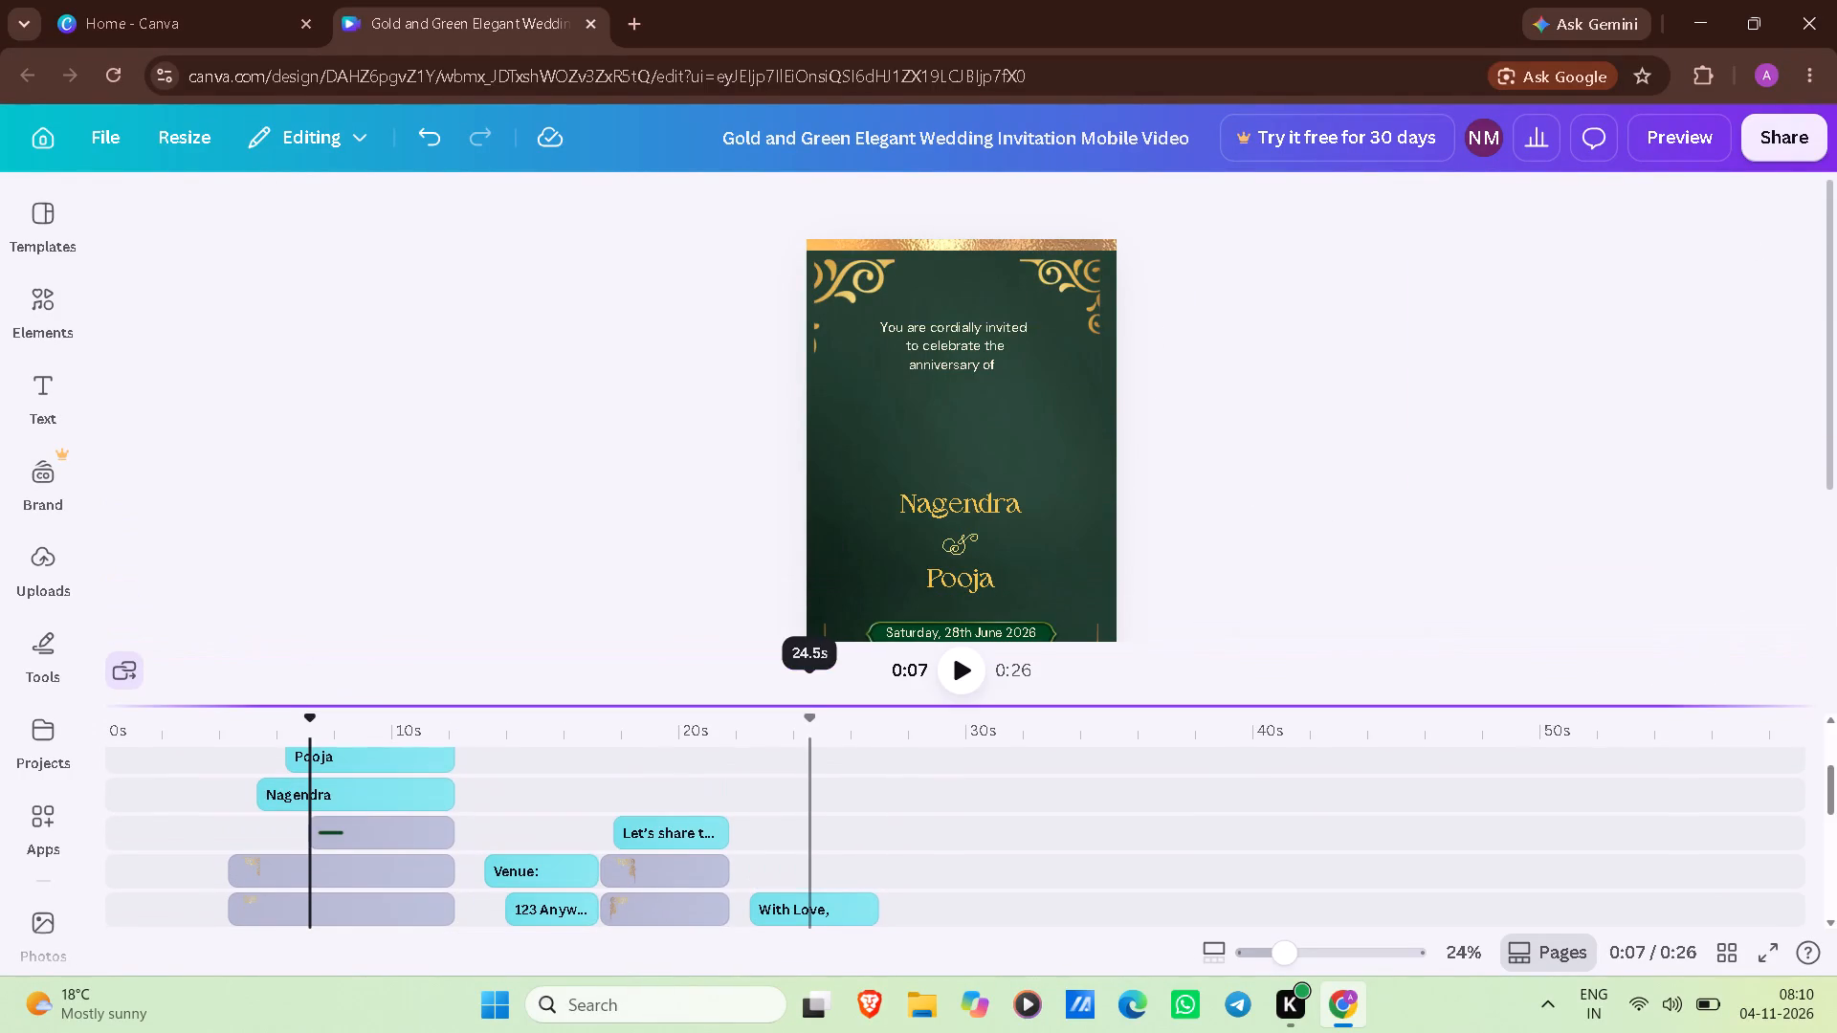
drag(810, 866, 810, 1029)
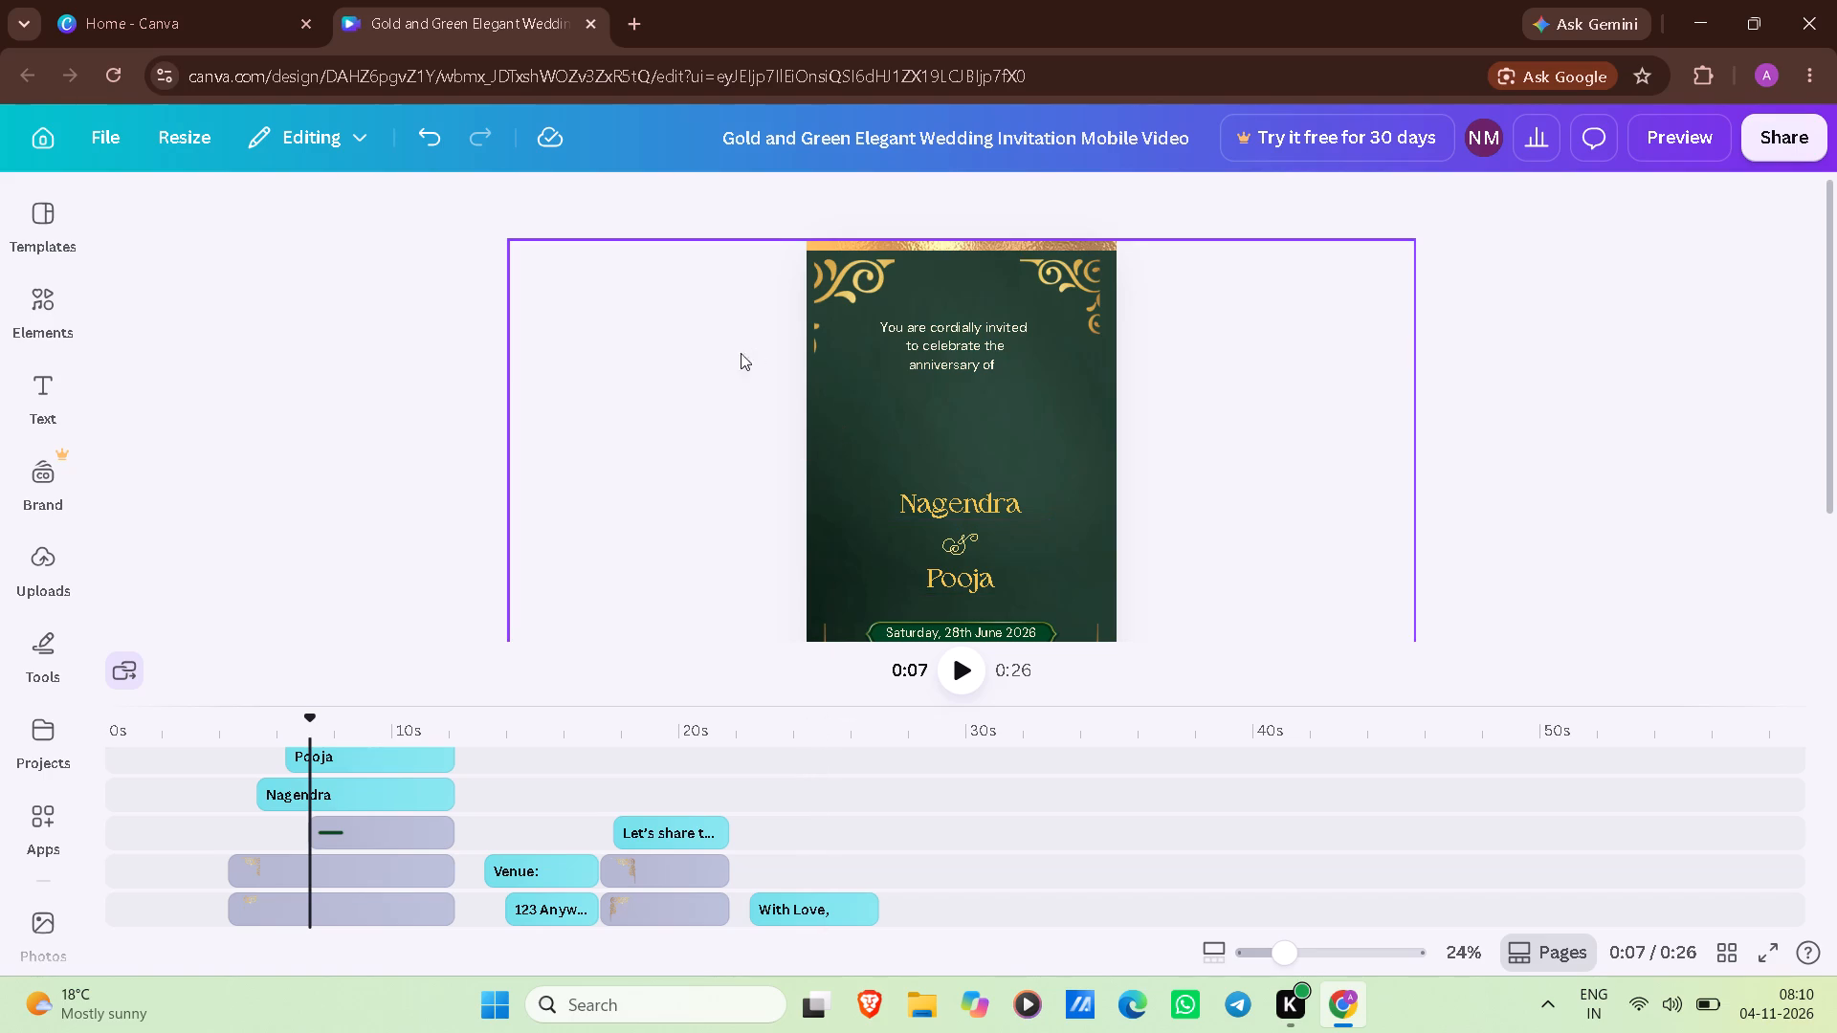
Nudge the wide grouped green background graphic slightly left behind the invitation page's text.
click(714, 385)
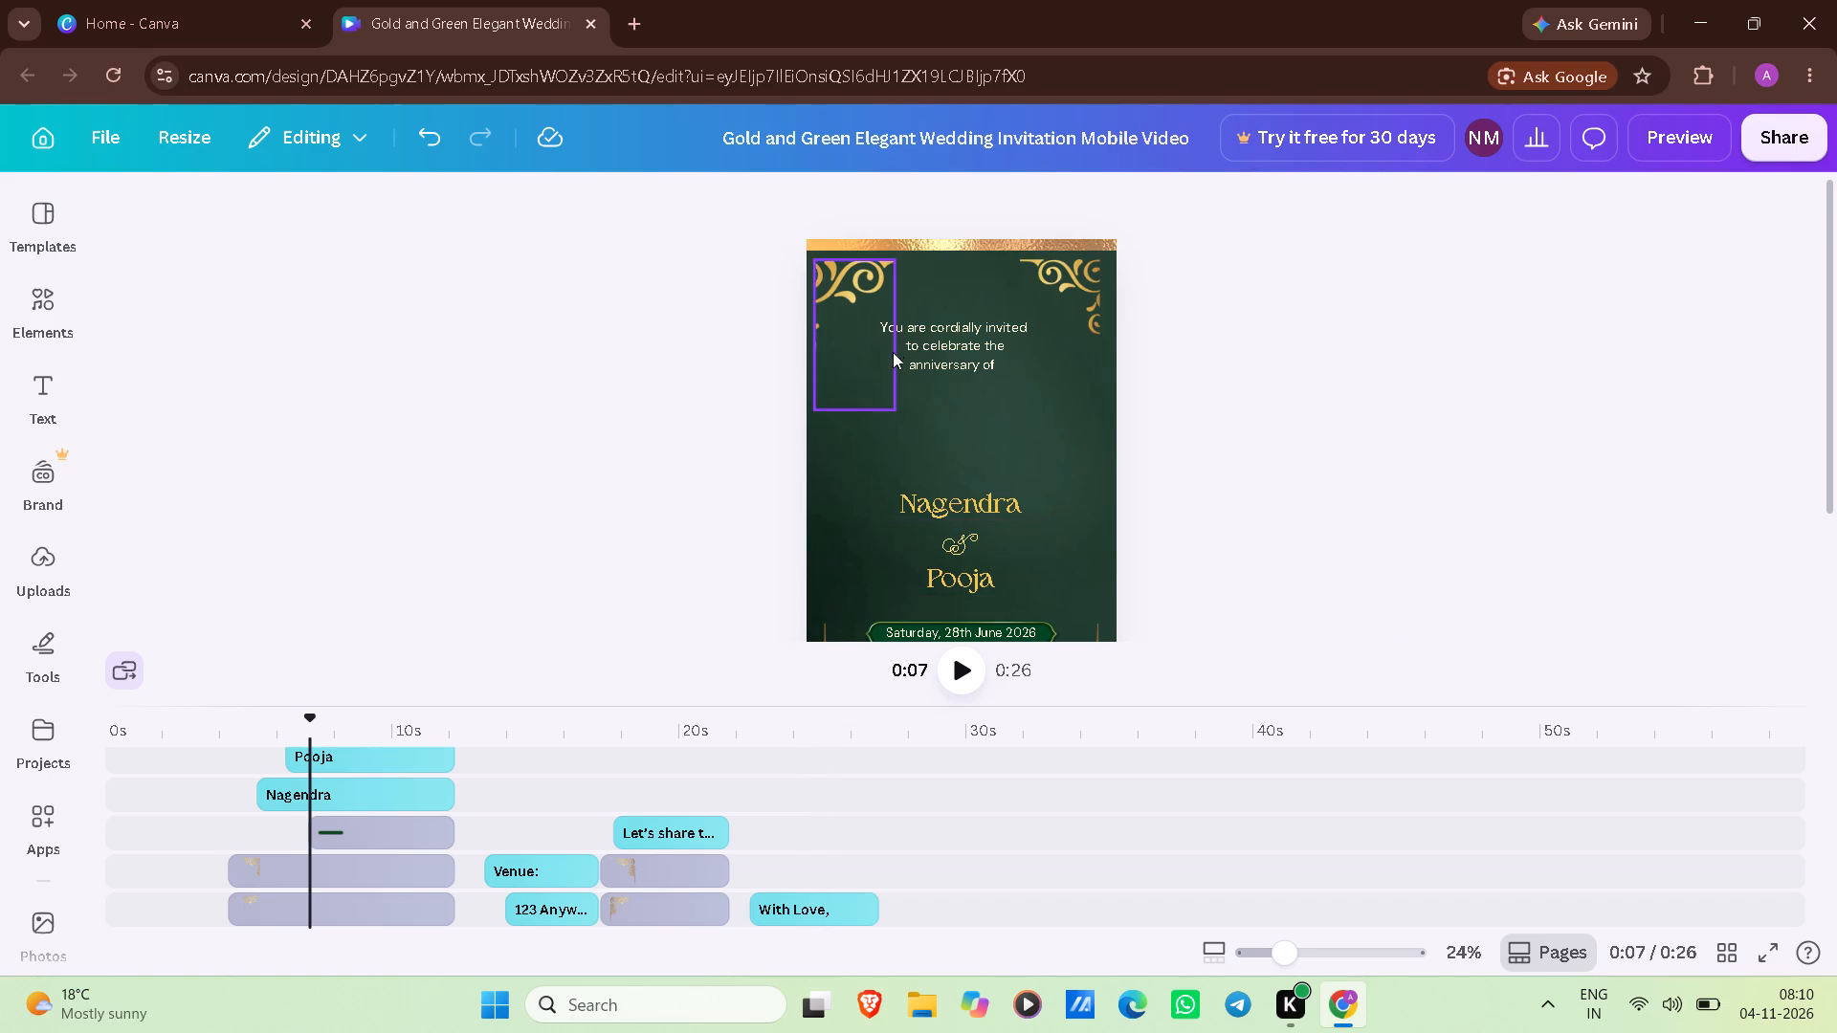
click(841, 435)
drag(646, 364, 633, 363)
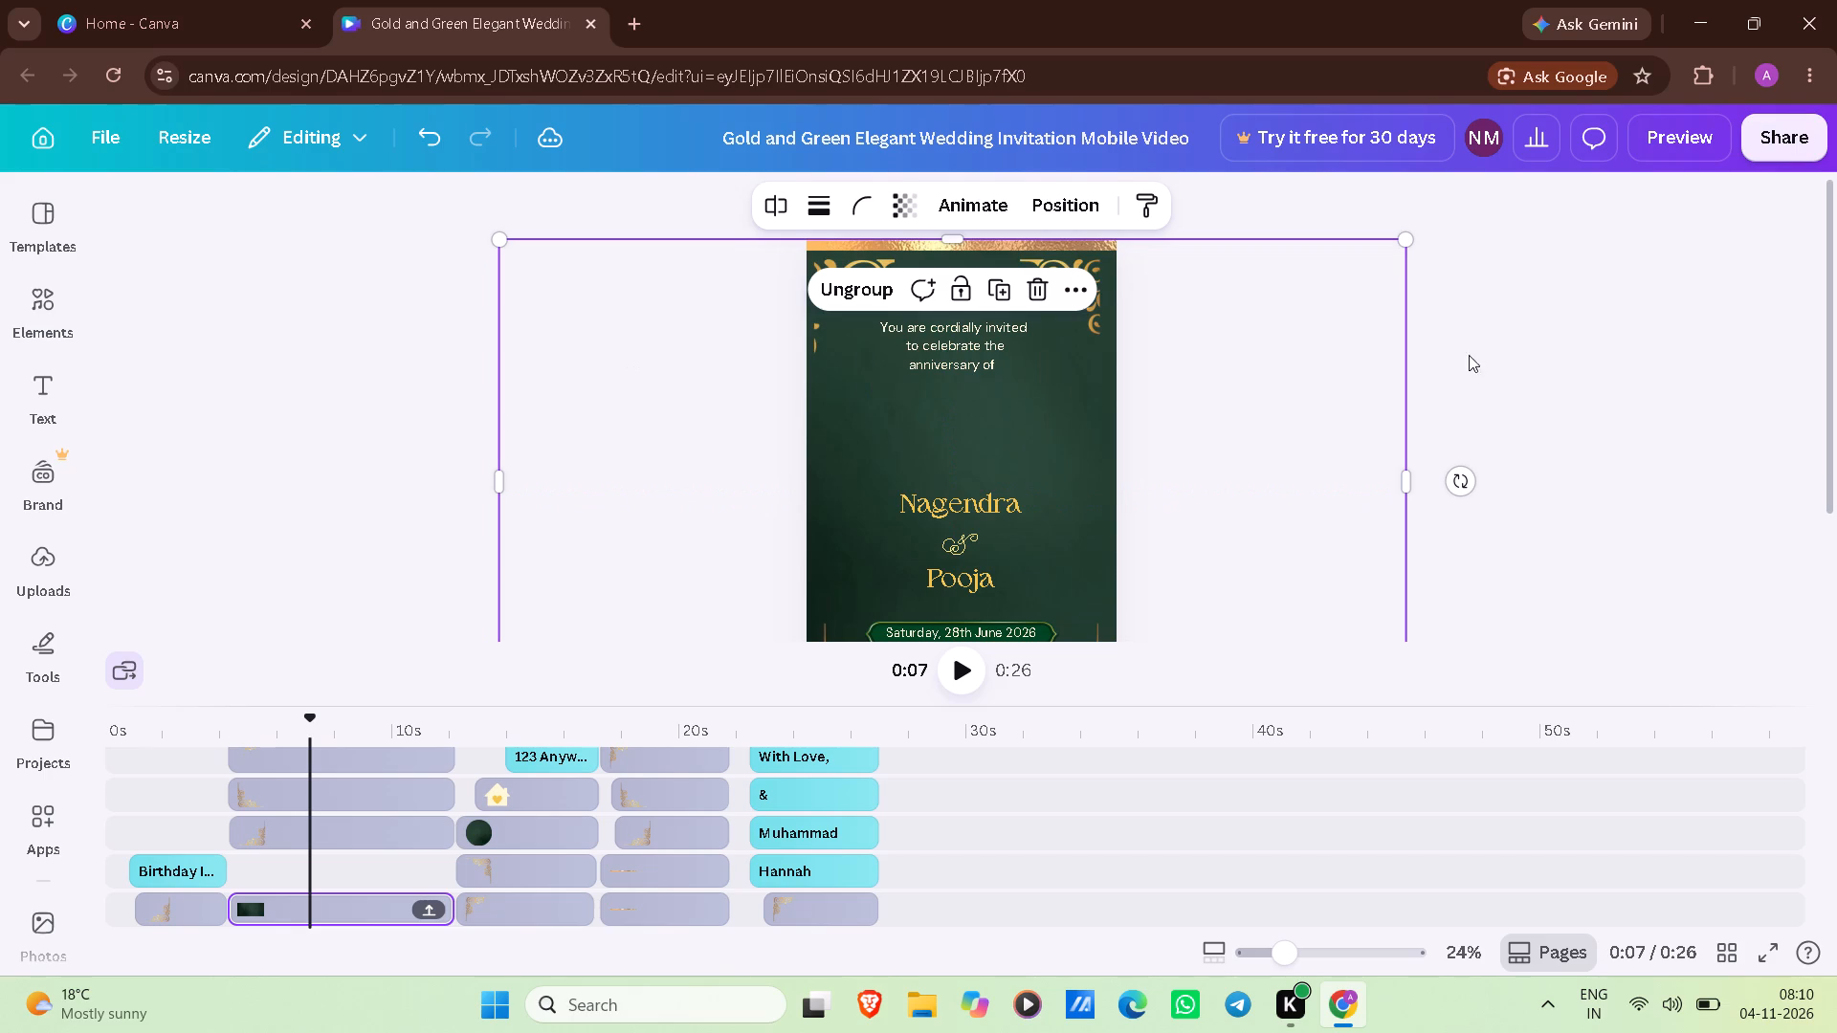
click(1531, 342)
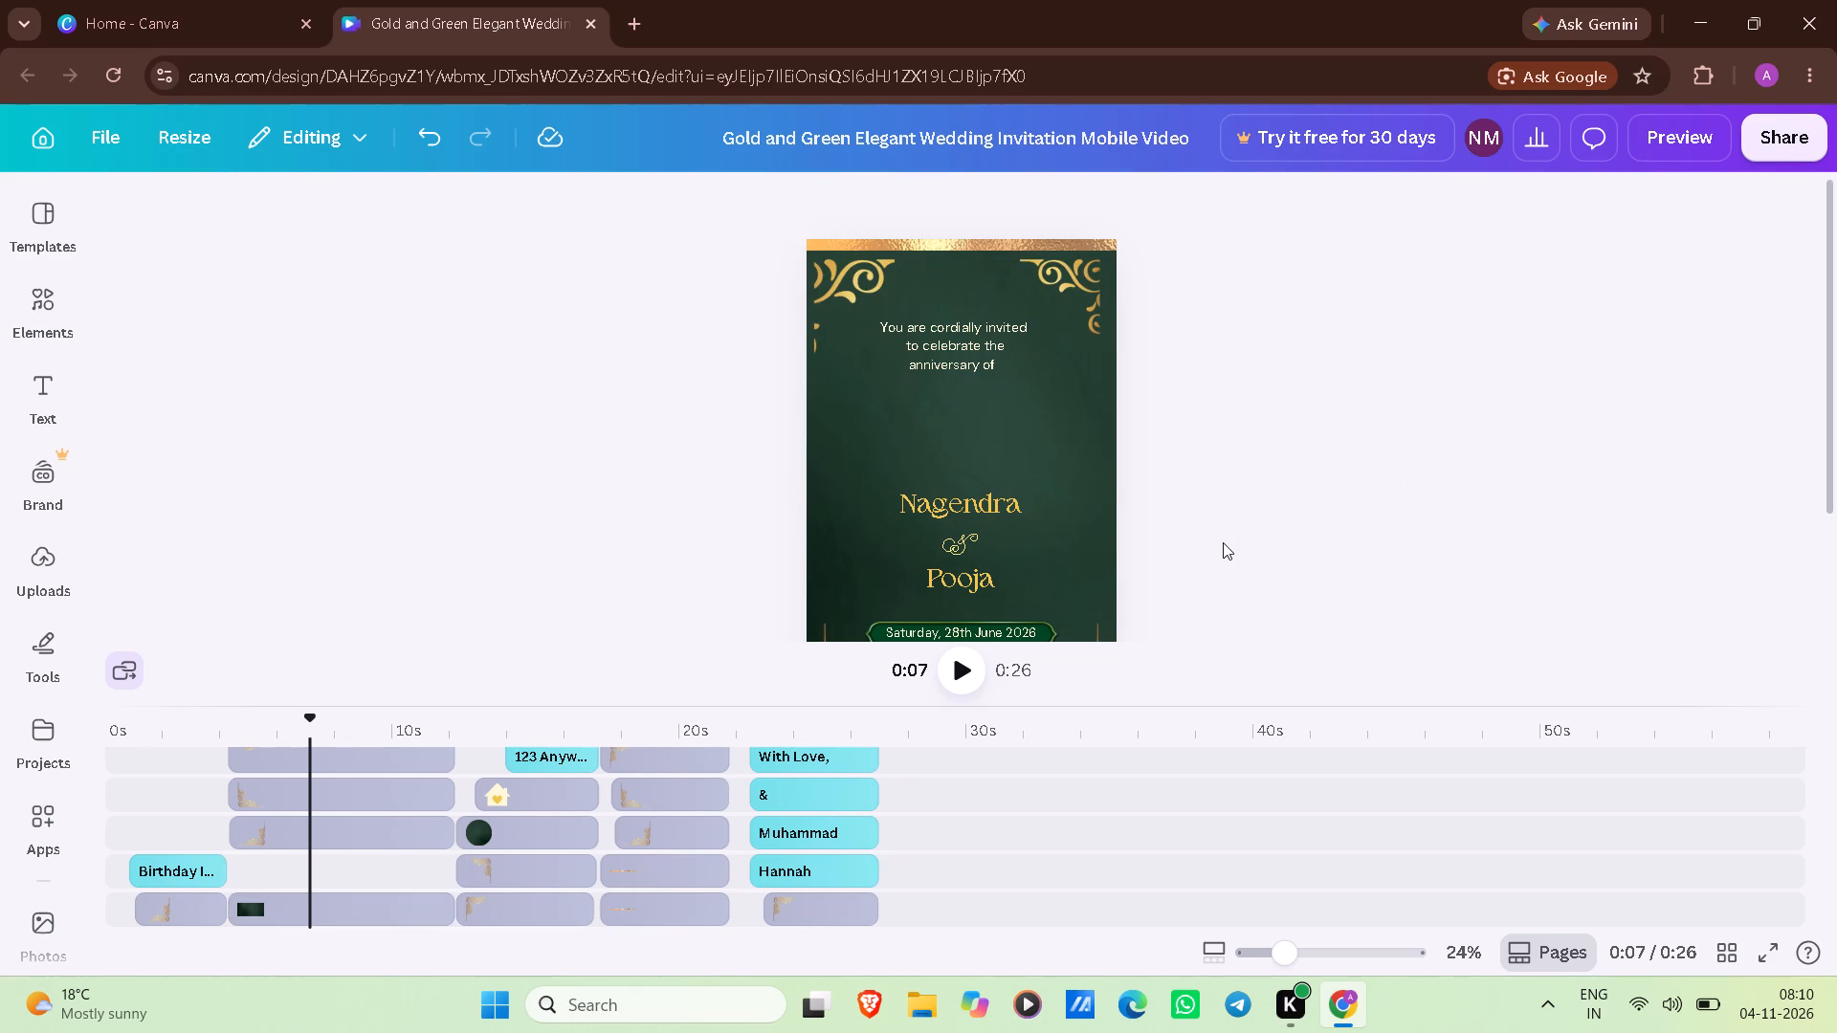
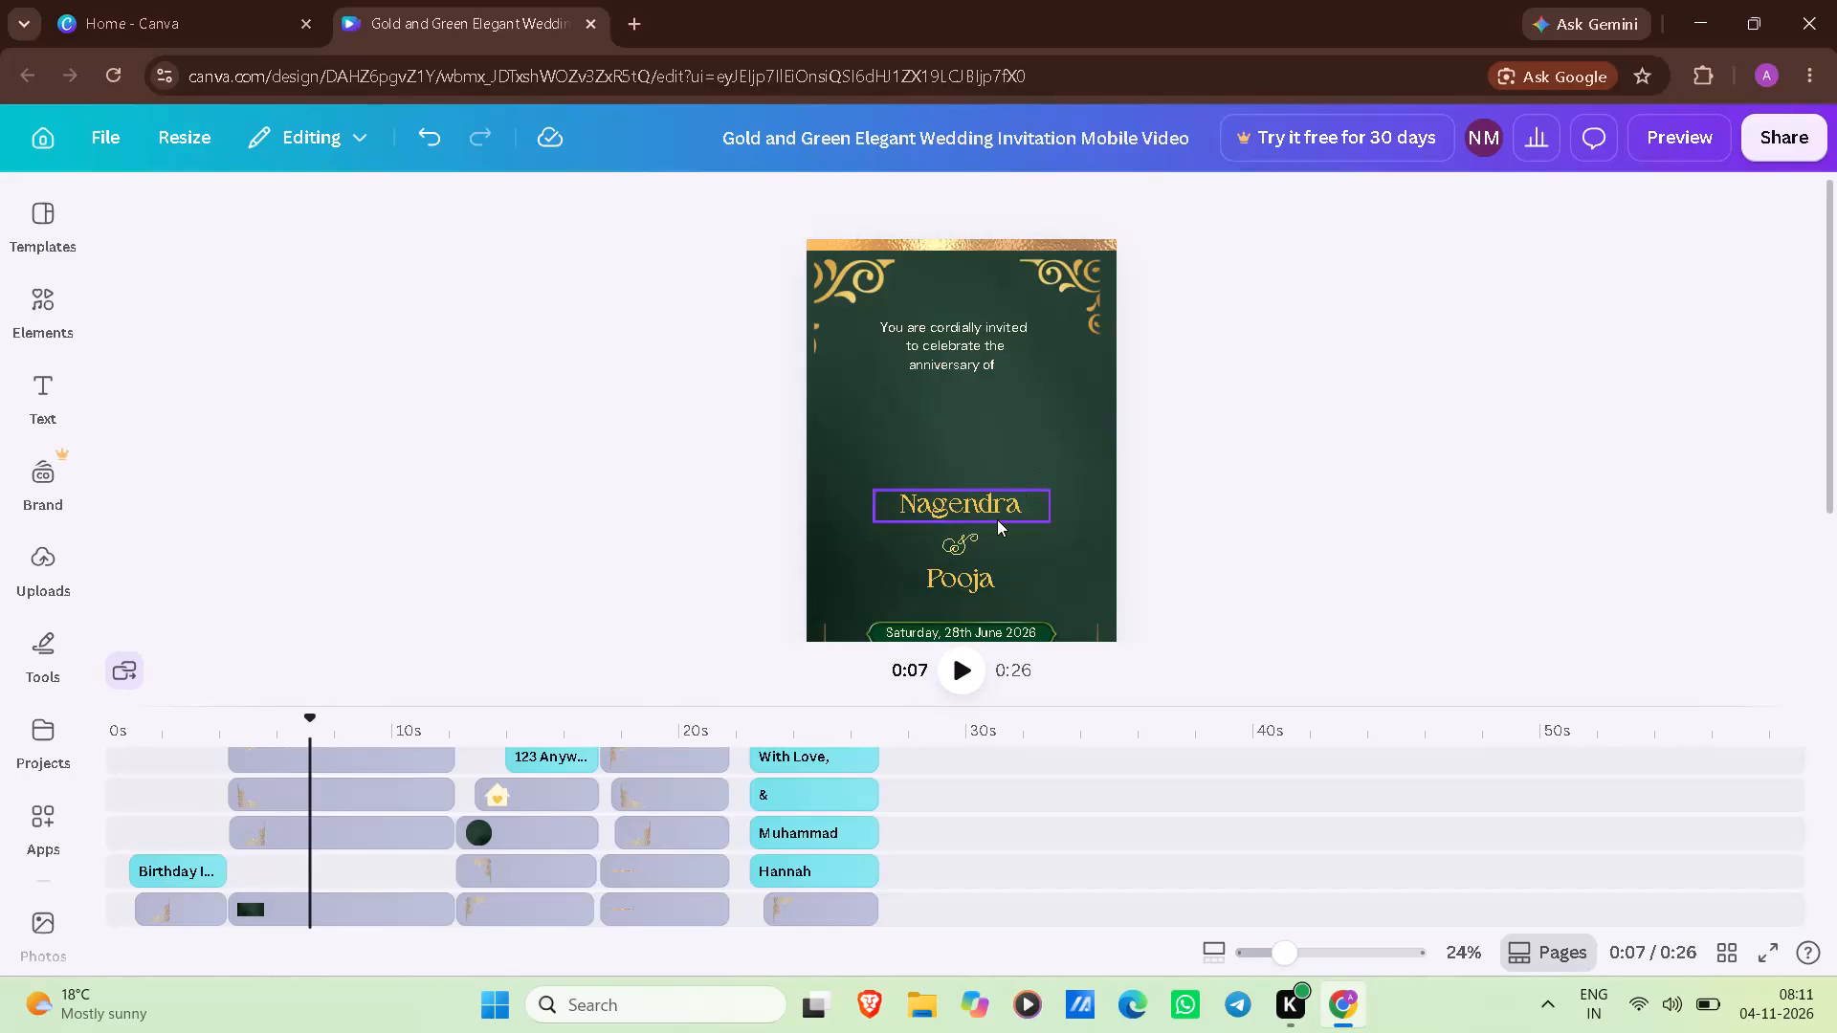
Move the name "Nagendra" up to just below the "anniversary of" text, enlarge it to about size 80.8 and recentre it.
click(997, 519)
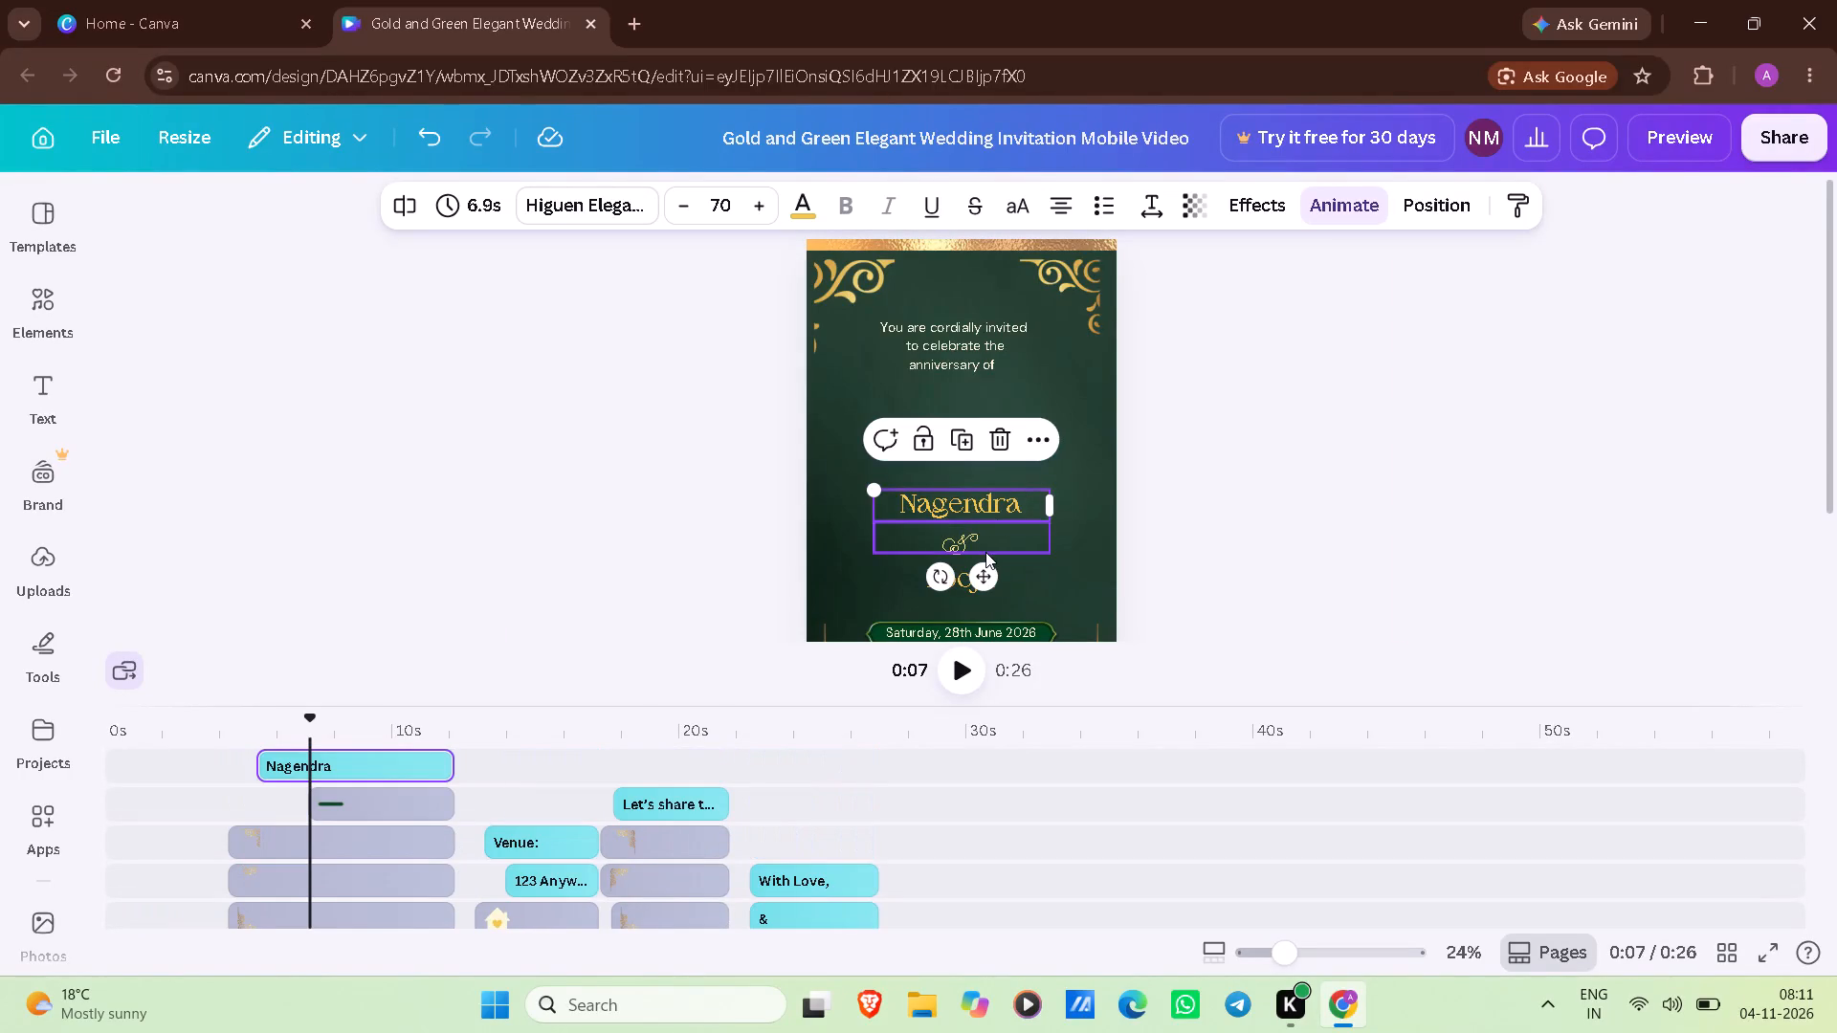
click(985, 552)
click(985, 509)
drag(985, 509, 976, 416)
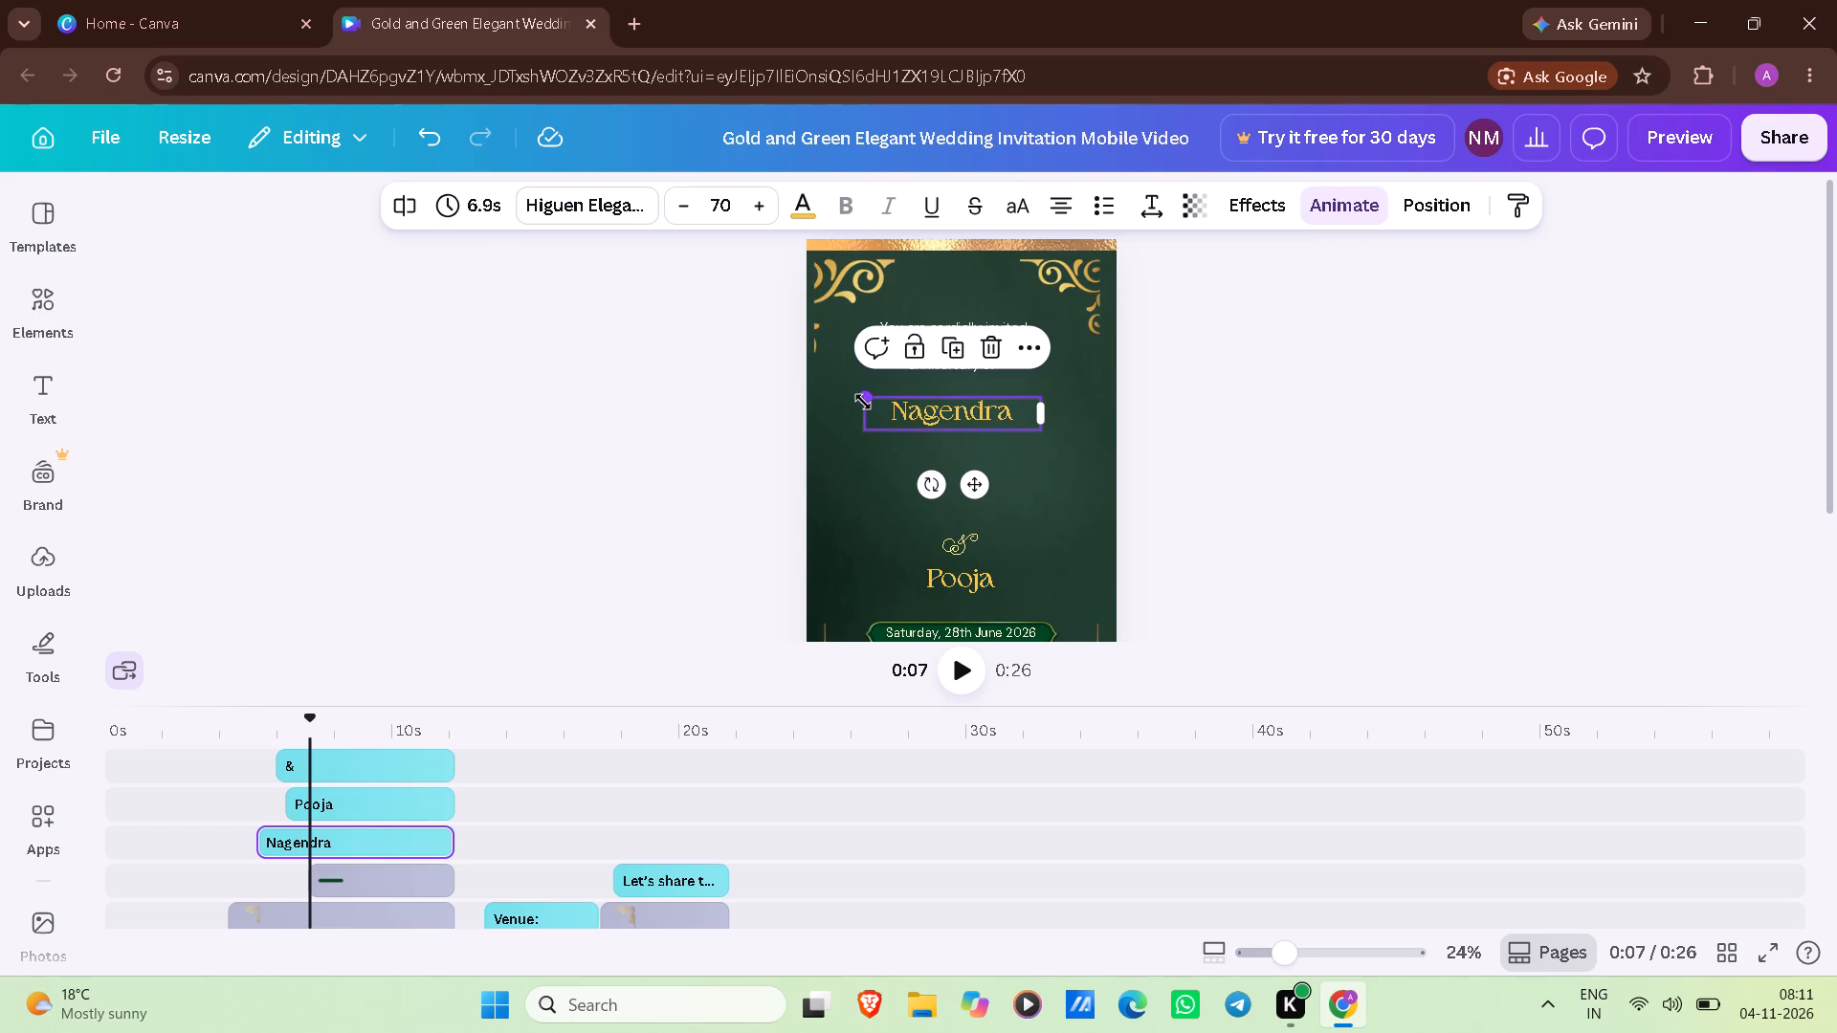
drag(863, 401, 842, 359)
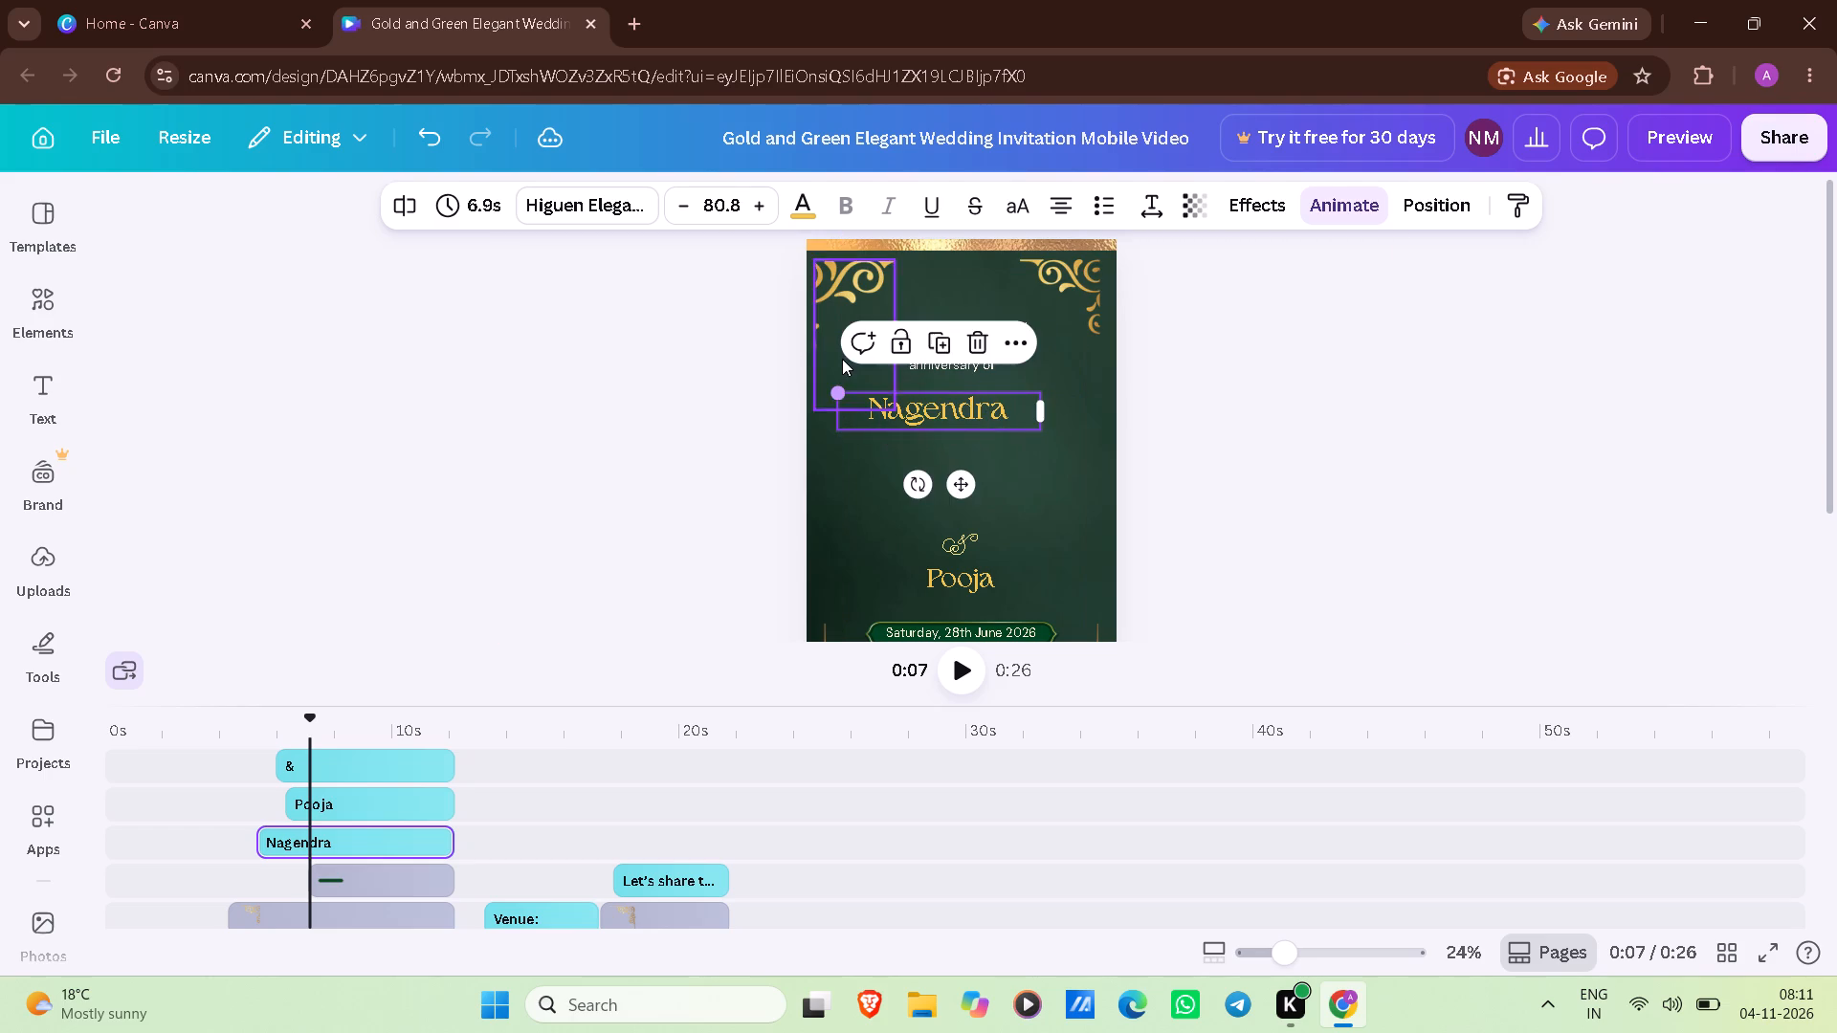
drag(941, 420, 966, 427)
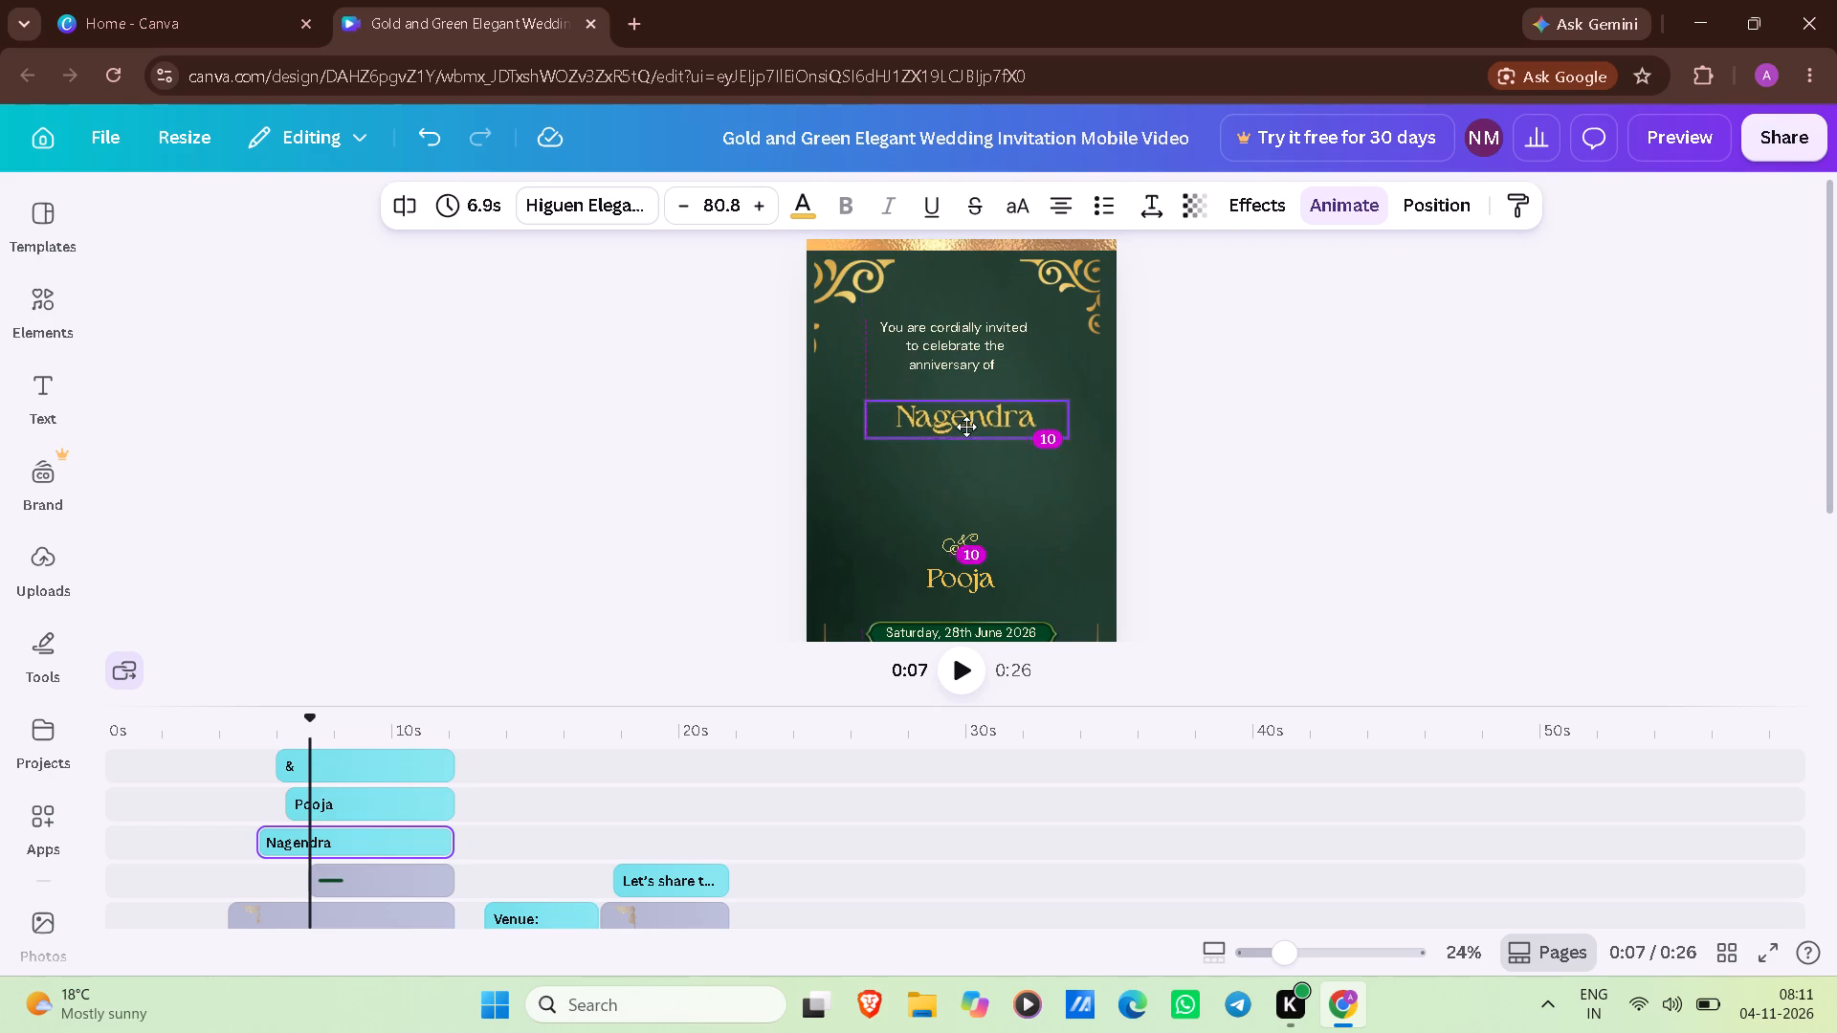
drag(966, 427, 963, 422)
Move the decorative ampersand up to sit directly beneath the name "Nagendra".
drag(959, 540, 952, 418)
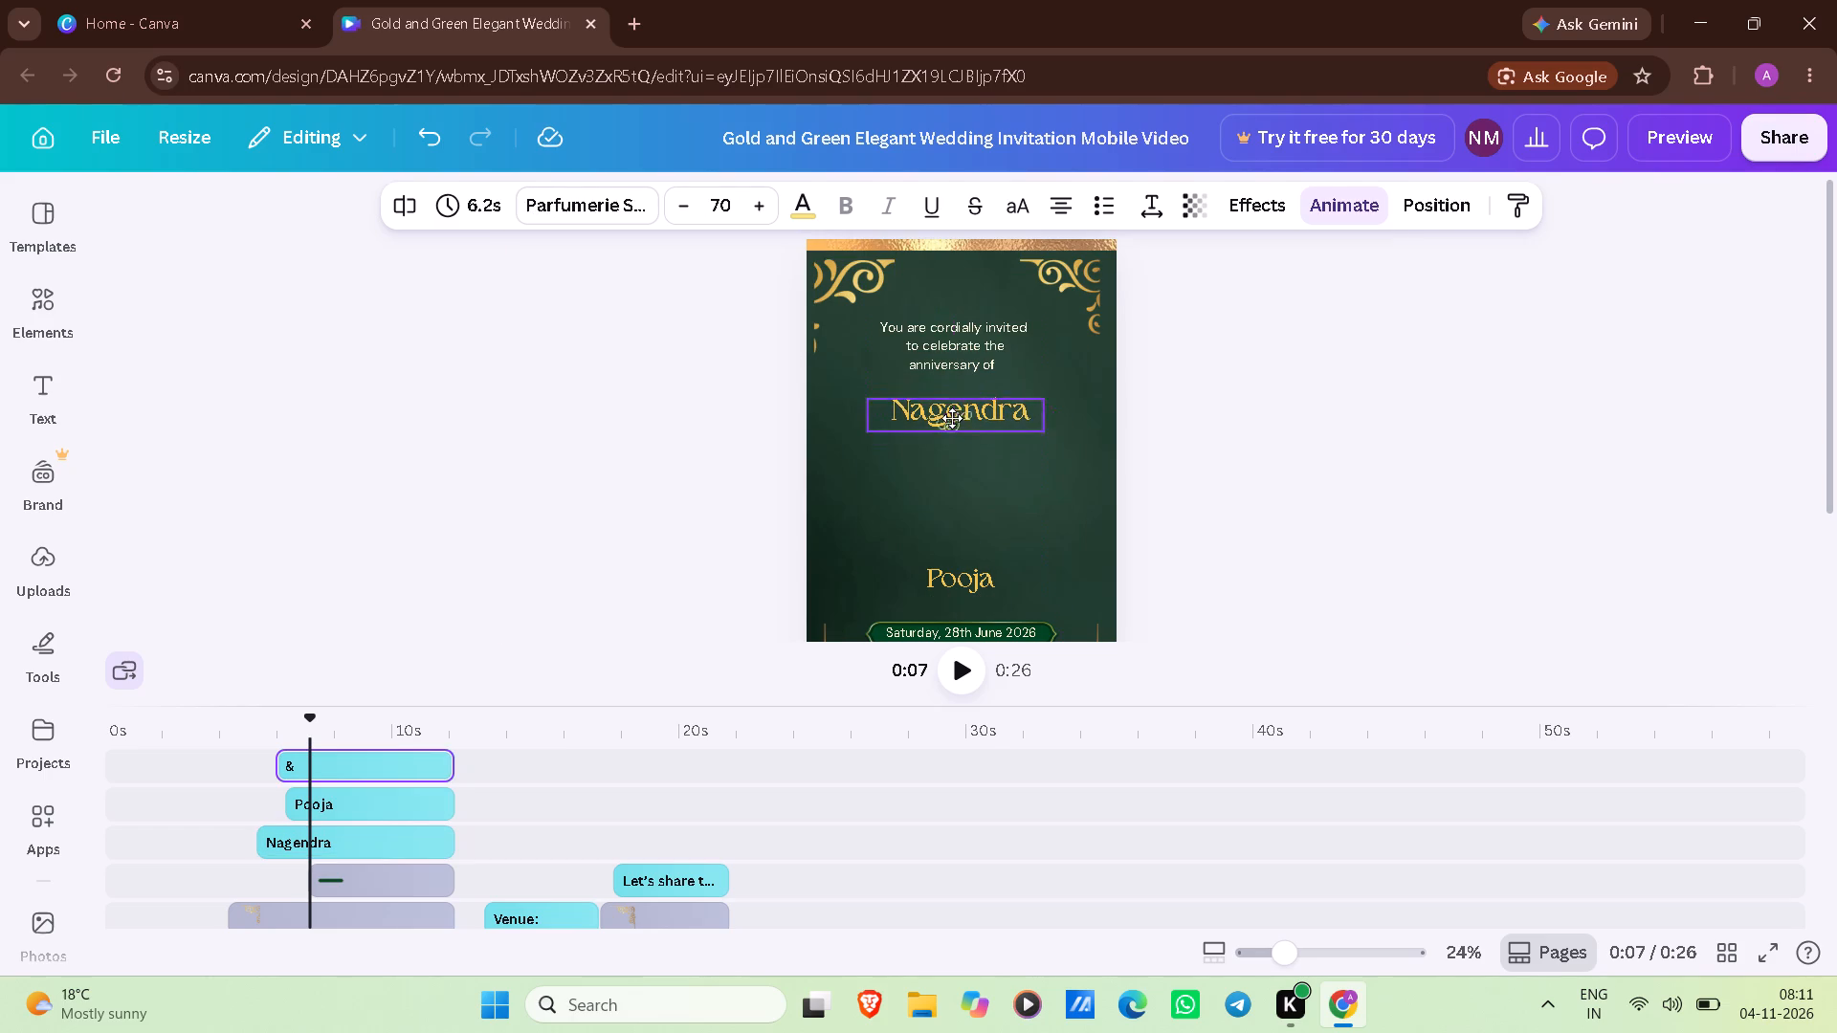
drag(952, 418, 956, 451)
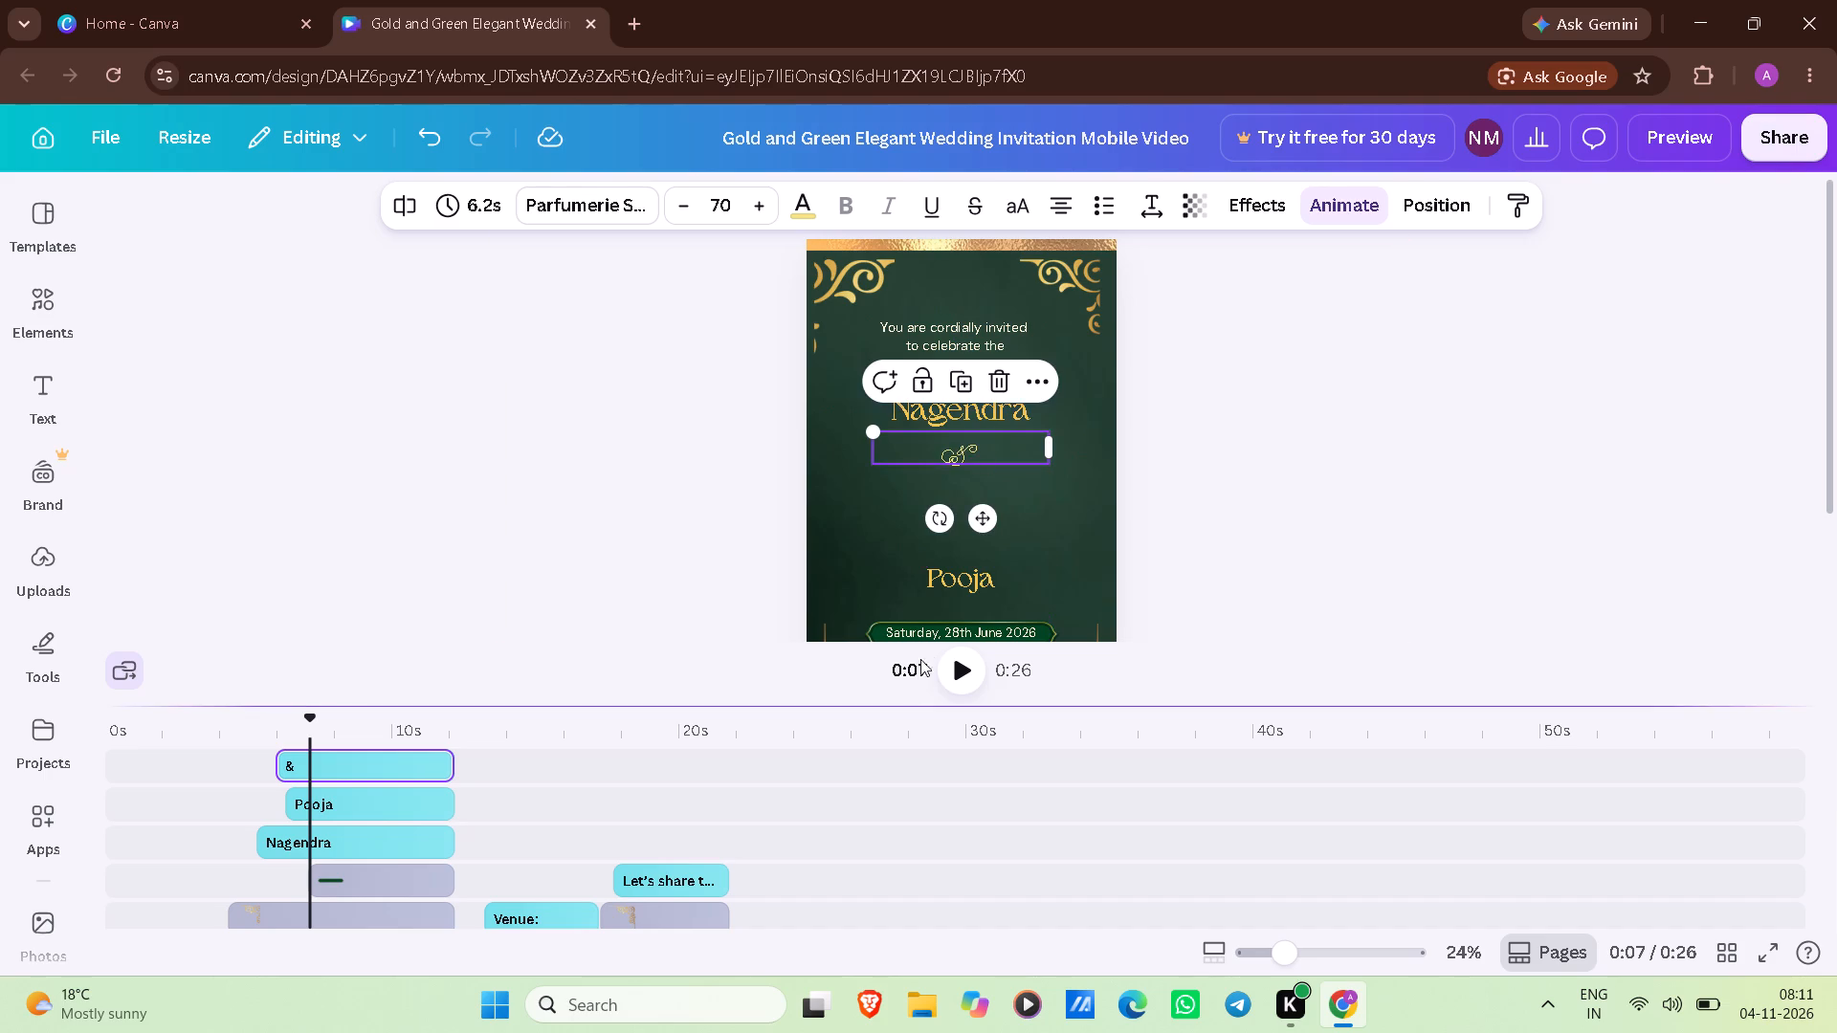
Move the name "Pooja" up beneath the ampersand, enlarge it to about size 113, and recentre it on the page.
click(951, 584)
drag(951, 584, 951, 559)
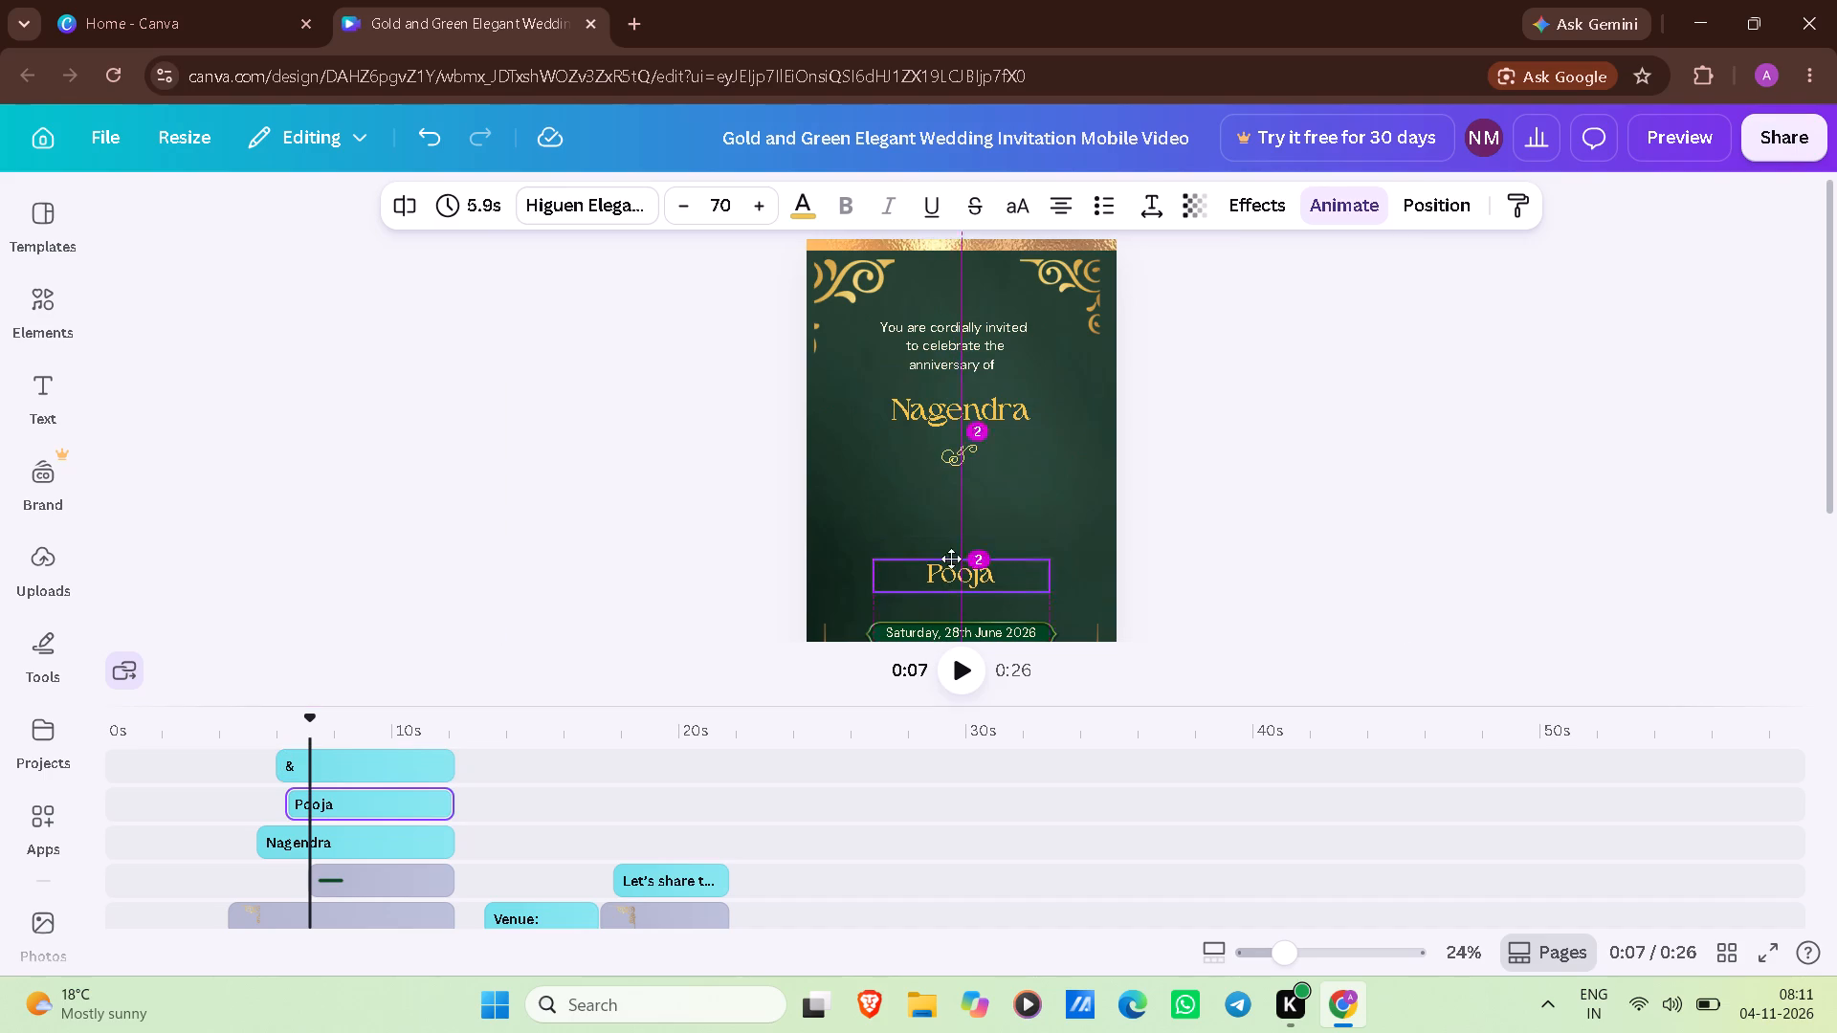
drag(951, 559, 947, 513)
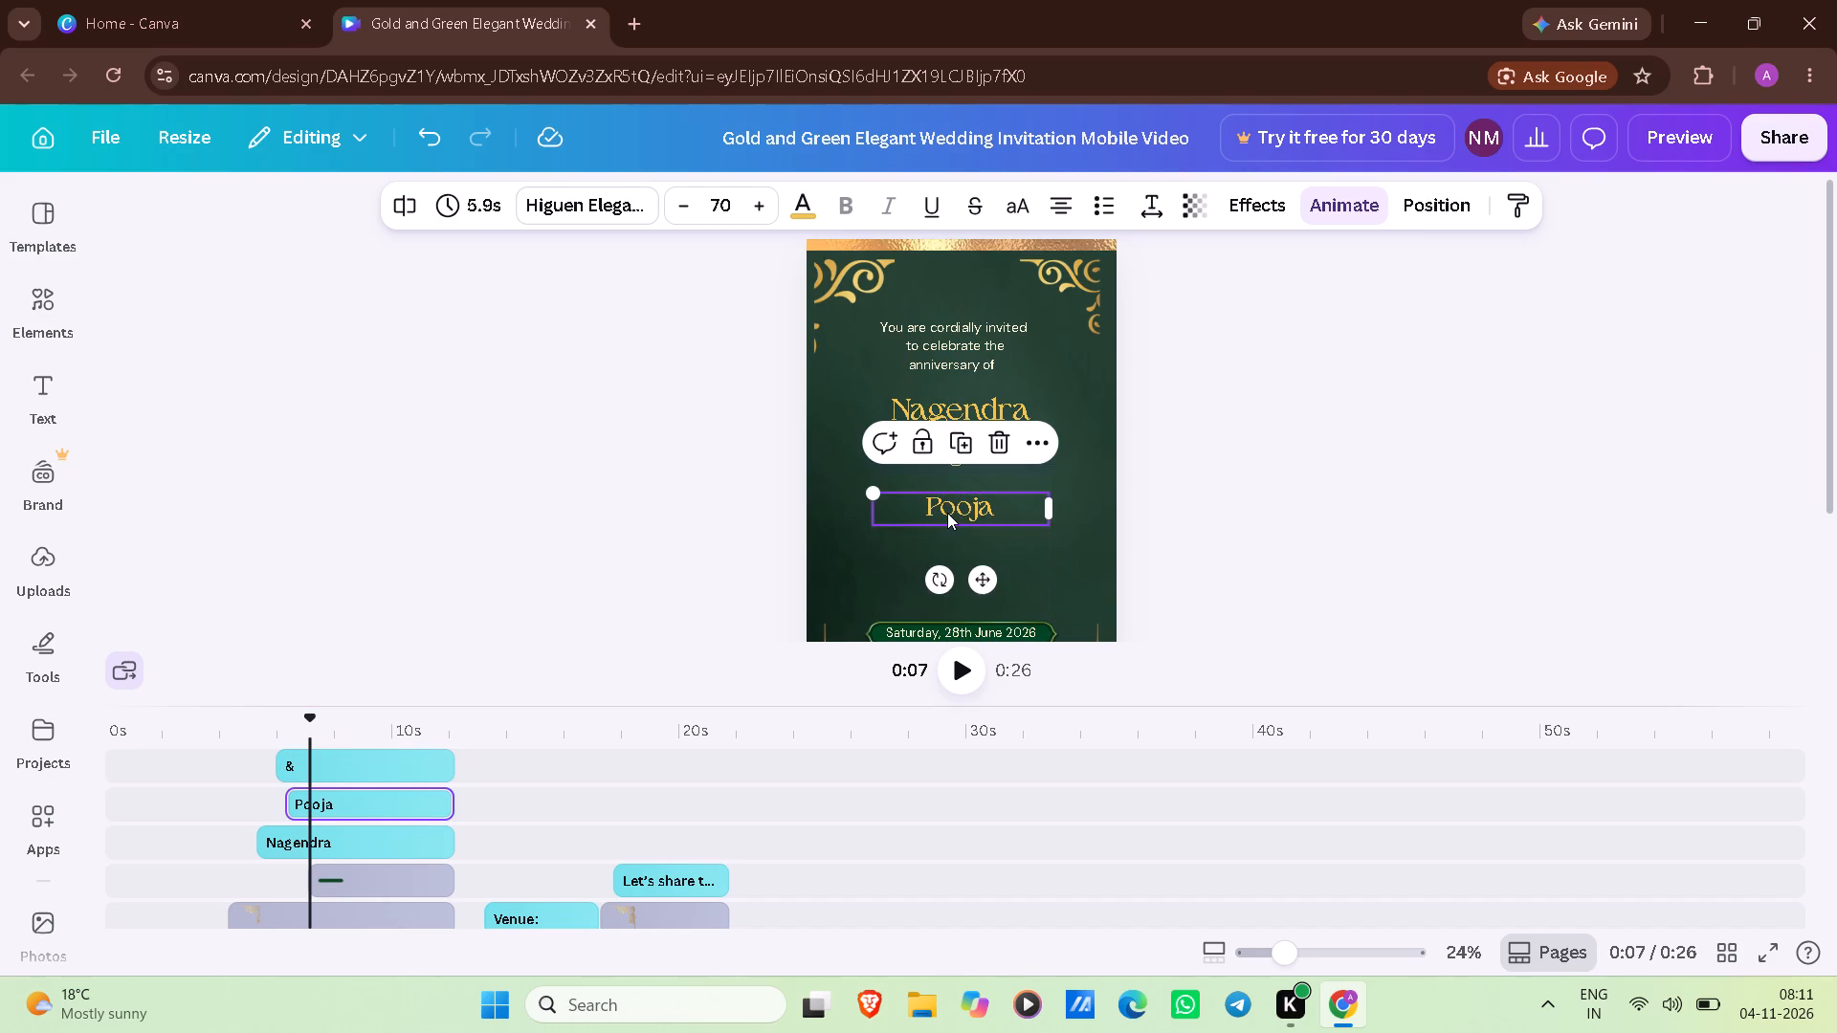
drag(866, 483, 843, 452)
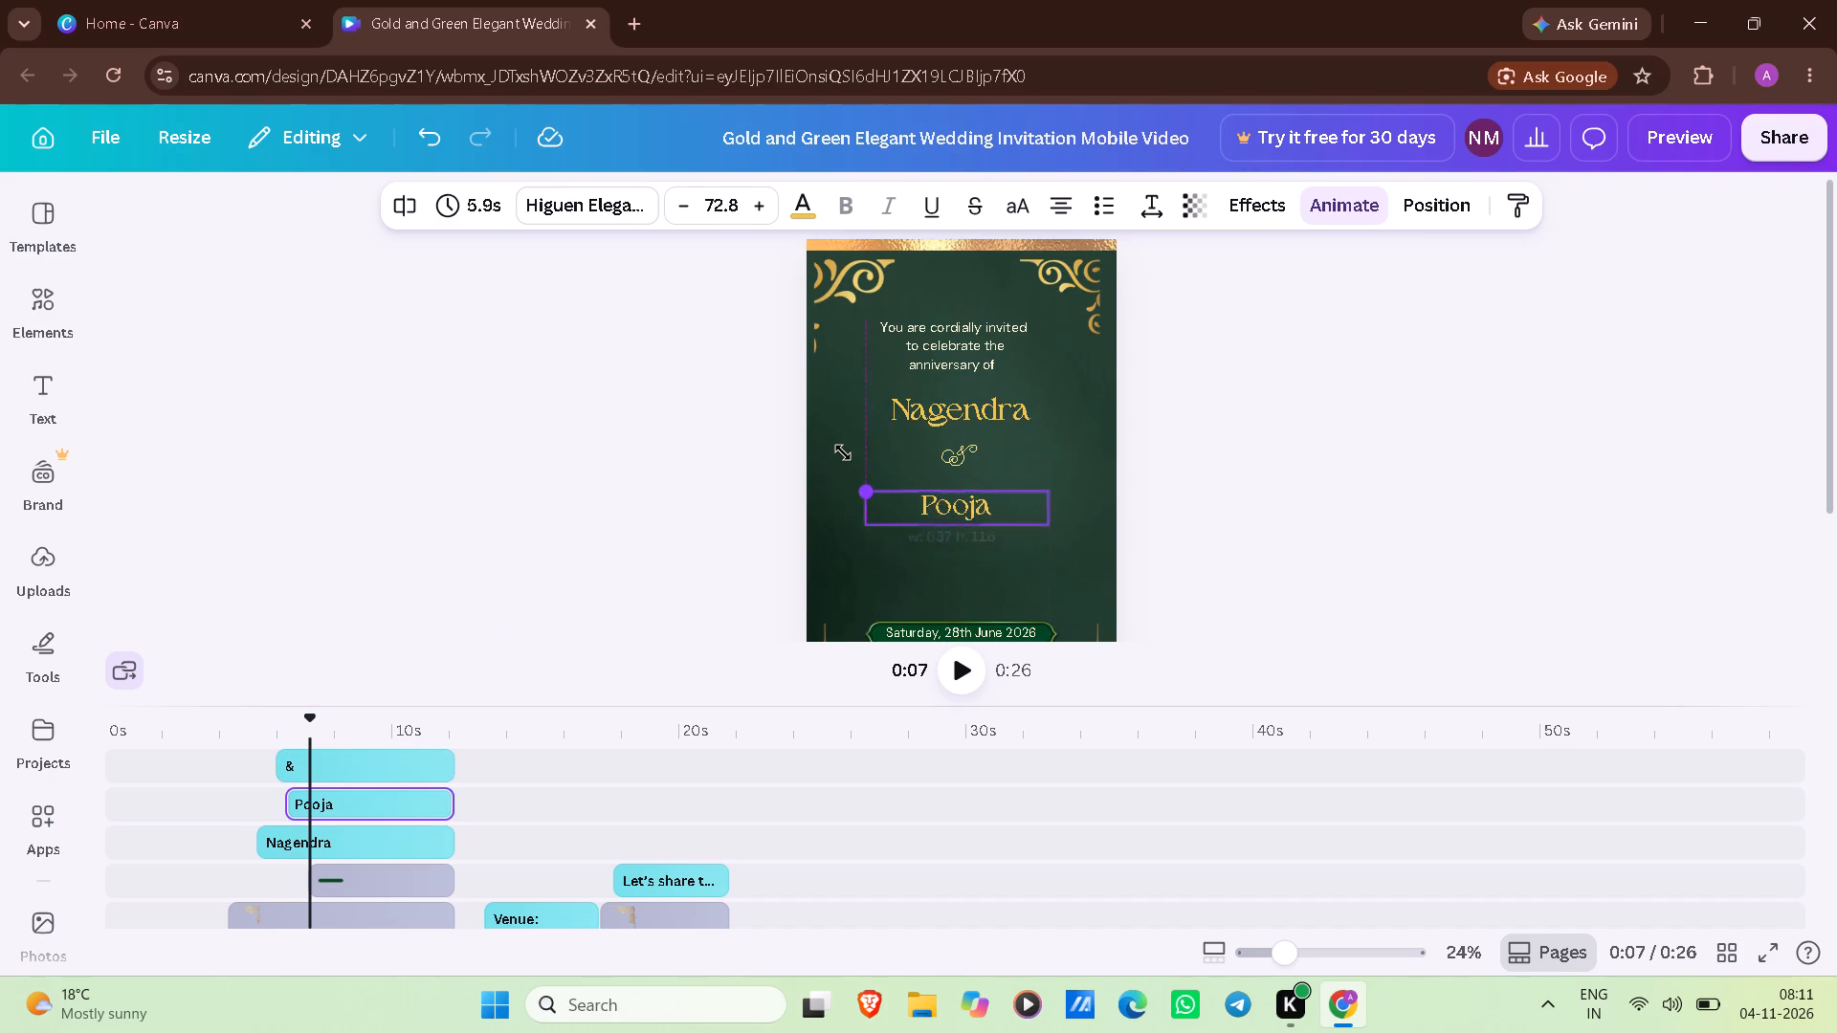
drag(843, 452, 836, 438)
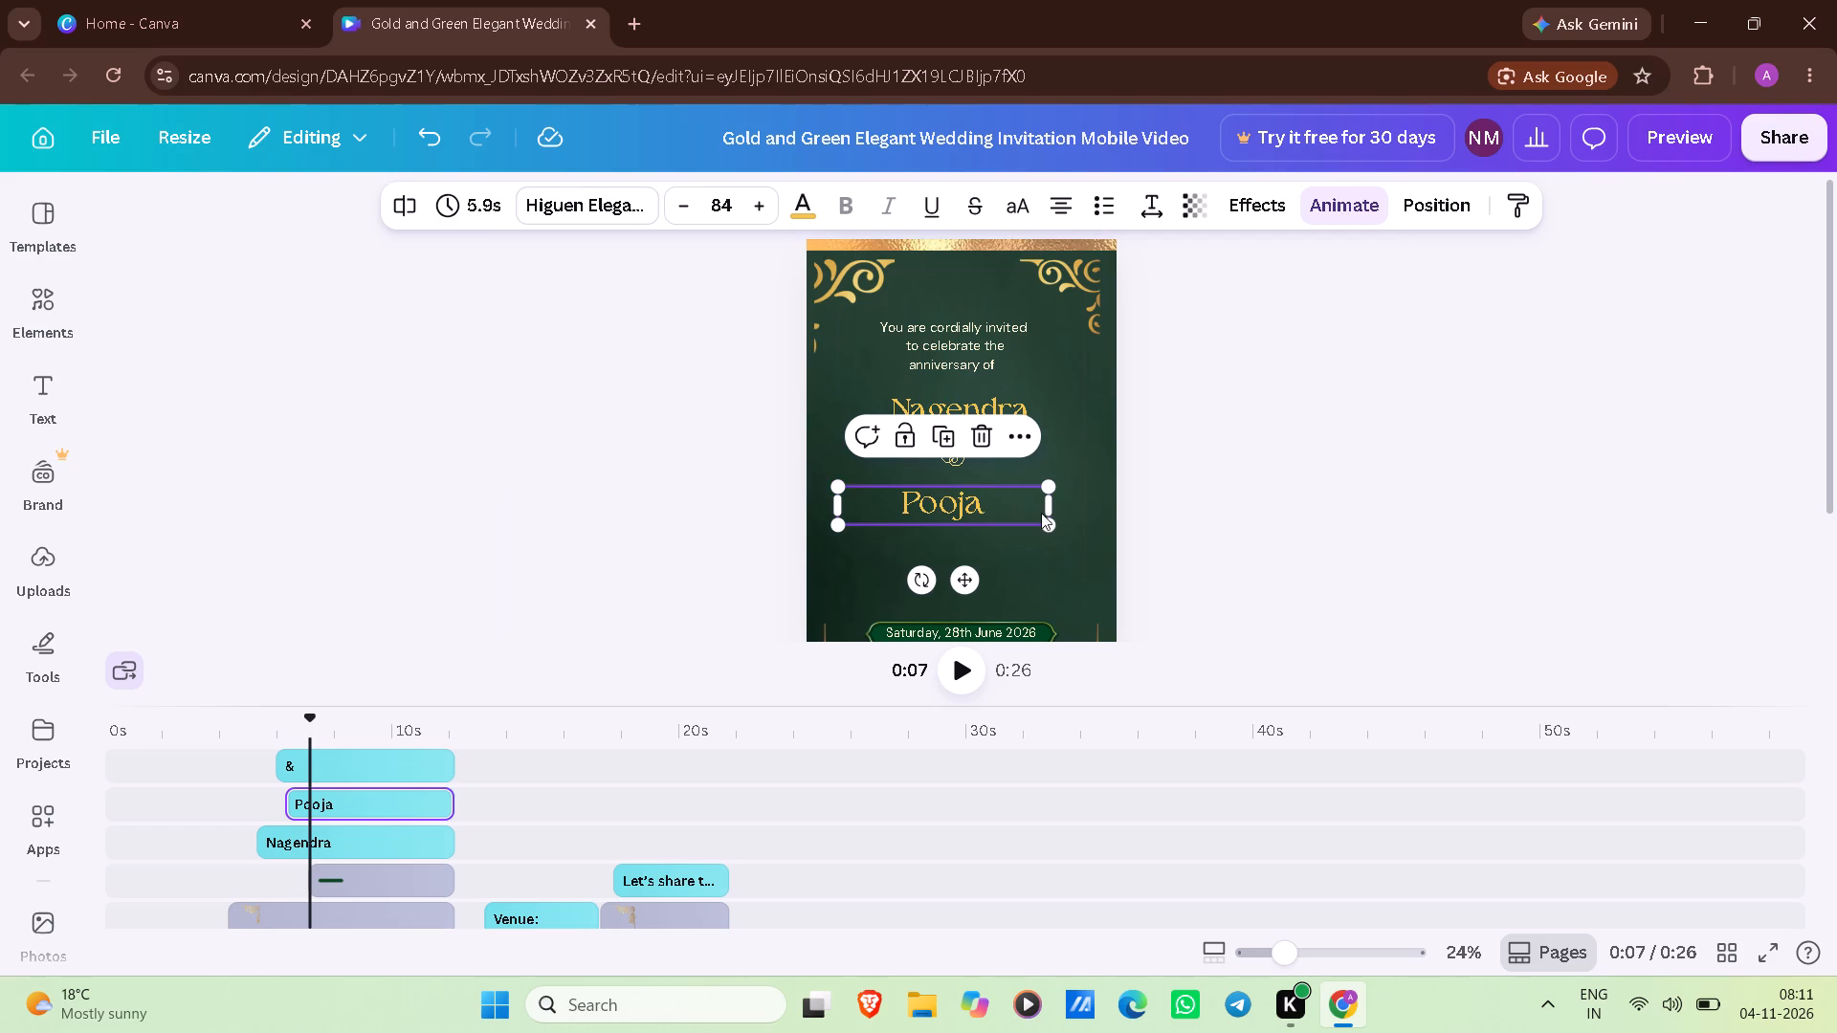
drag(1045, 525, 1073, 546)
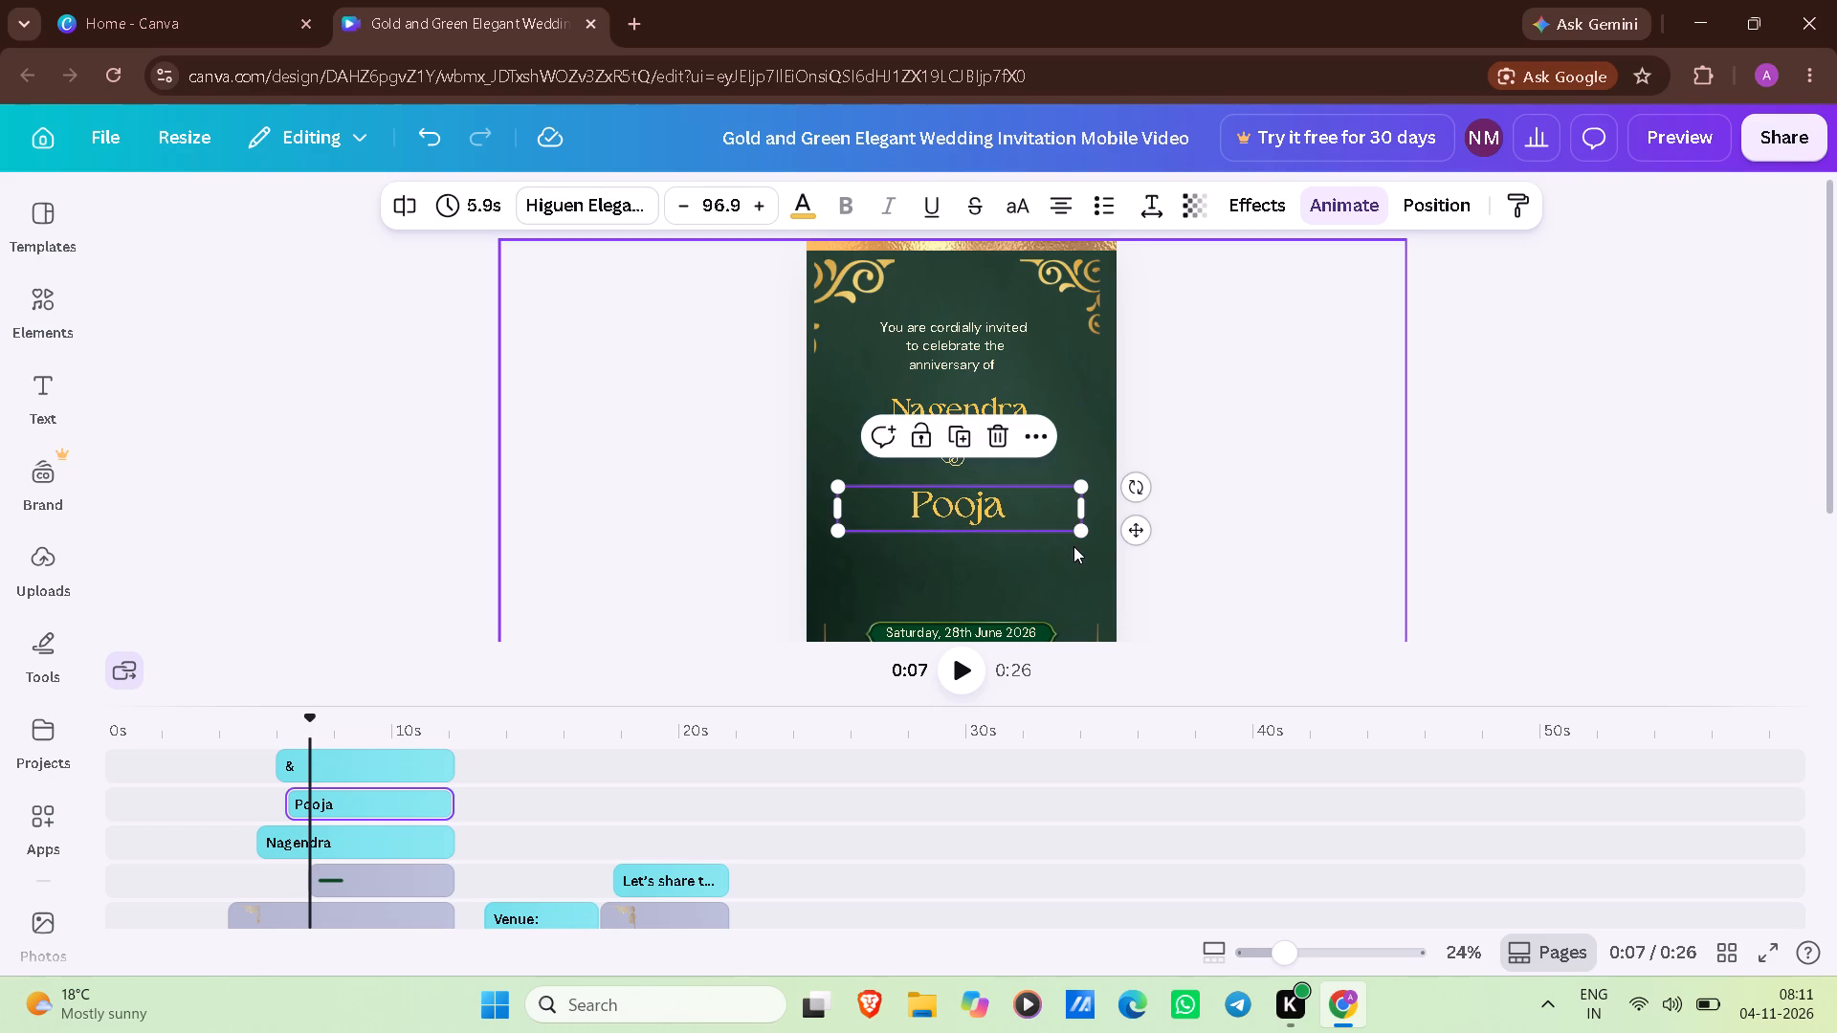
drag(832, 533, 826, 600)
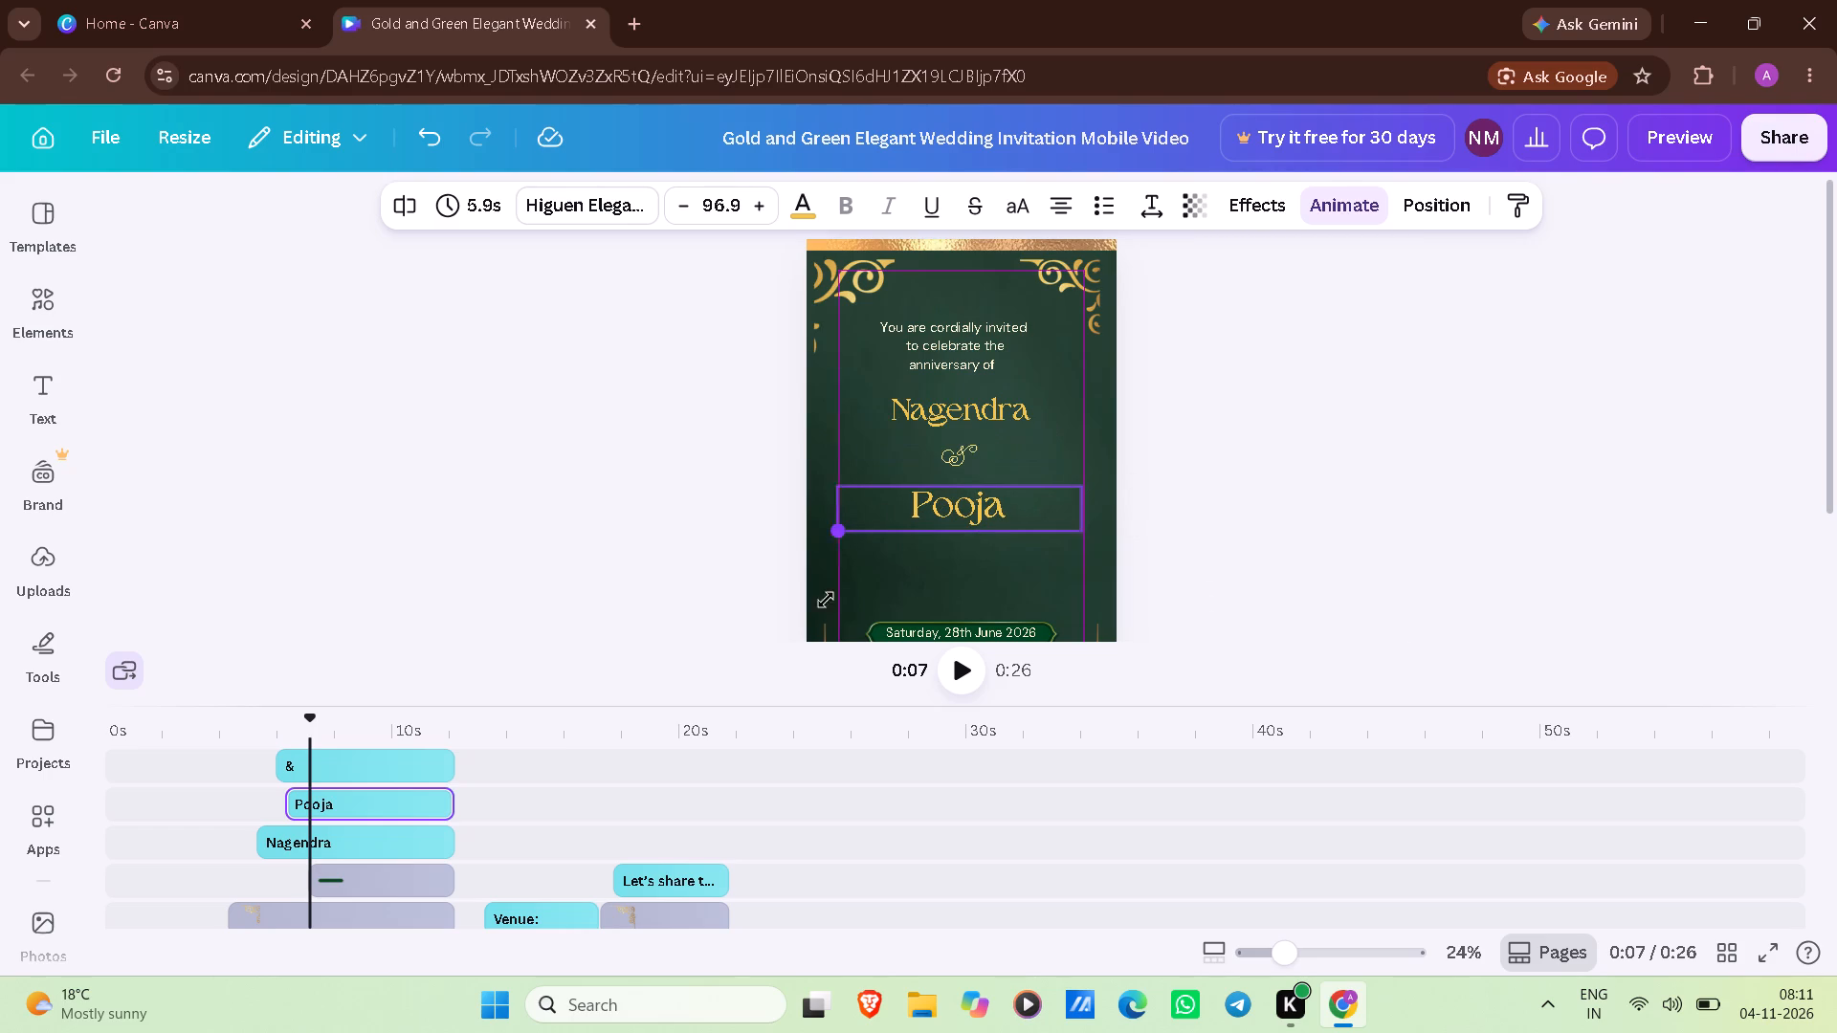
drag(826, 600, 808, 628)
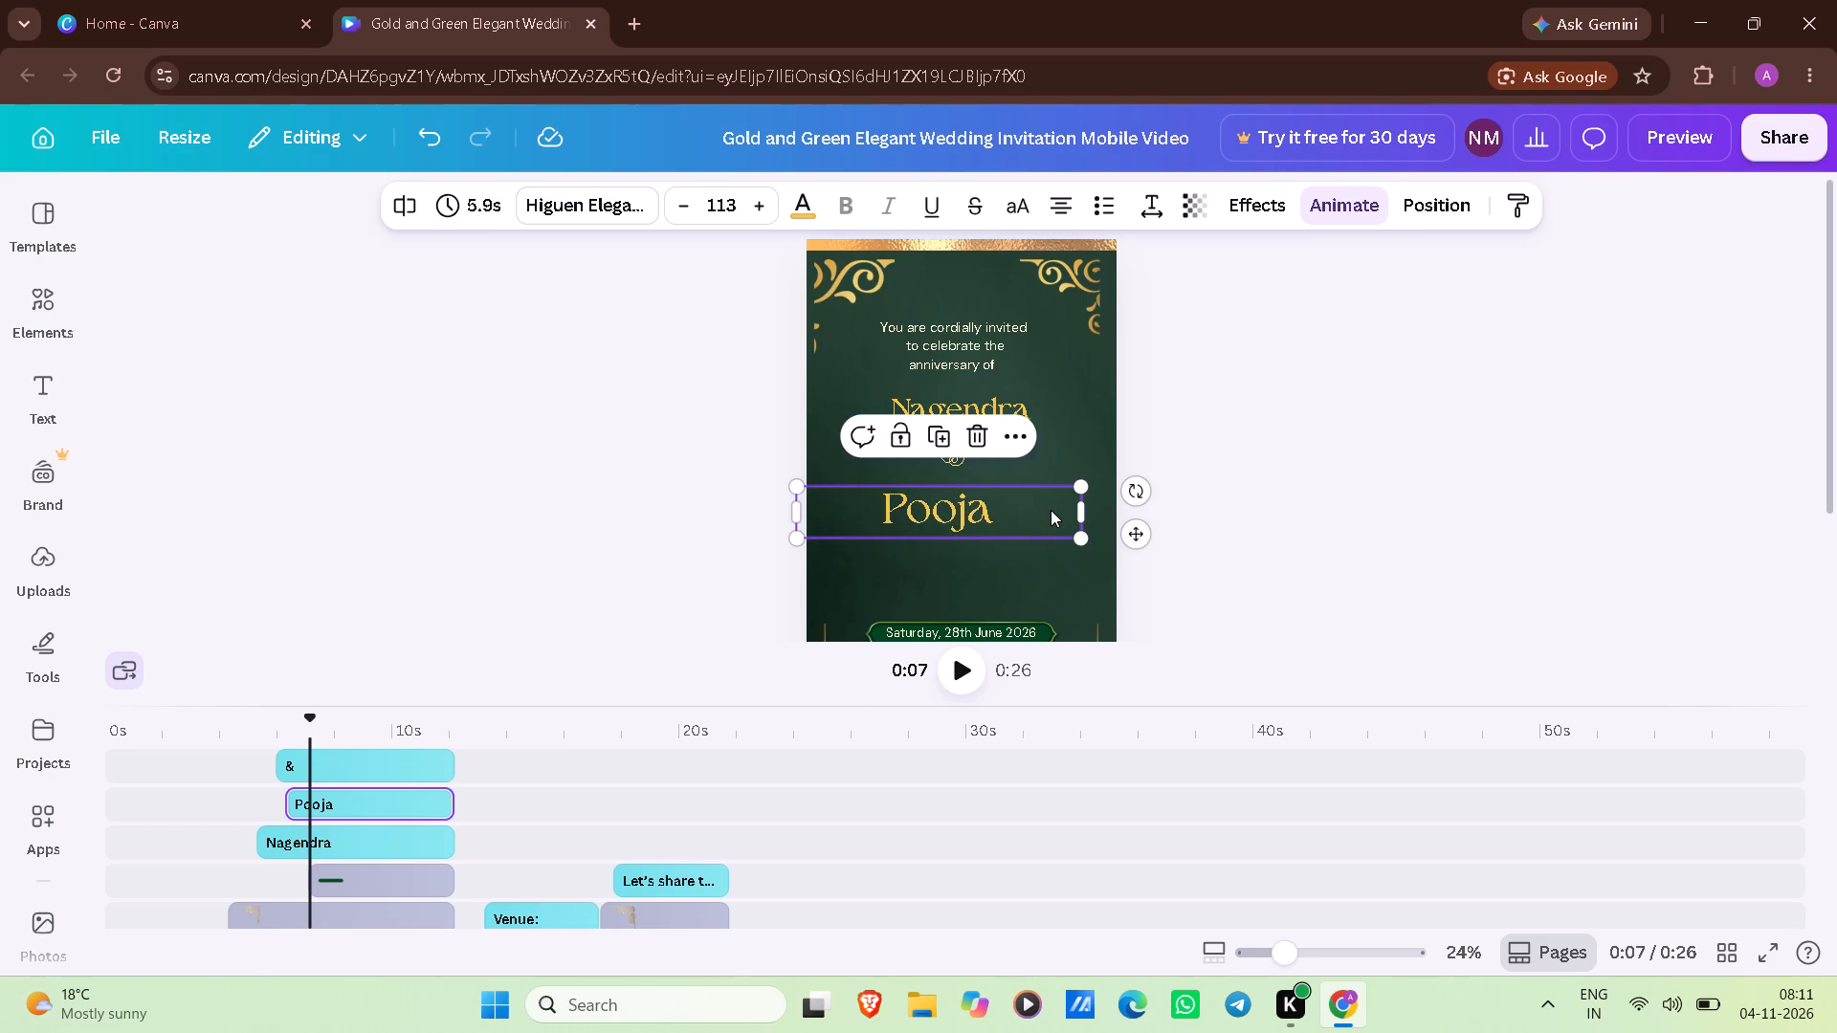
drag(1051, 510, 1069, 516)
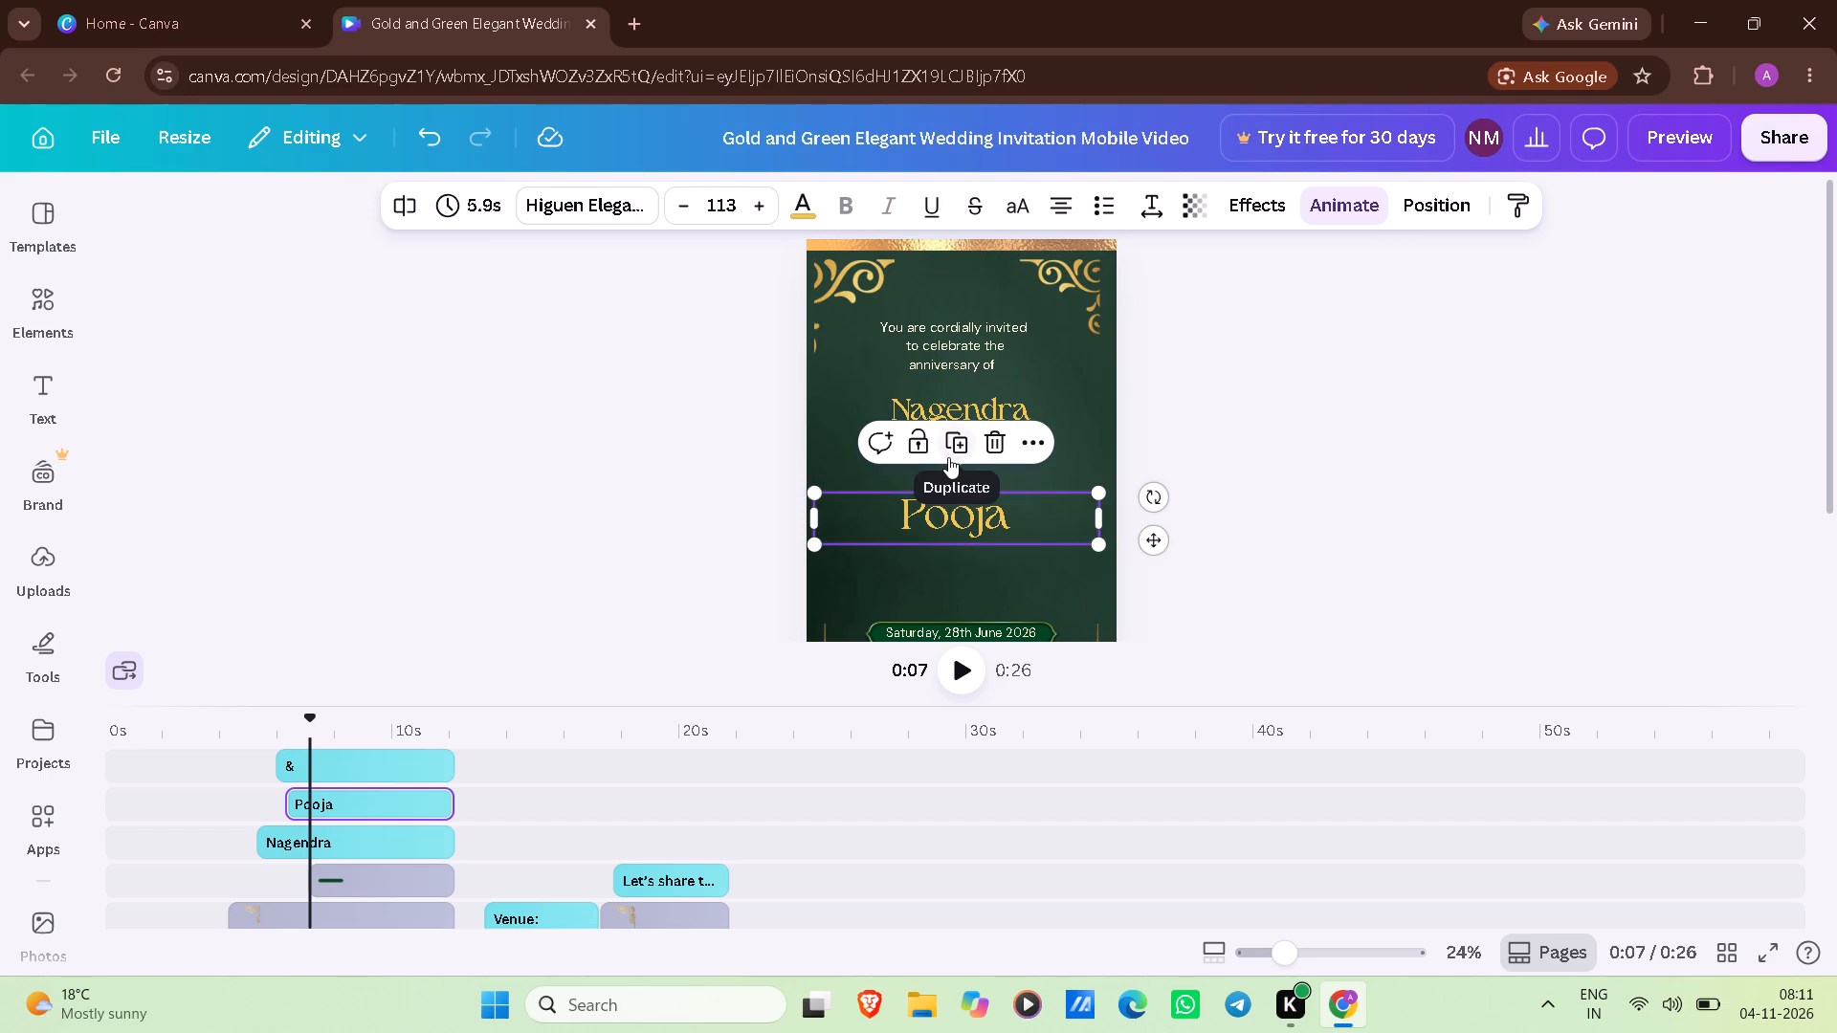
click(1377, 451)
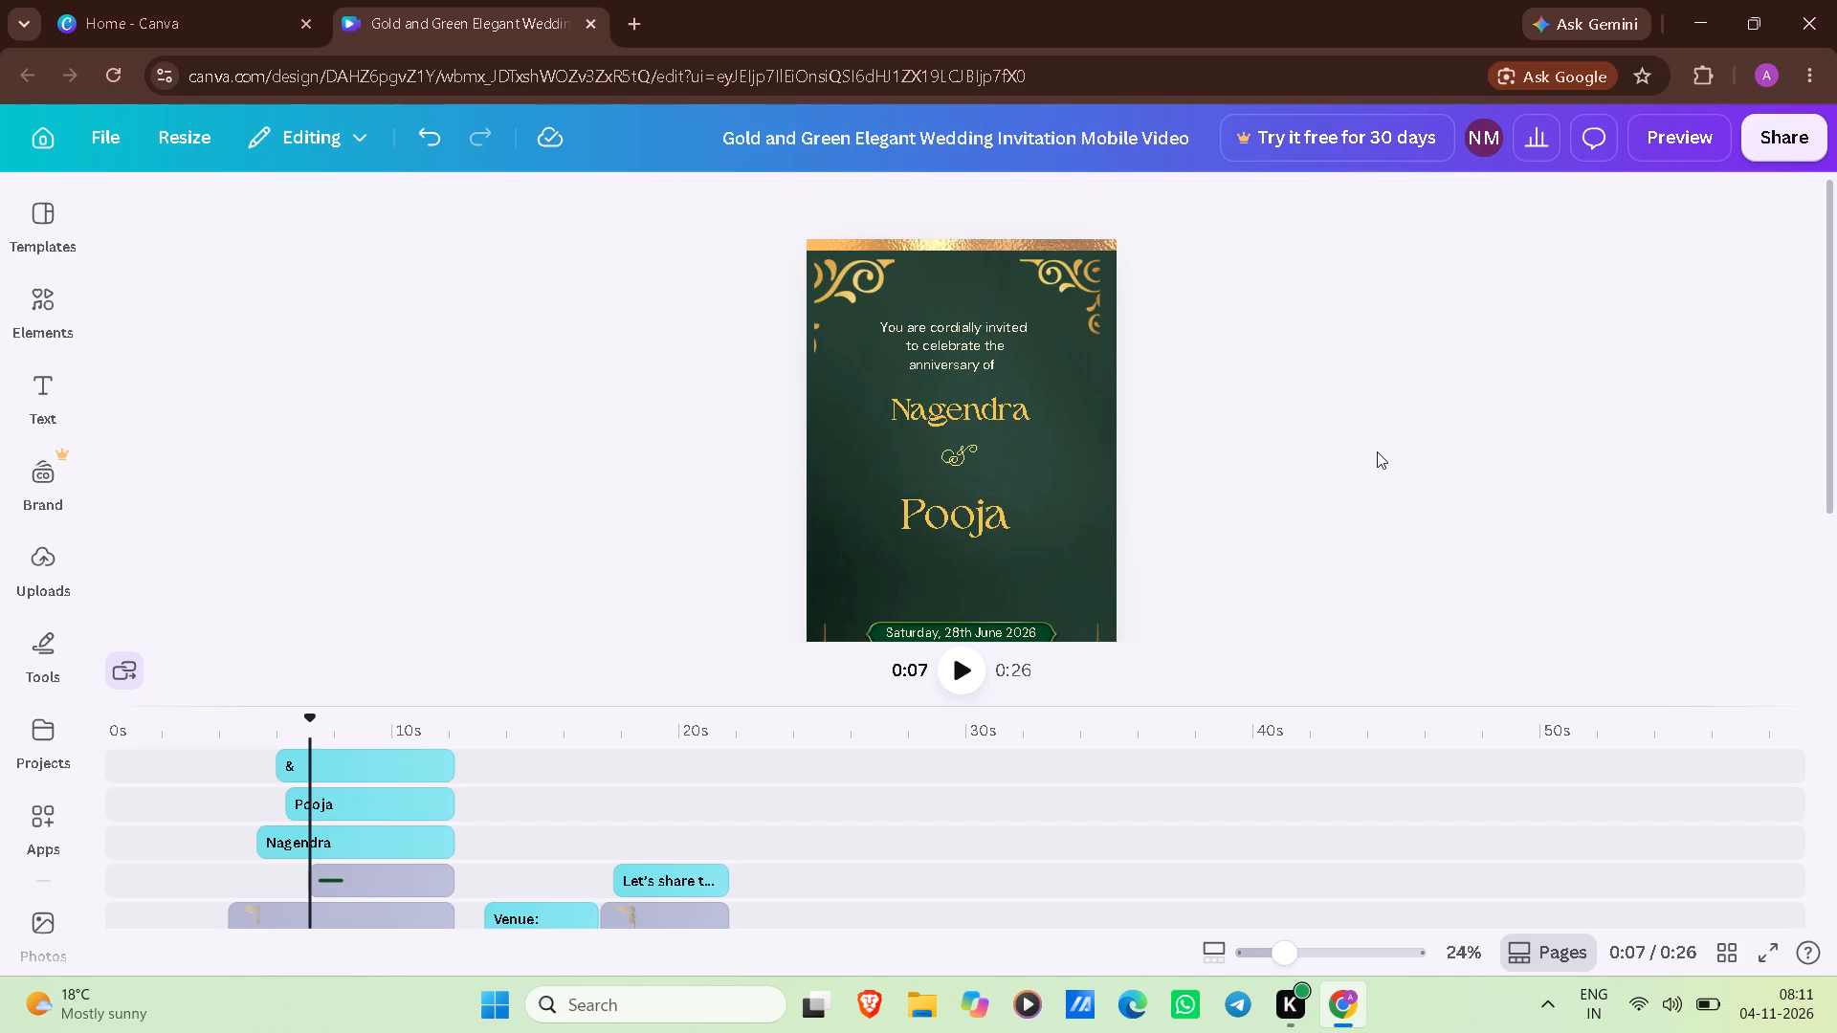
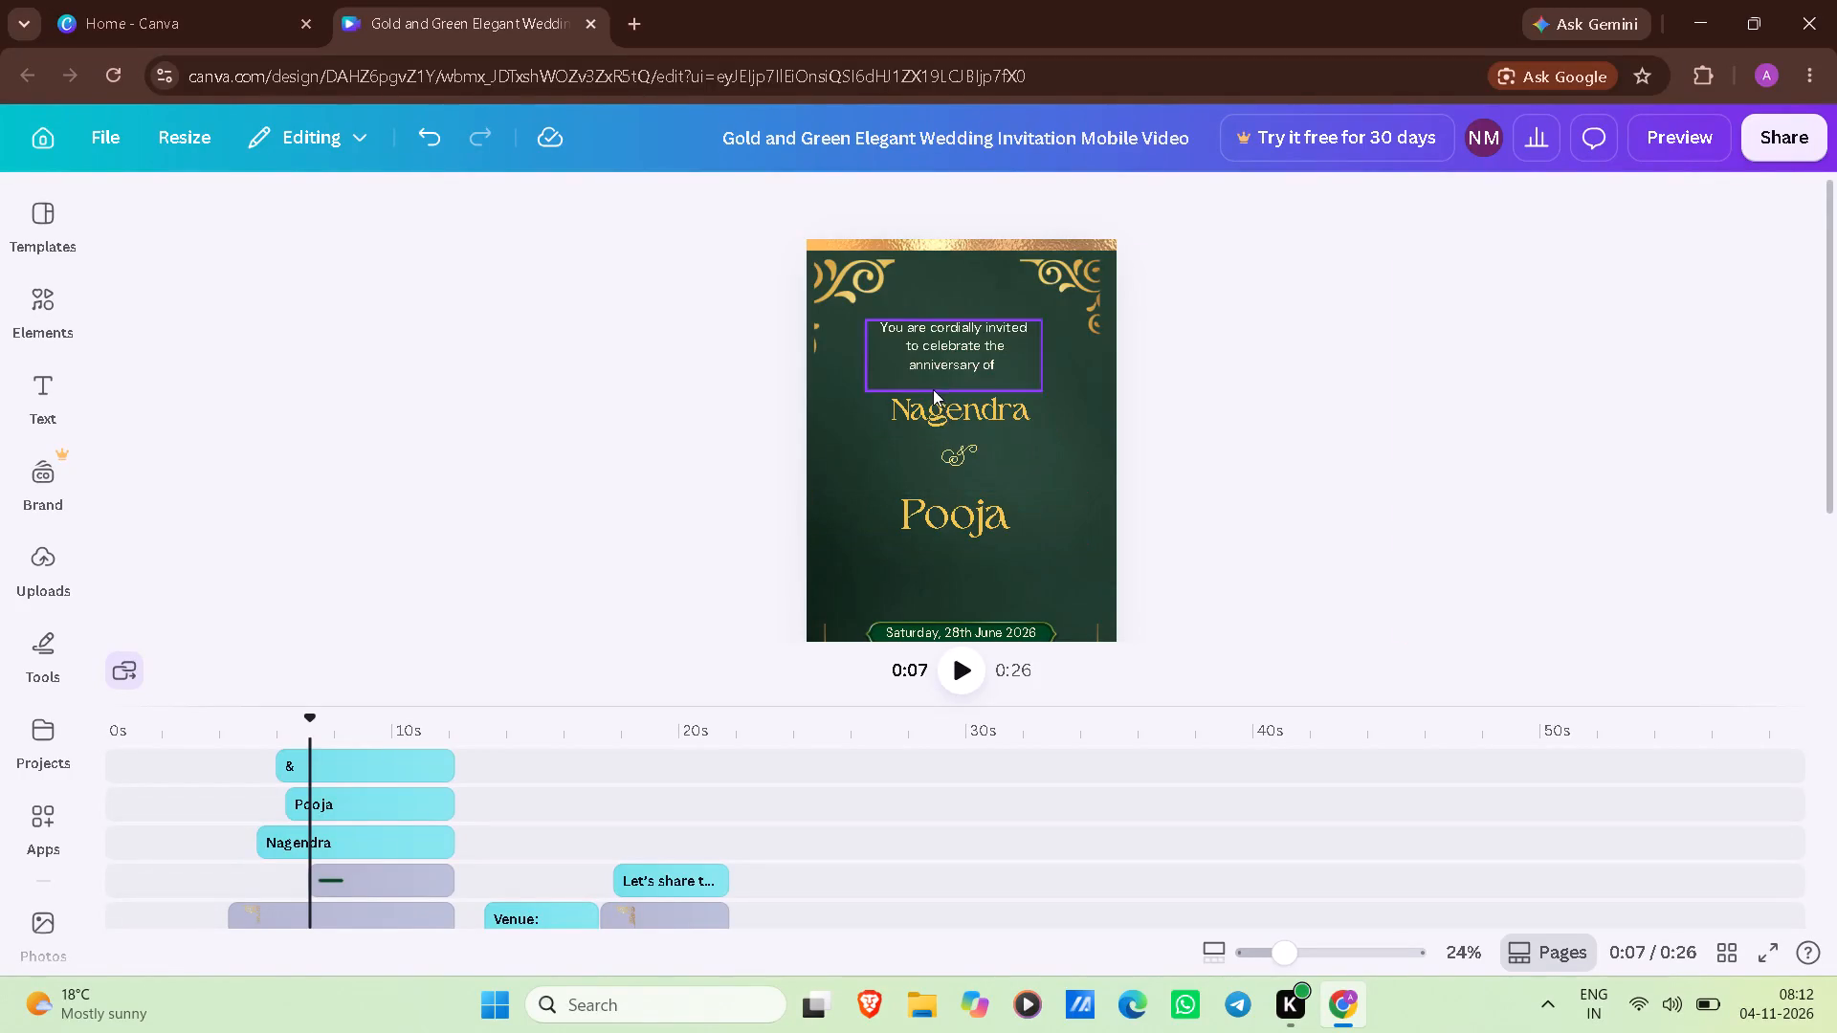
Enlarge the name "Nagendra" to about size 114, keeping it centred beneath the "anniversary of" text.
click(932, 404)
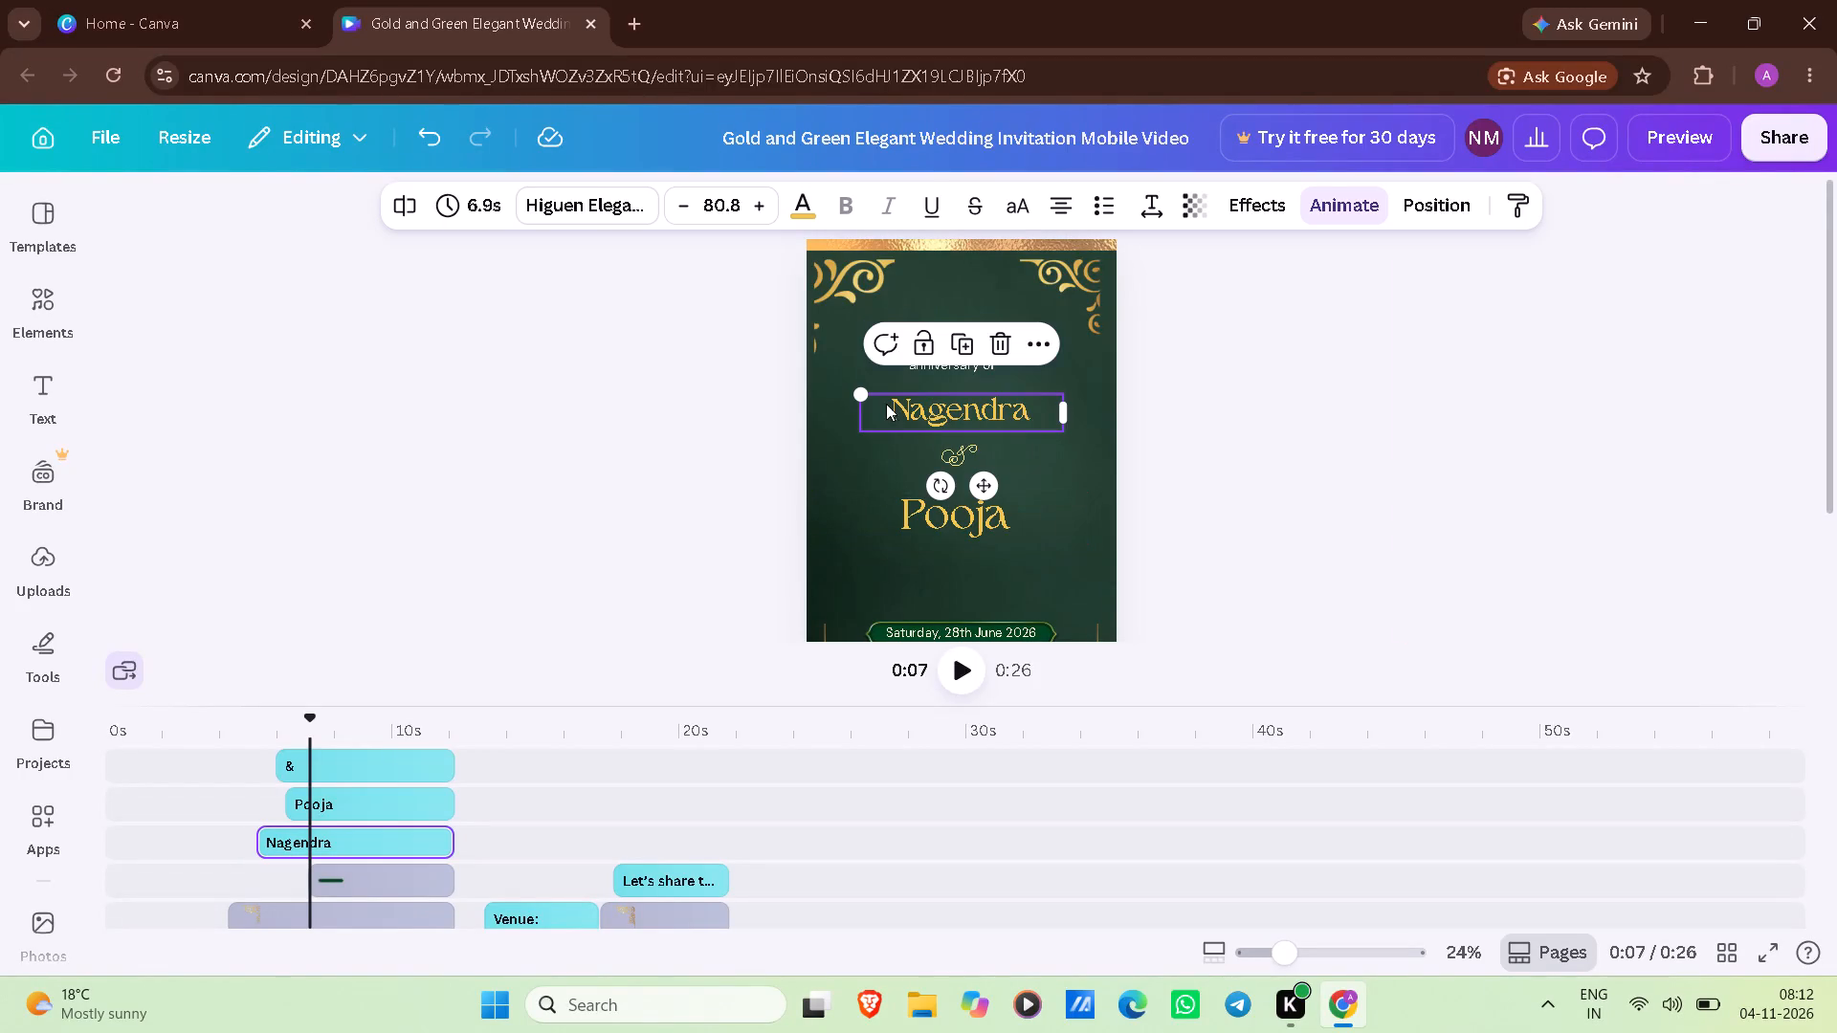
drag(855, 391, 819, 358)
drag(1064, 428, 1106, 437)
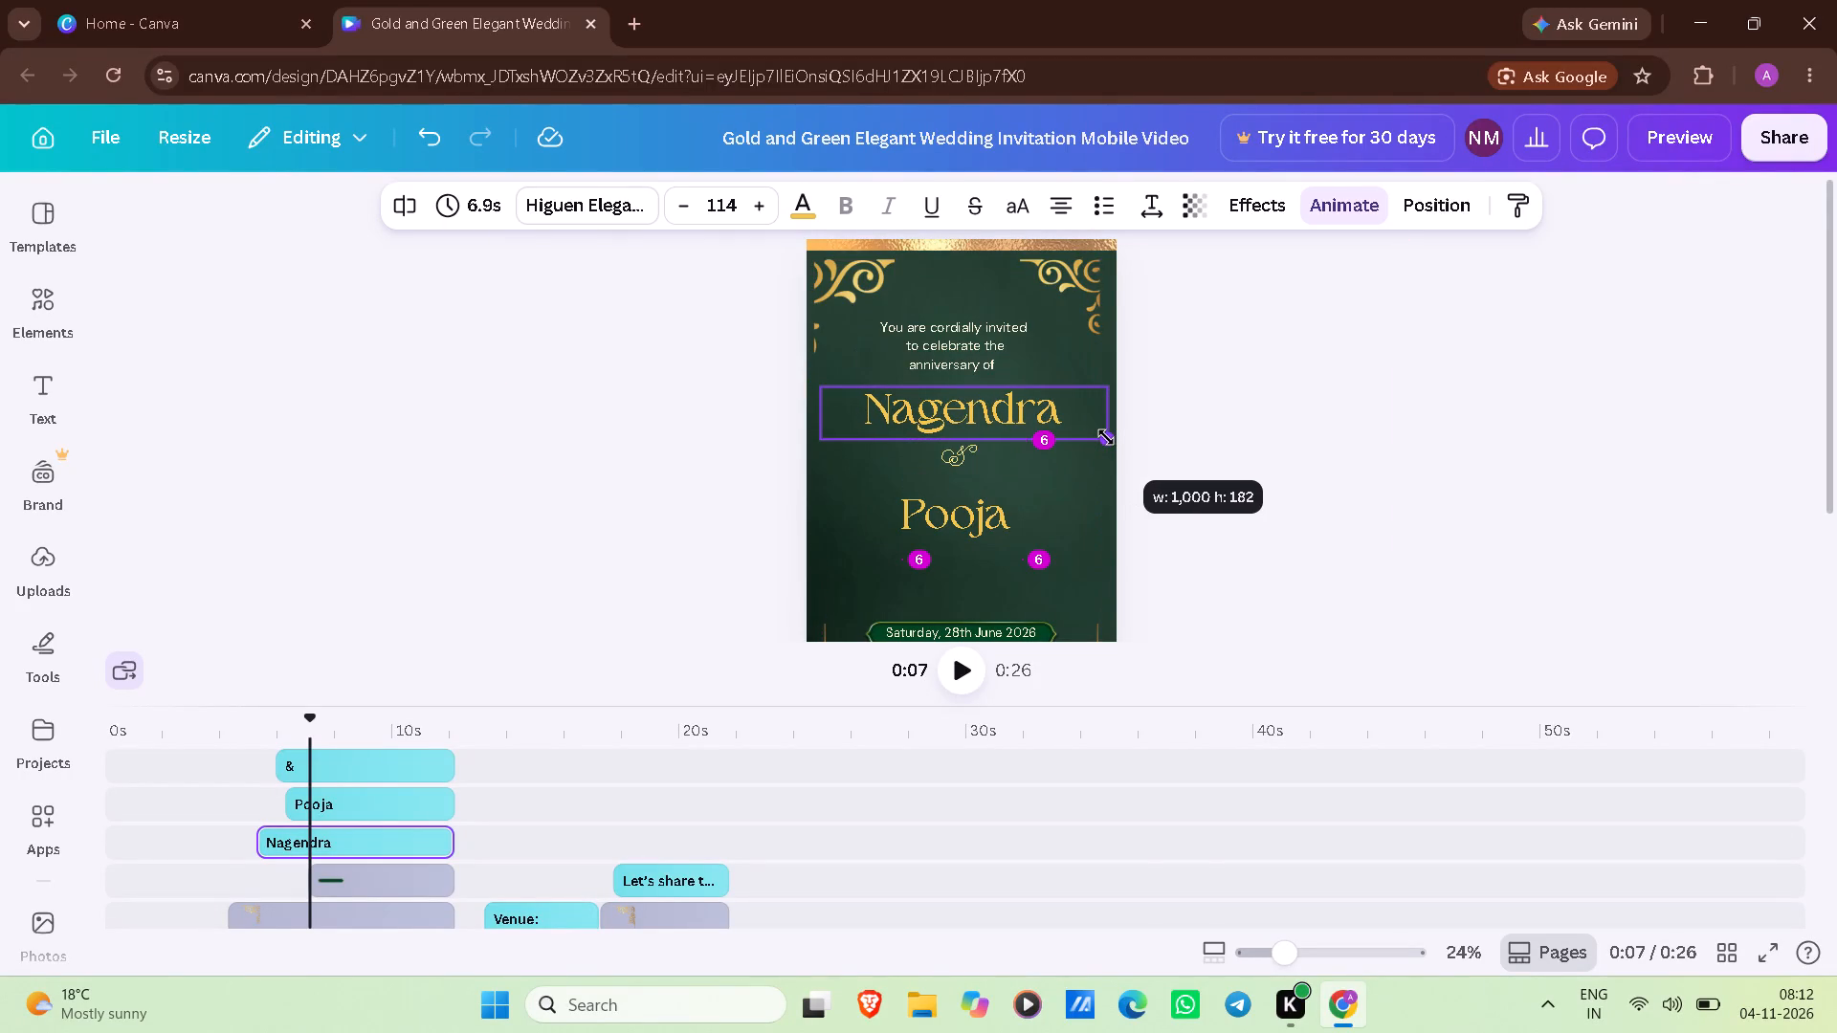
drag(1106, 437, 1104, 438)
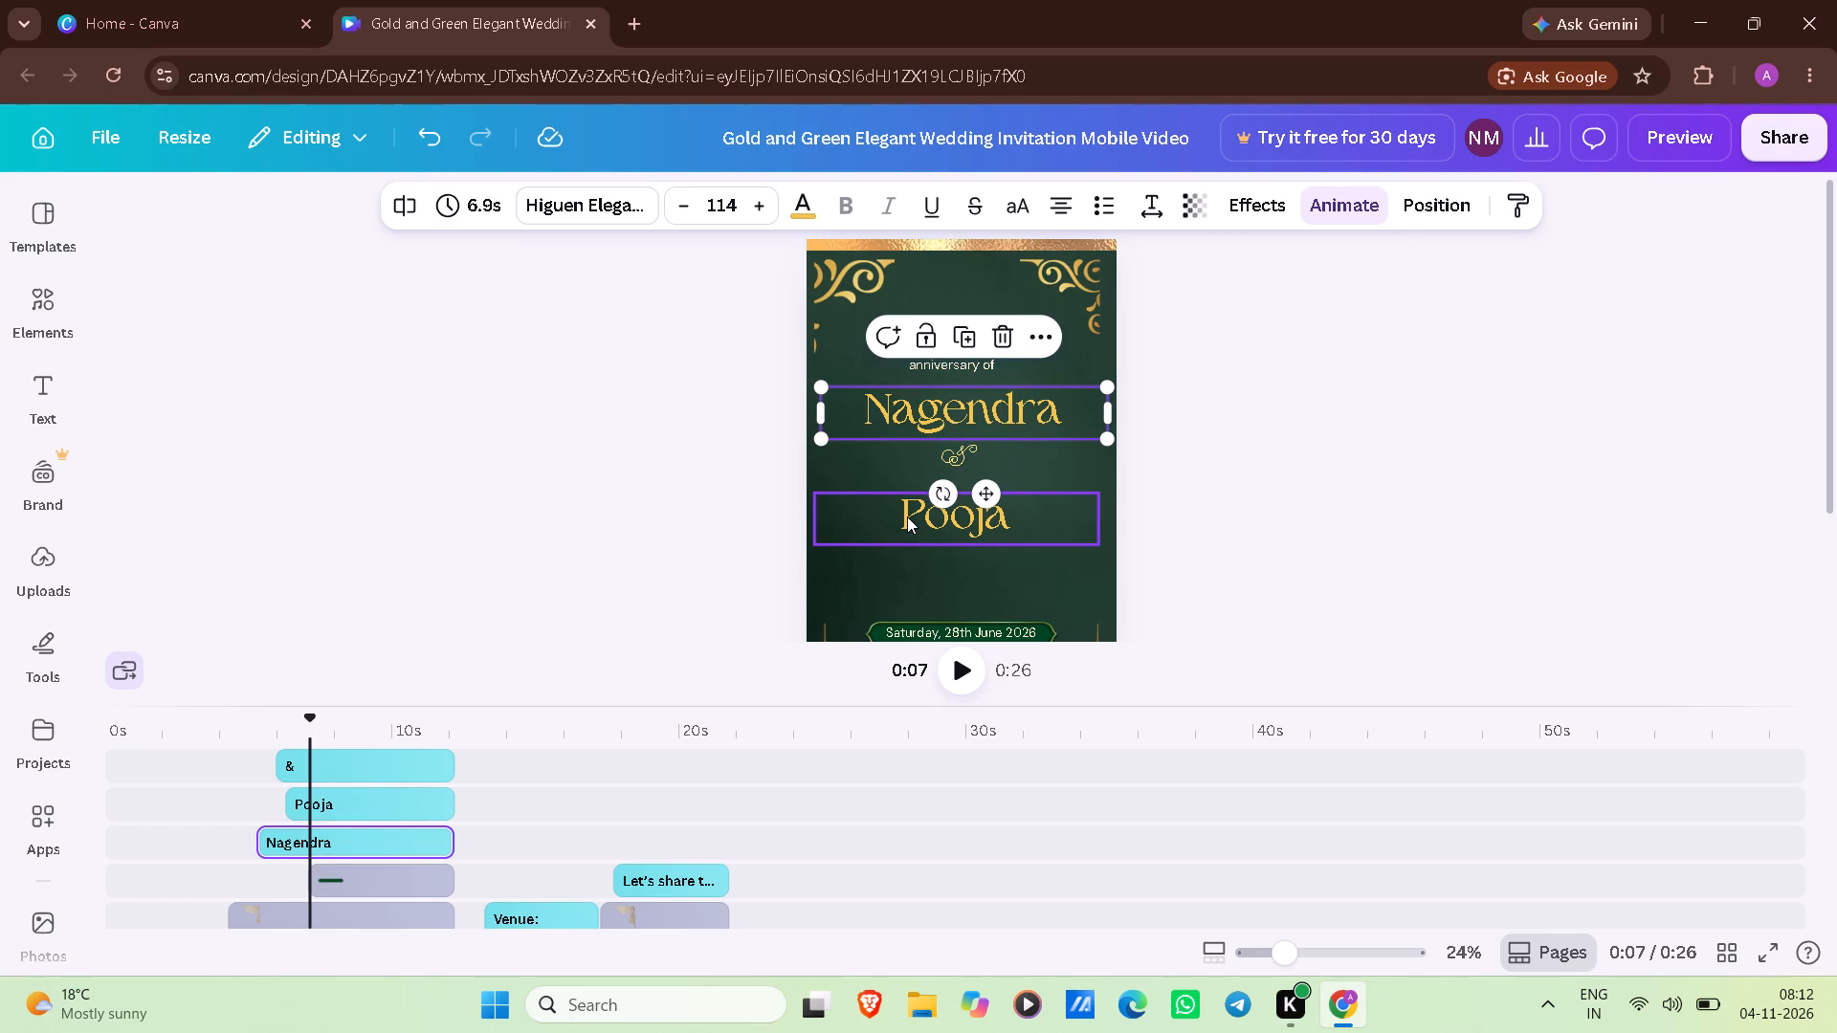
Move the name "Pooja" slightly down and reposition the decorative ampersand in the gap between the two names.
click(907, 516)
drag(907, 516, 903, 527)
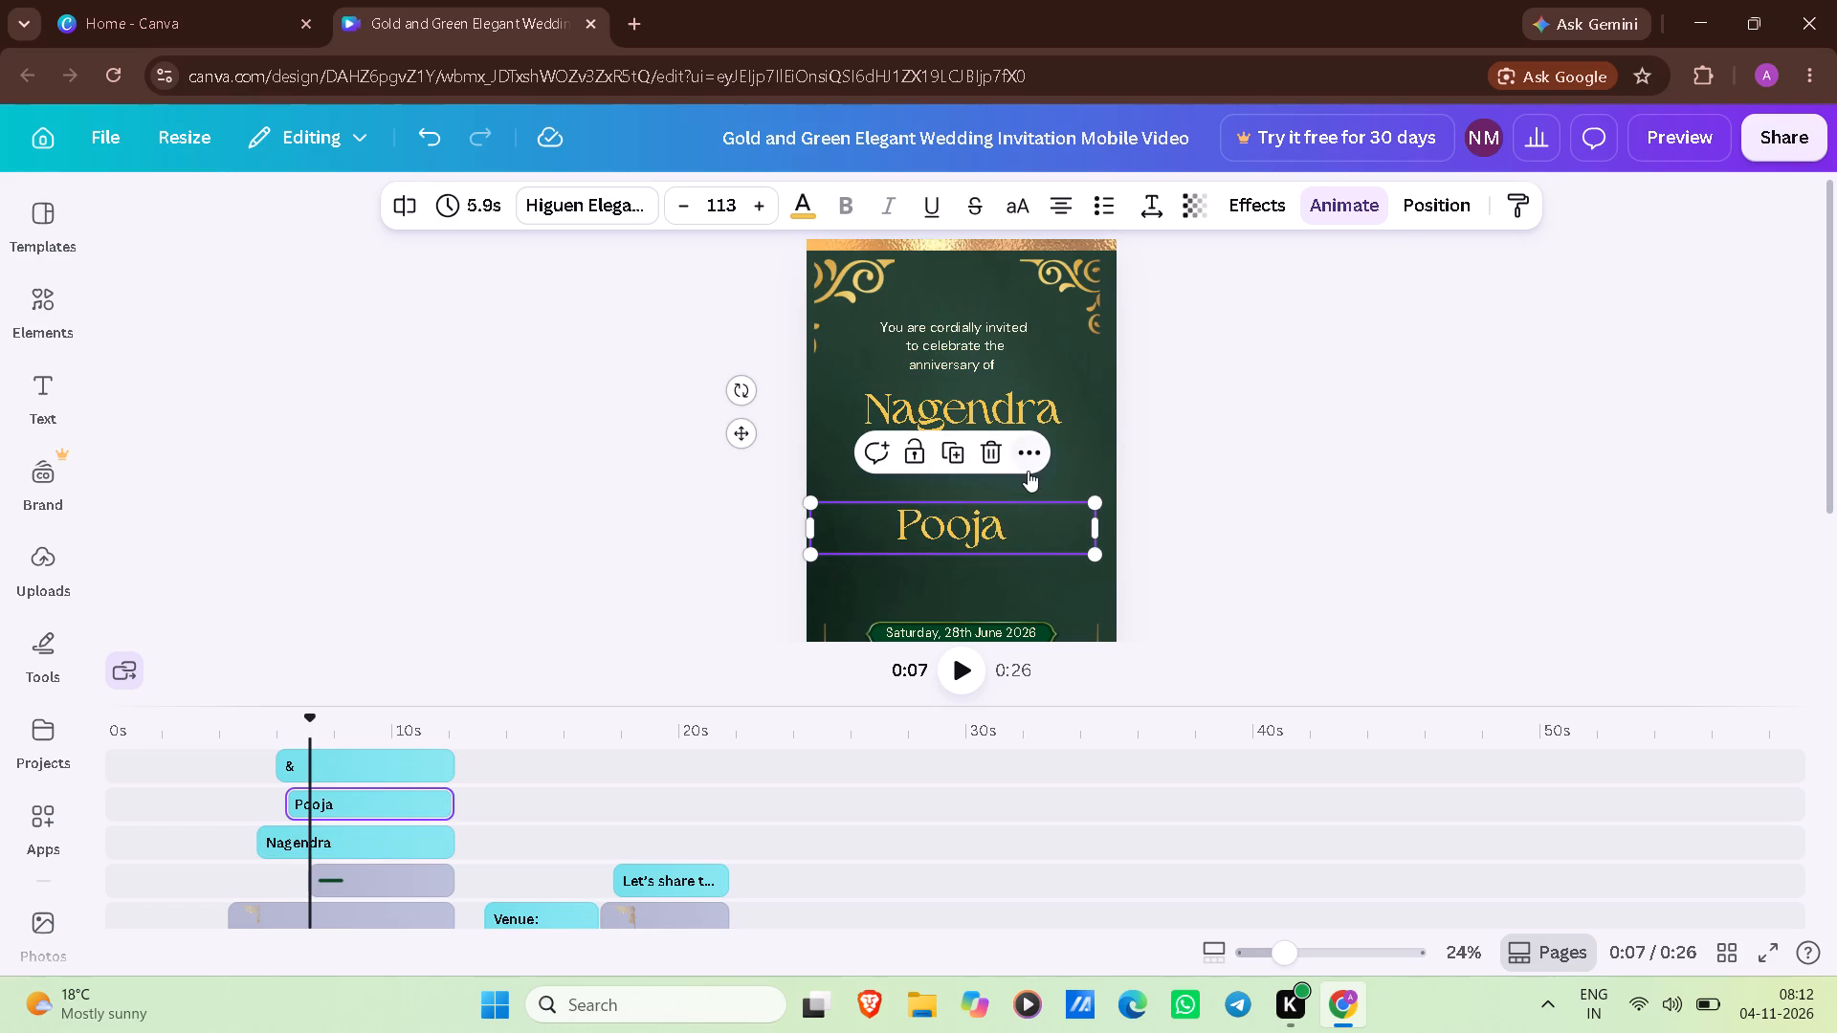
click(1070, 477)
click(970, 447)
drag(970, 447, 965, 460)
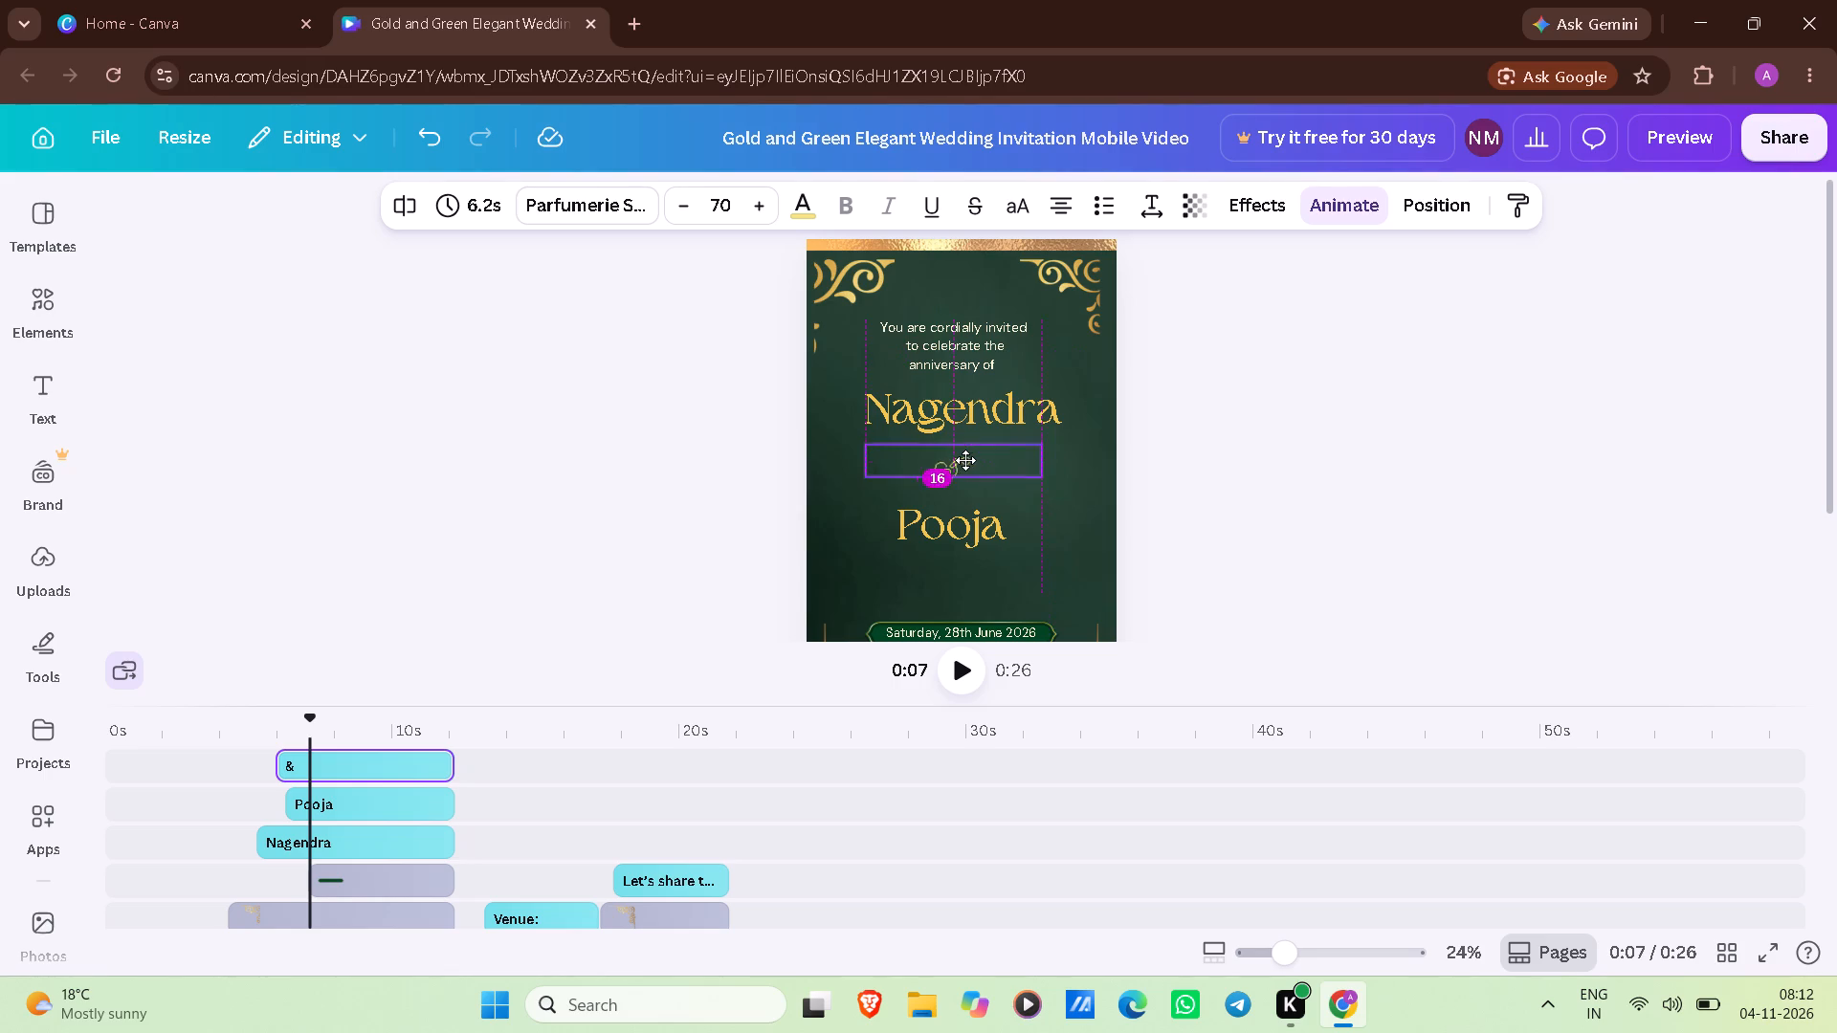
drag(965, 460, 966, 461)
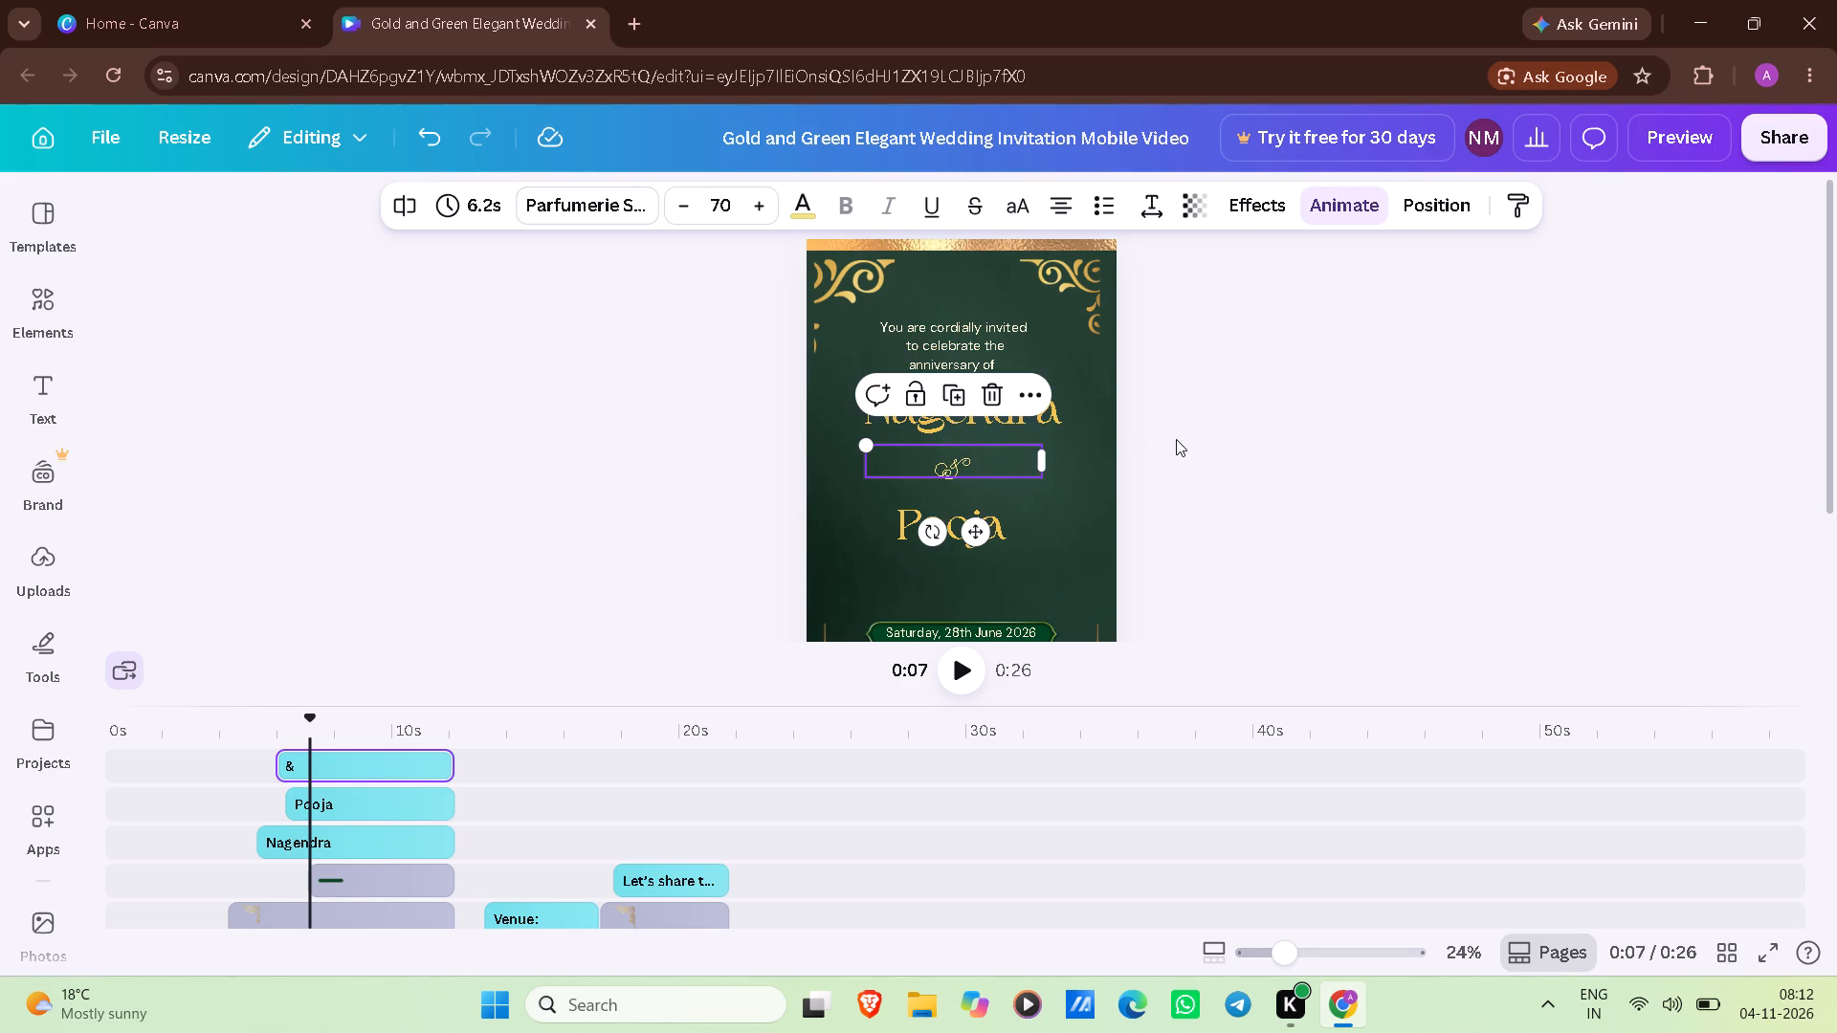
click(1179, 439)
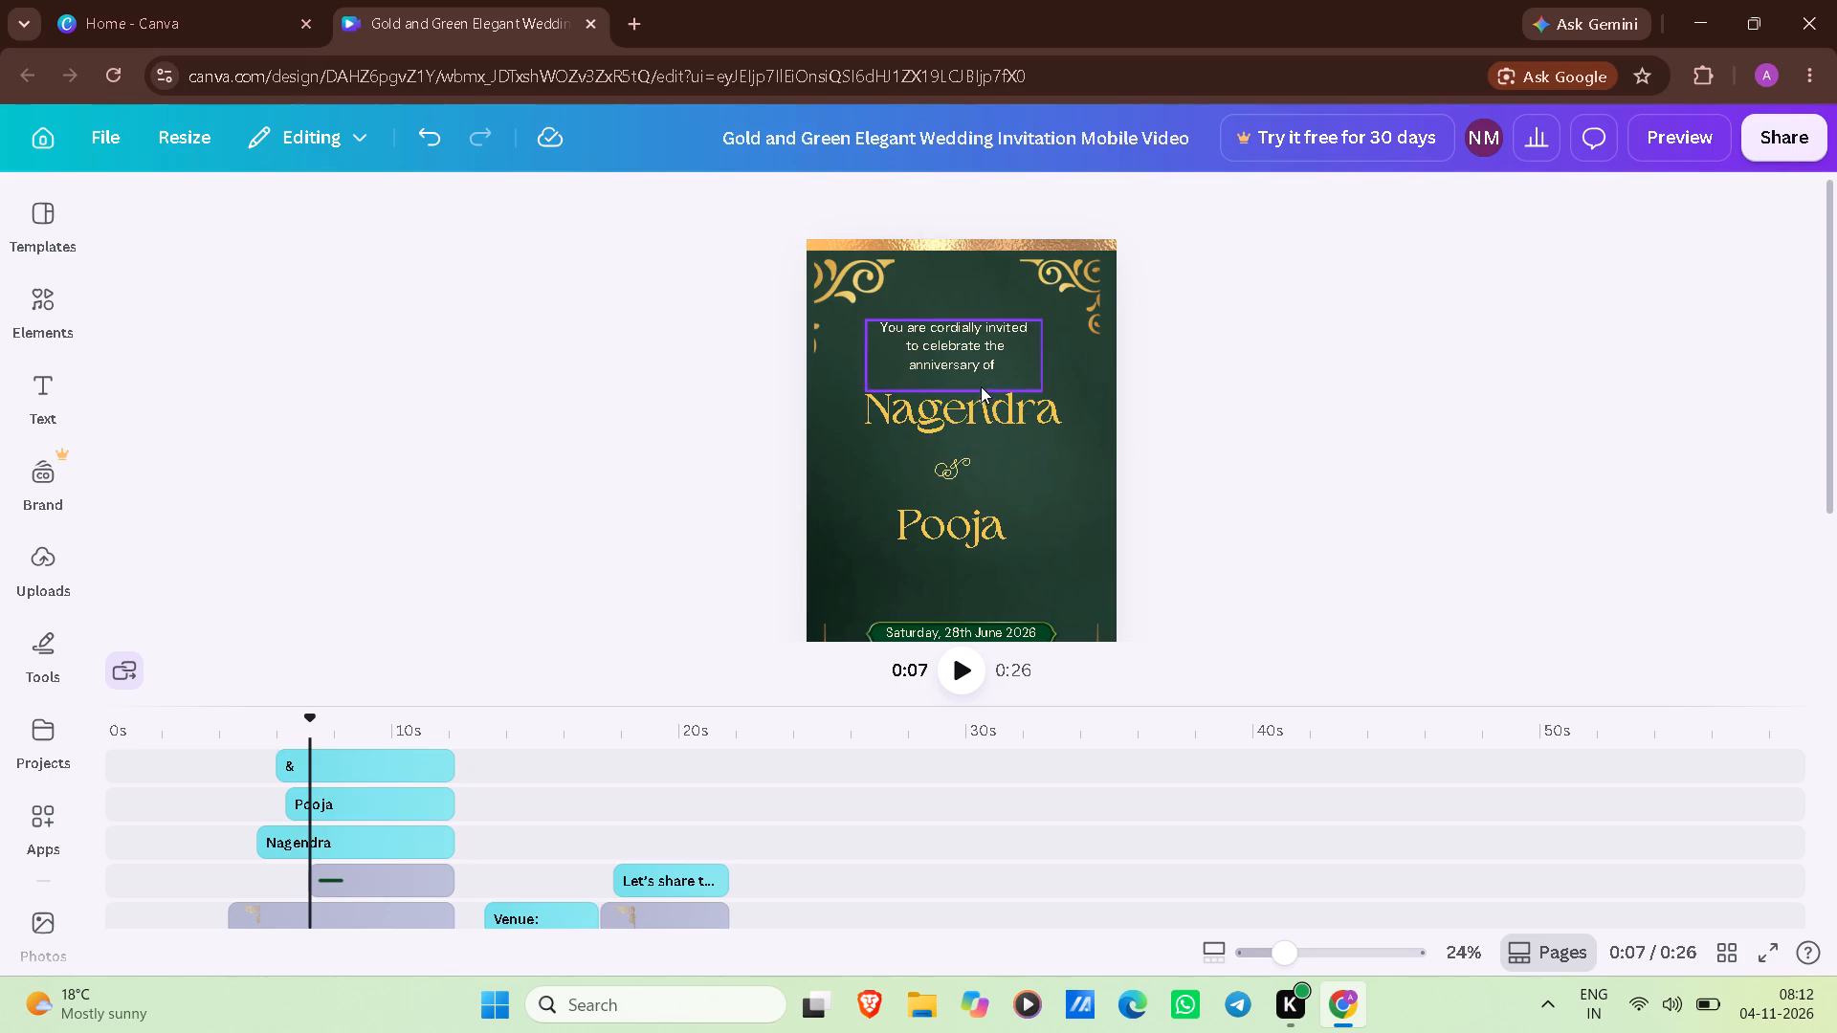
Enlarge the "You are cordially invited to celebrate the anniversary of" text to about size 48.5 and recentre it on the page.
click(962, 351)
drag(858, 317, 831, 318)
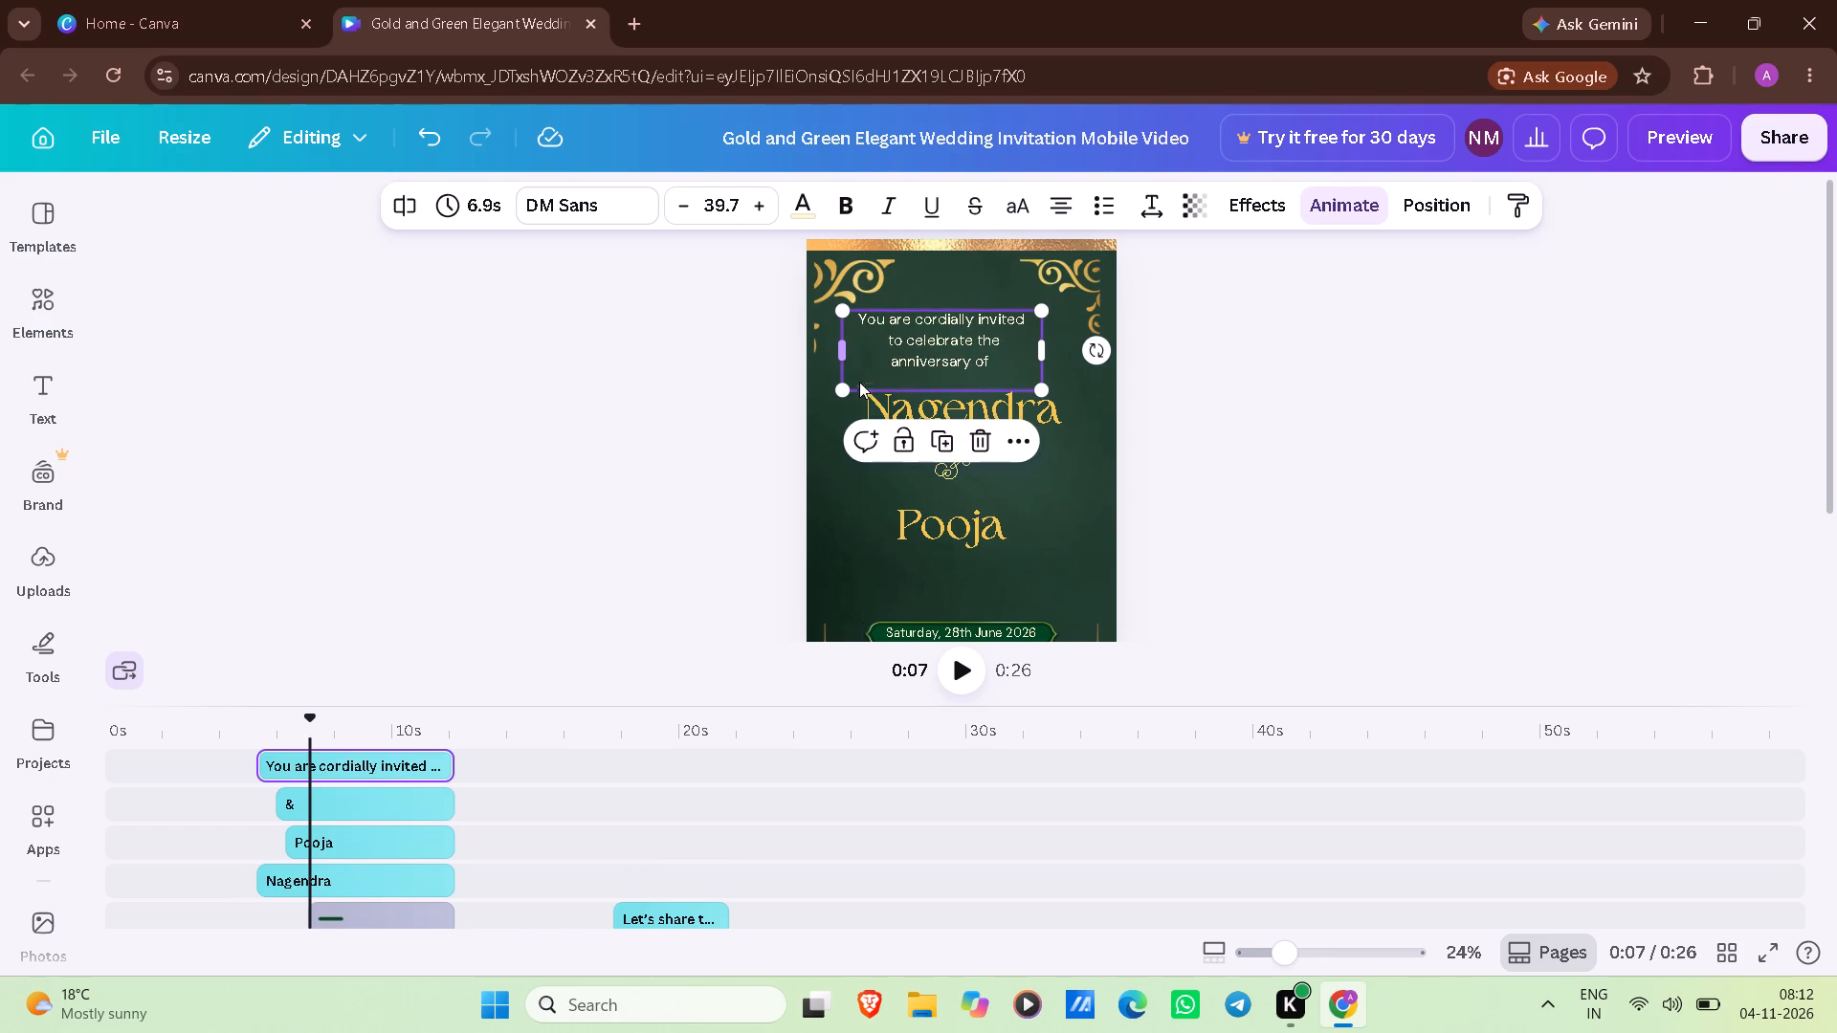
drag(845, 394, 830, 397)
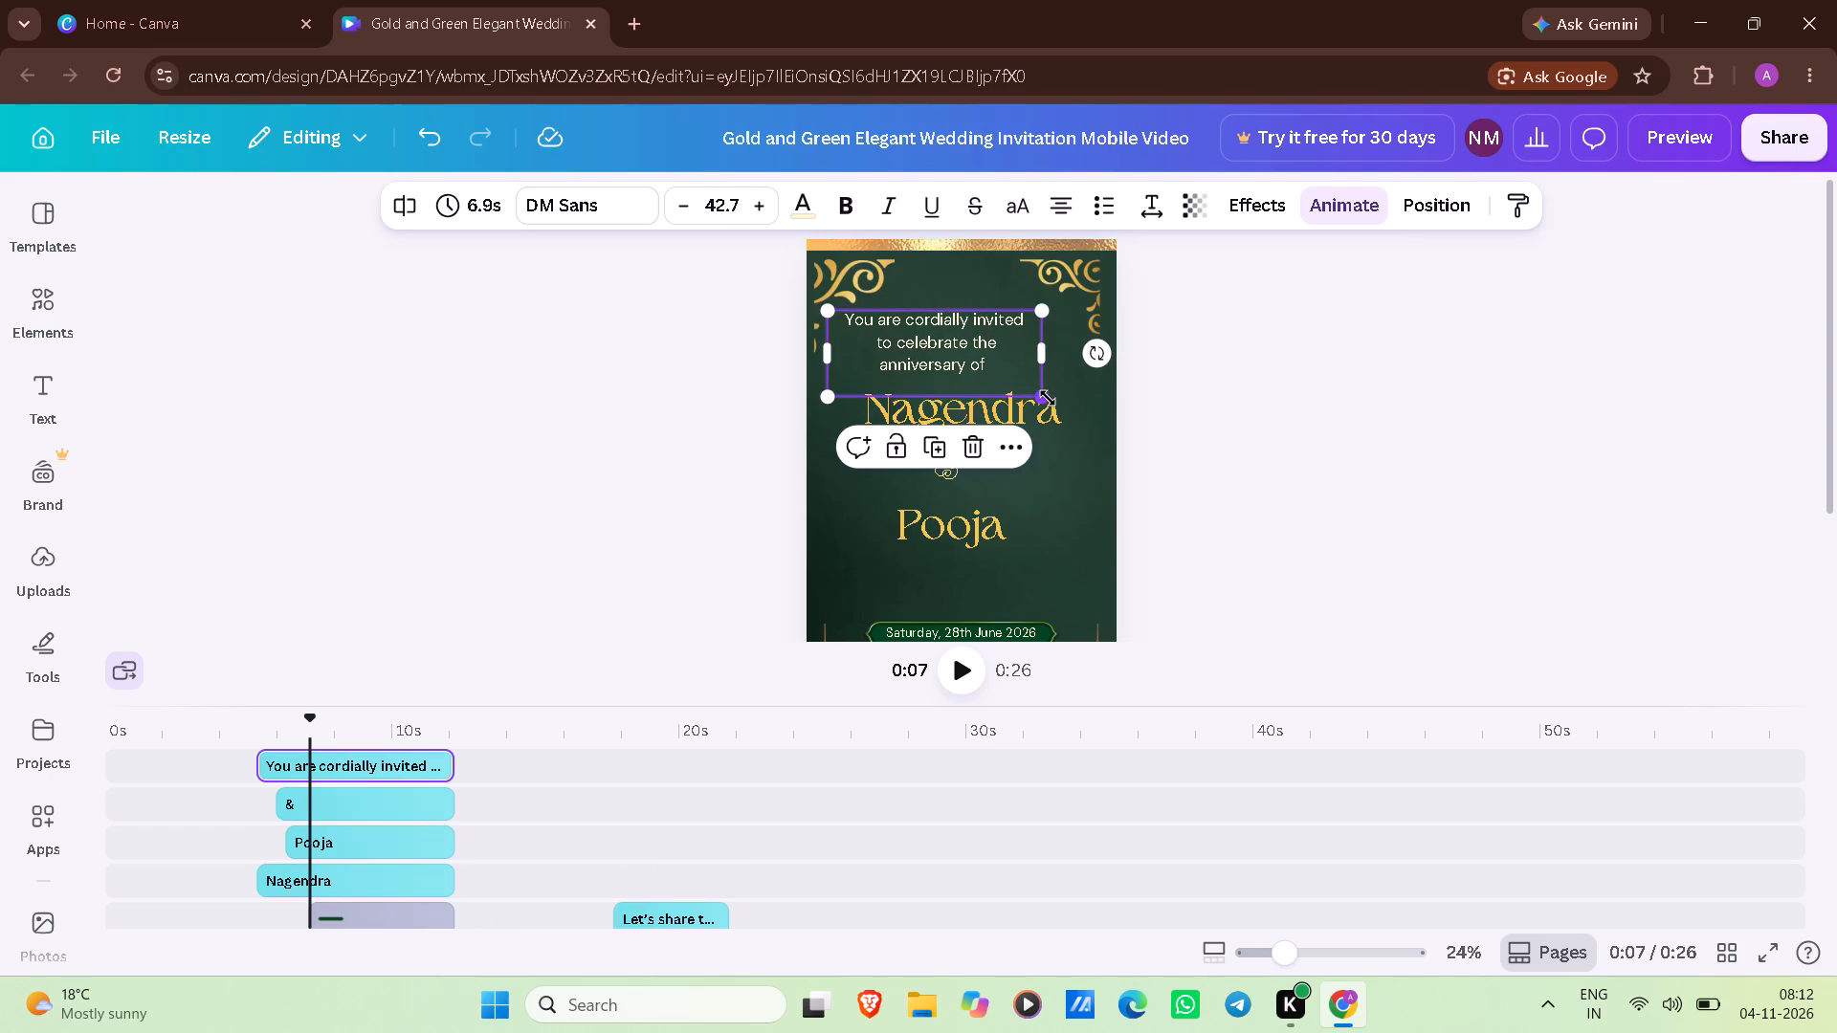
drag(1048, 398, 1080, 398)
drag(964, 381, 979, 381)
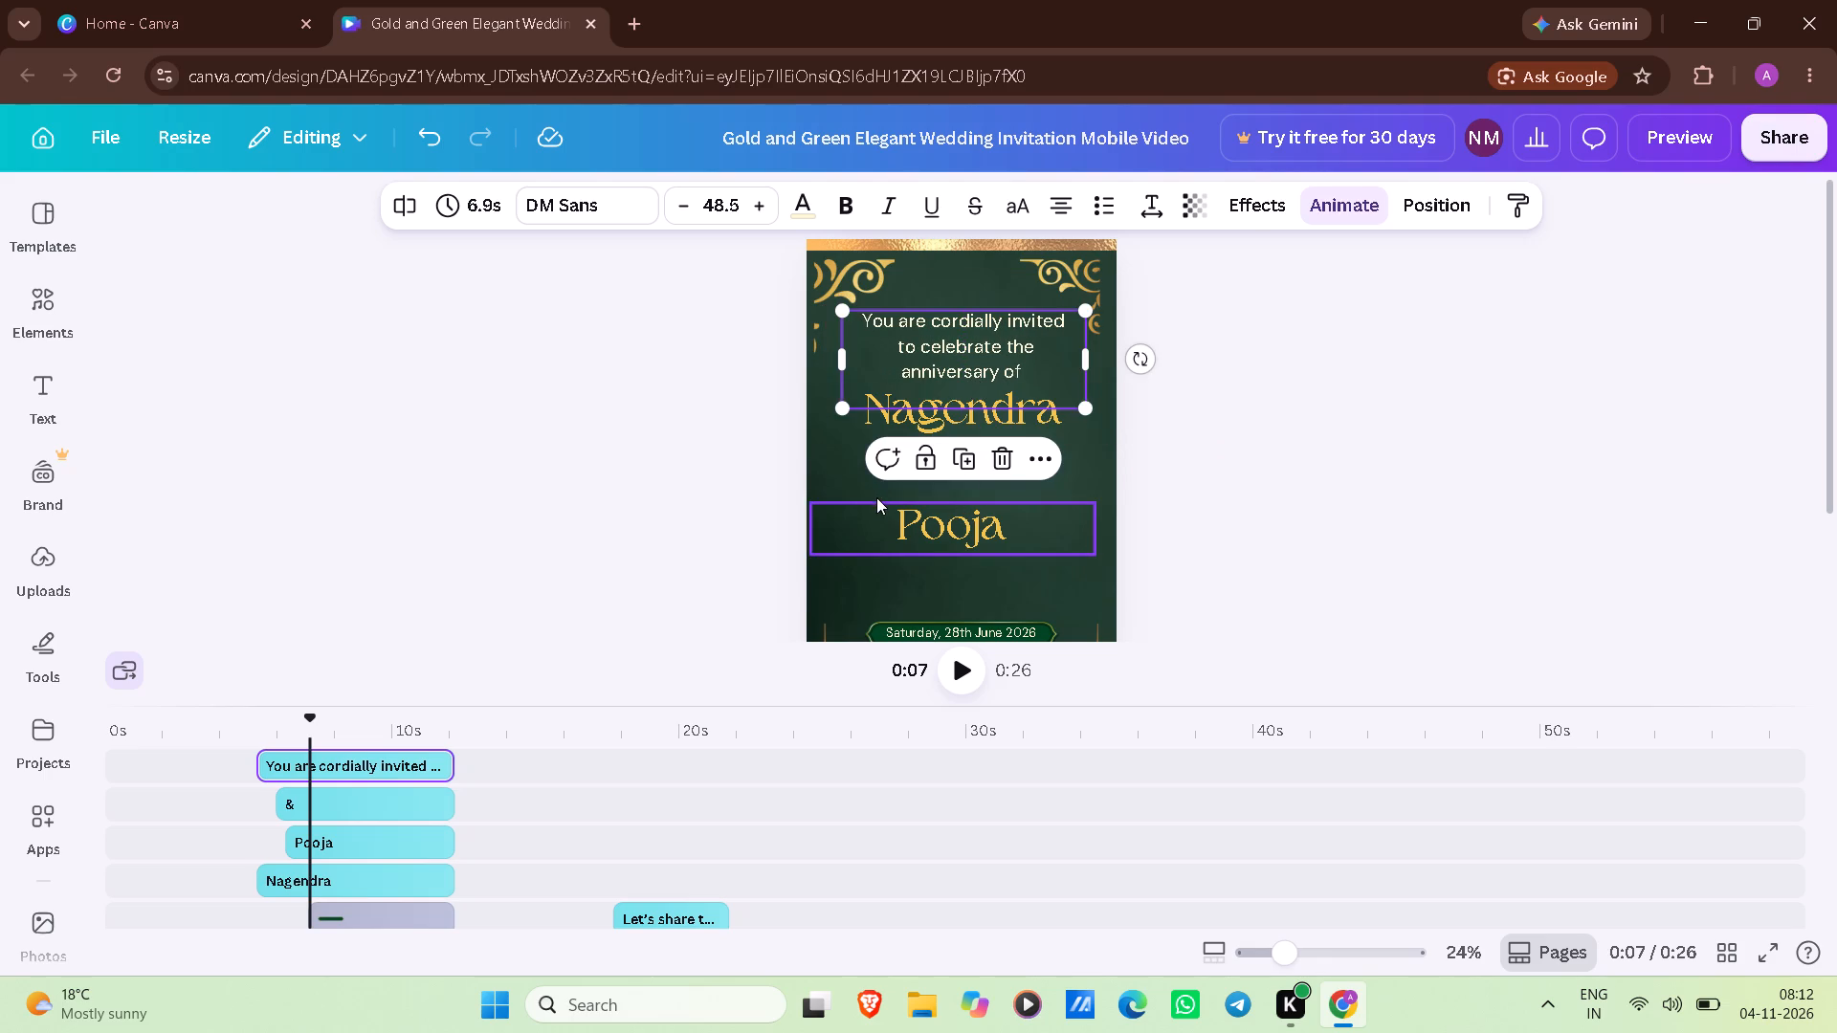
click(832, 460)
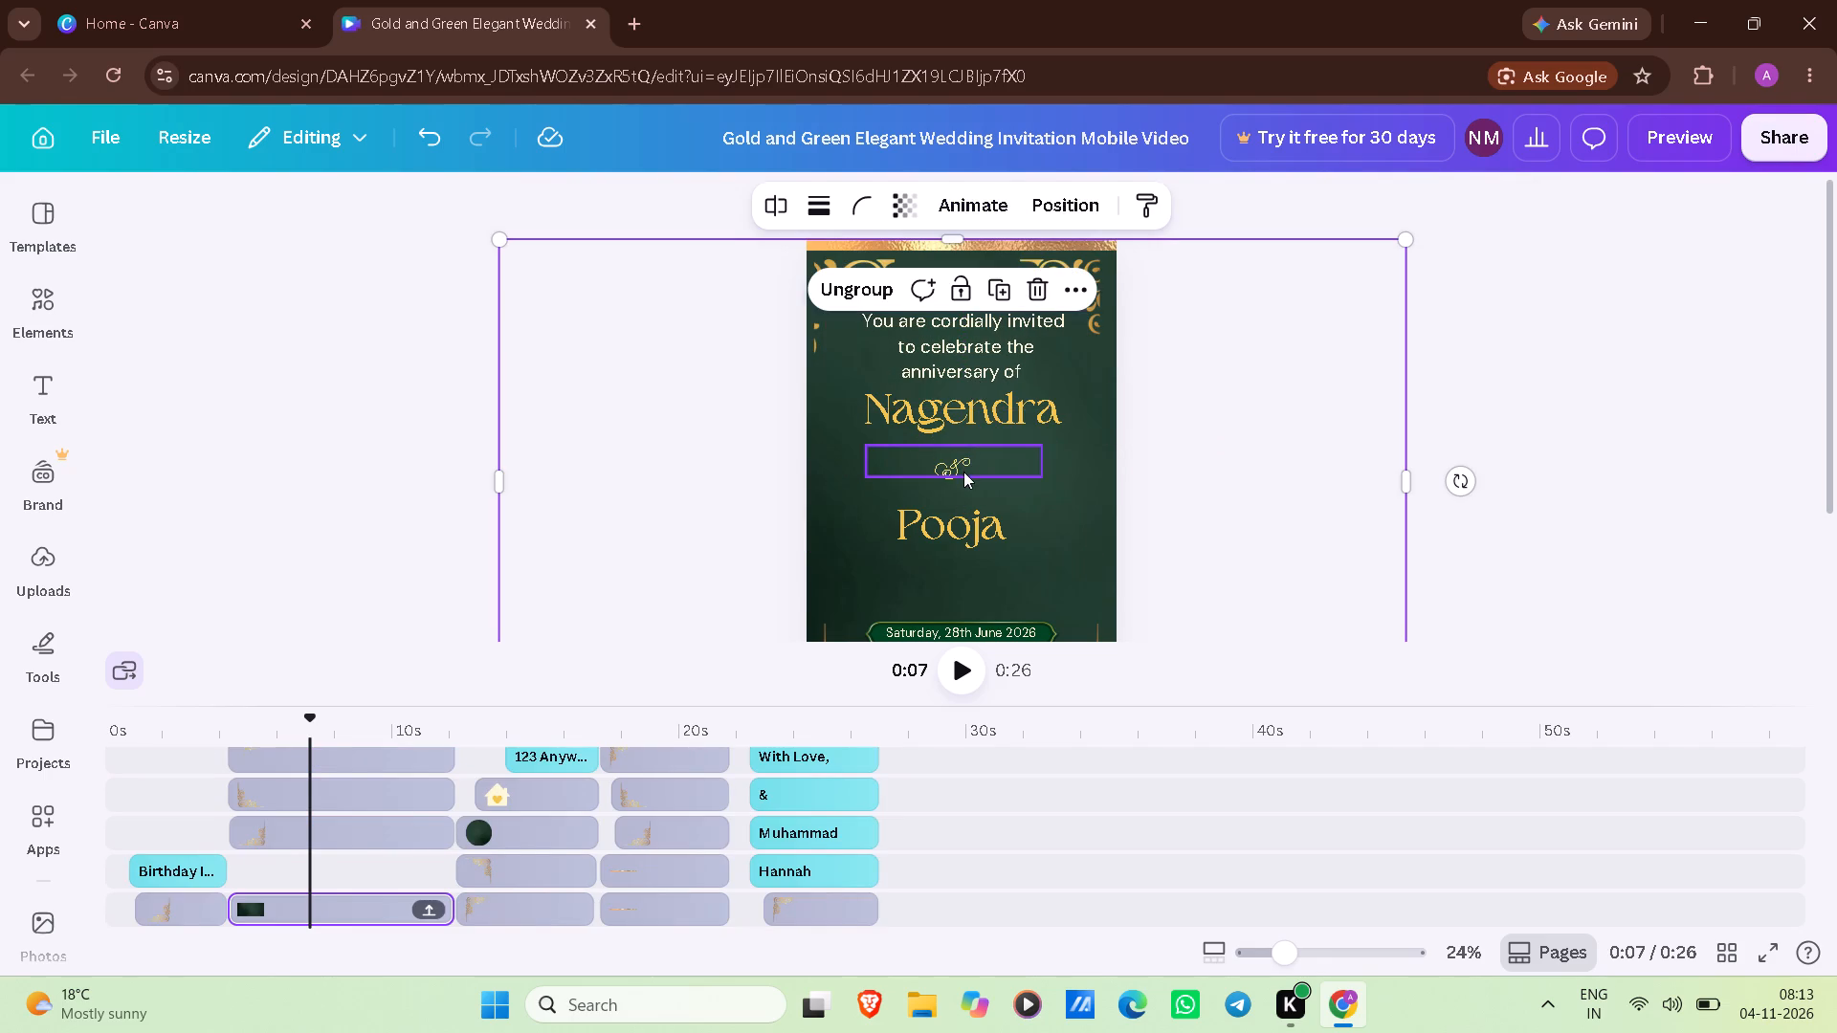
Even out the name spacing: lower "Nagendra" clear of the invitation text, set the ampersand just beneath it, and raise "Pooja" slightly.
drag(963, 471, 974, 471)
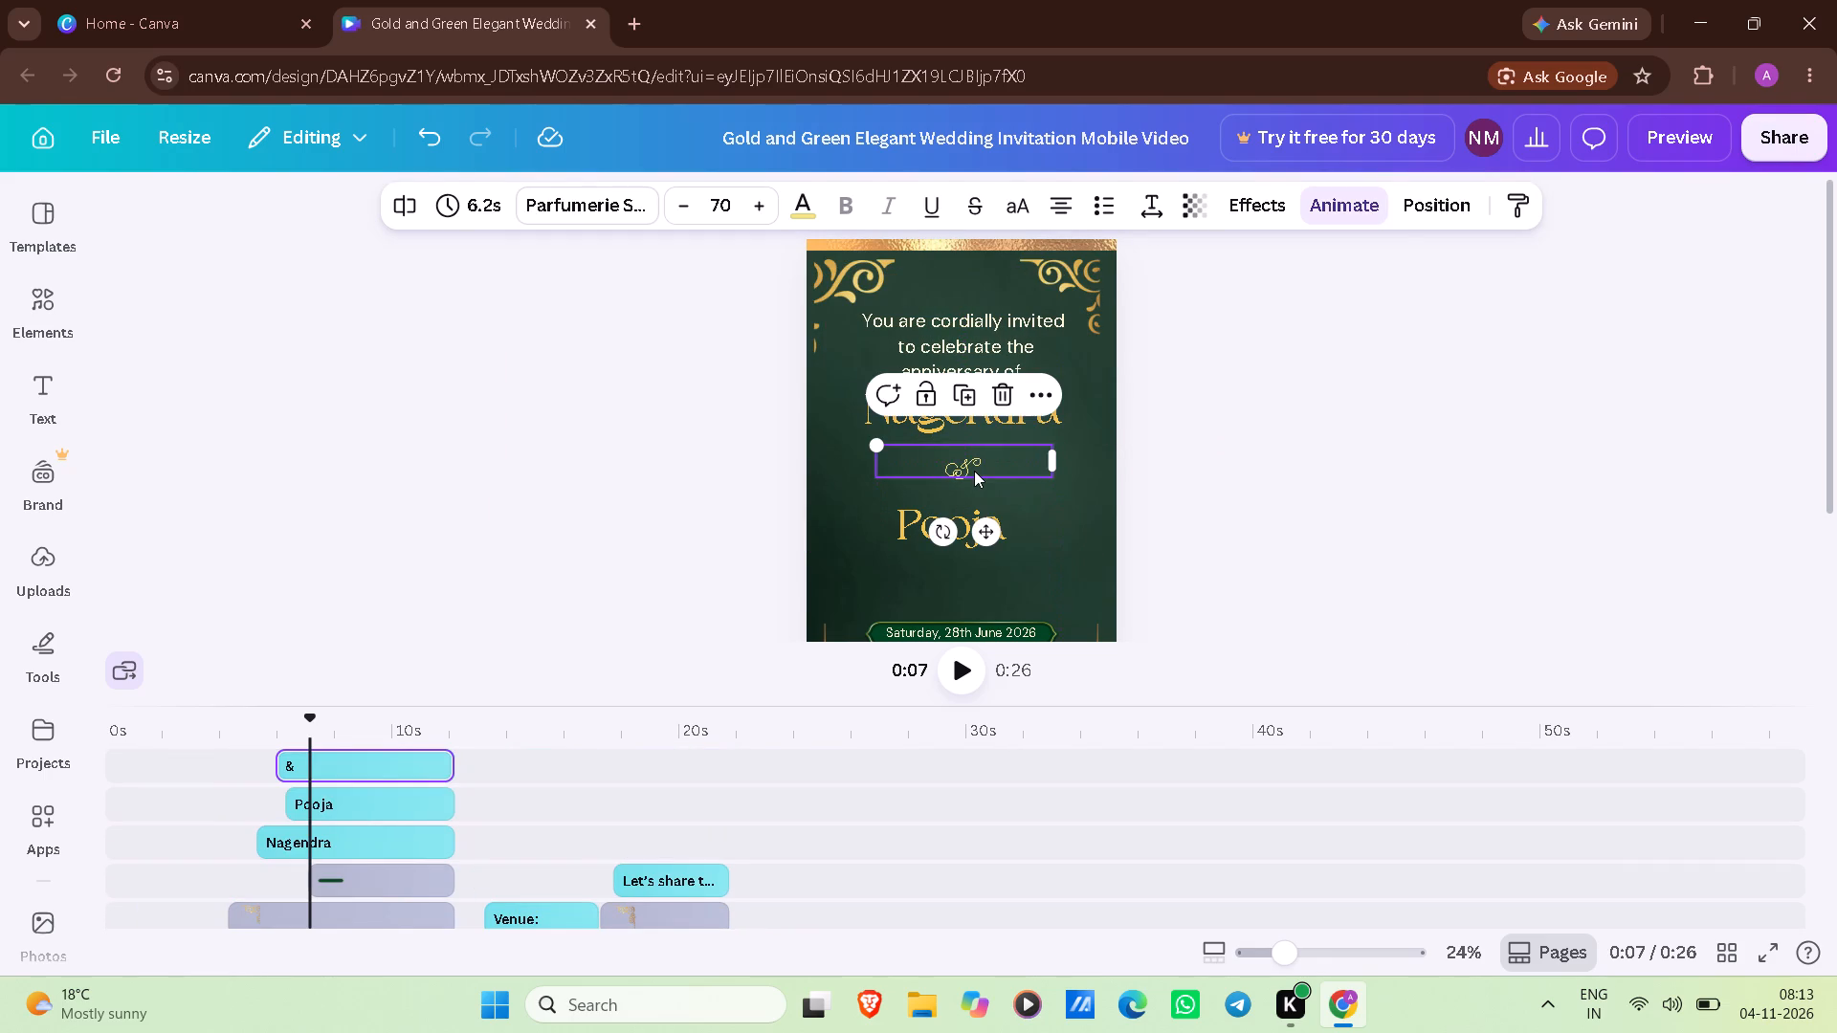
click(717, 472)
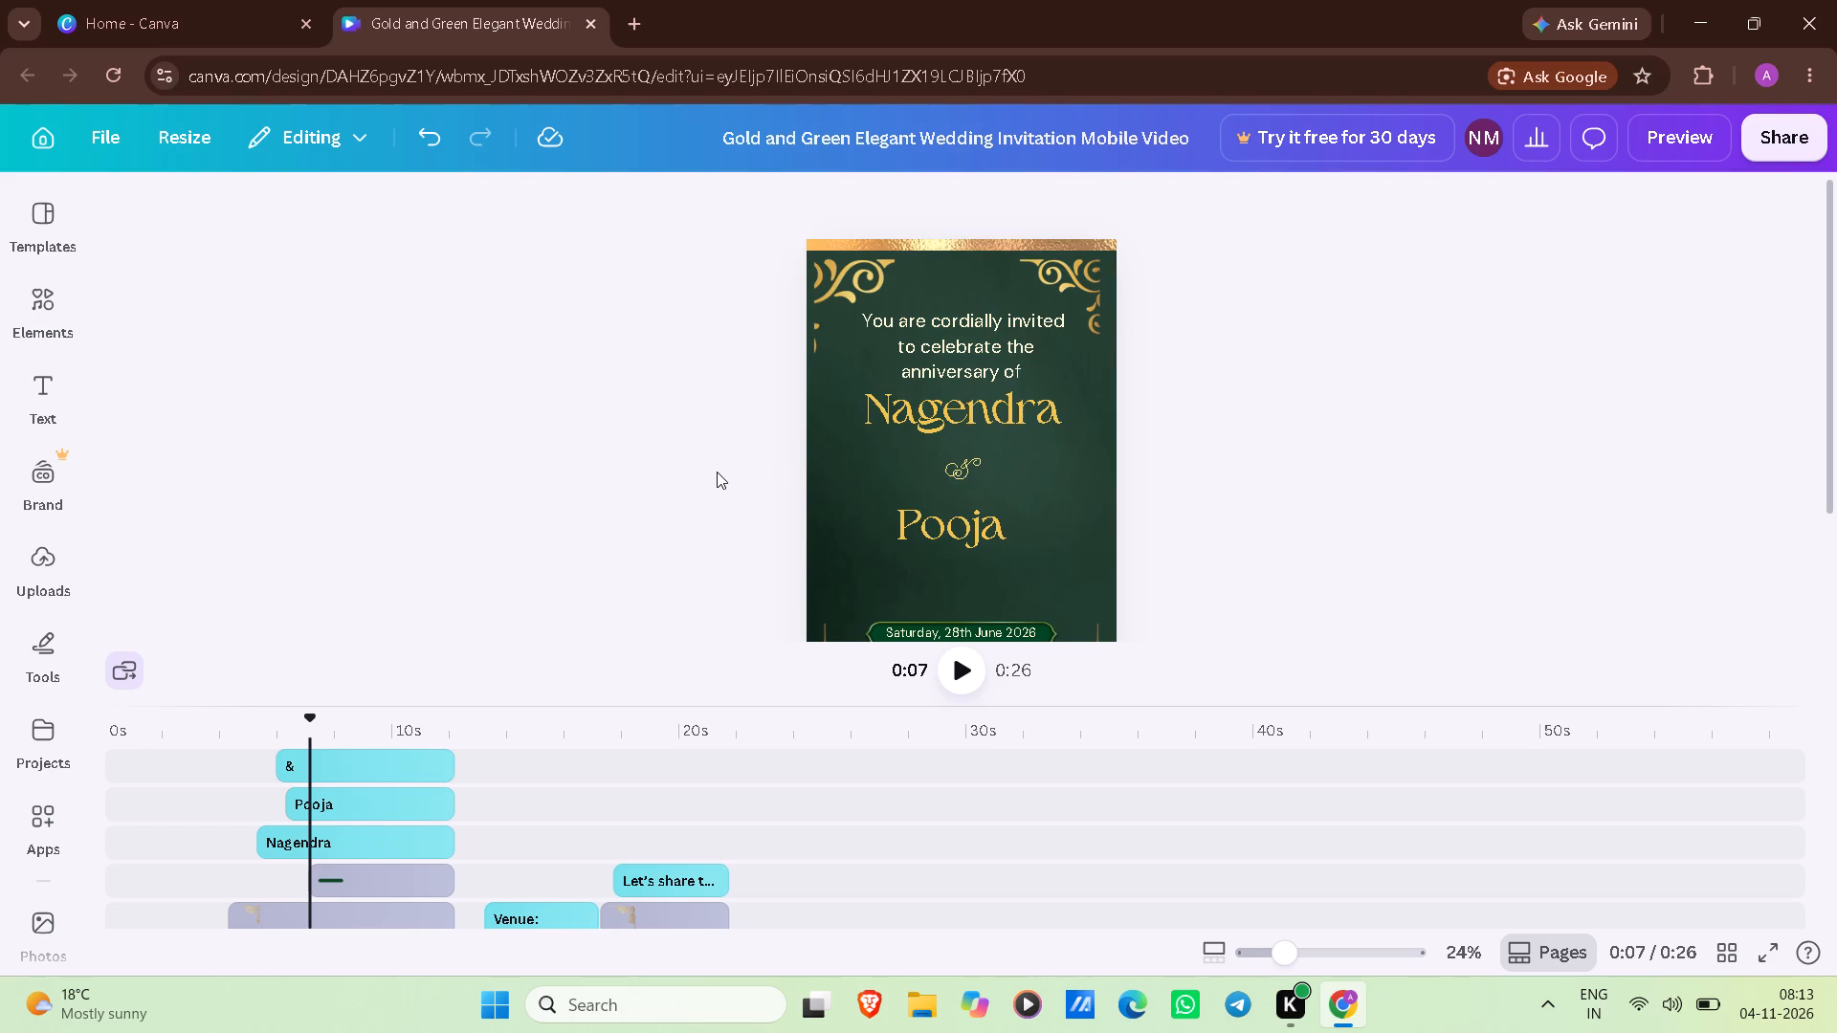
drag(912, 426, 906, 440)
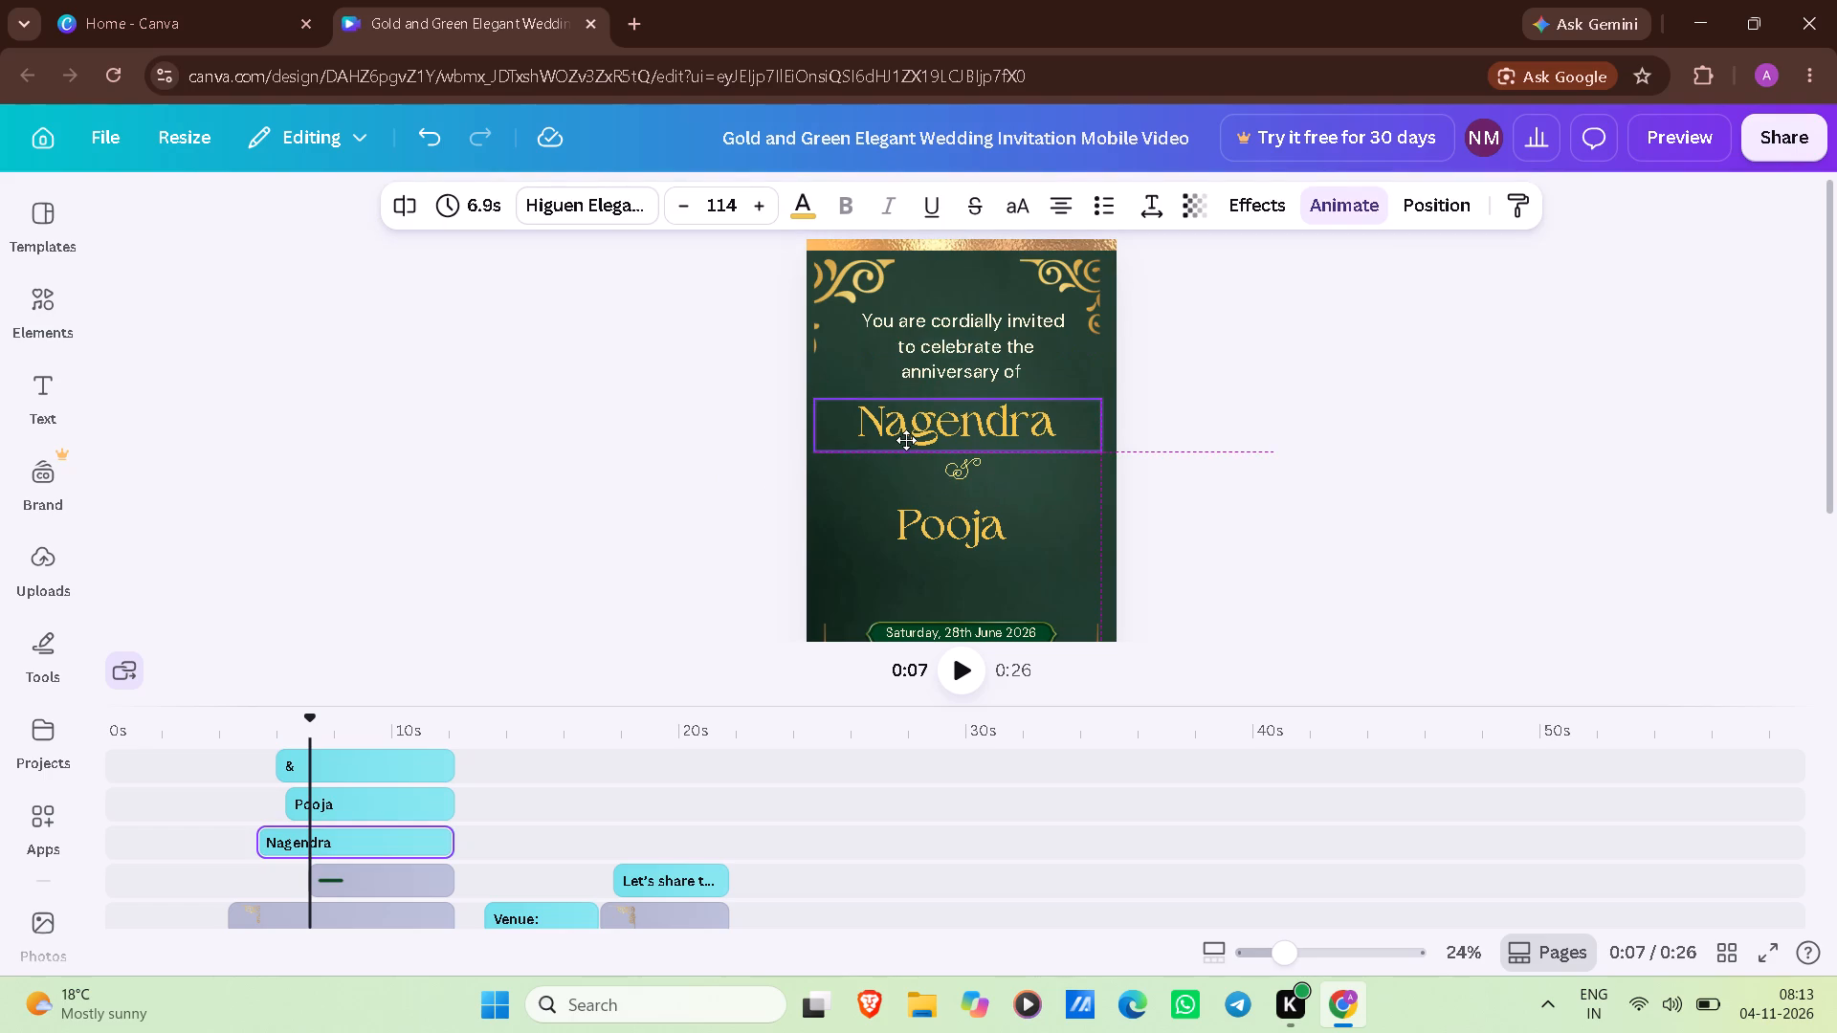
drag(906, 440, 909, 440)
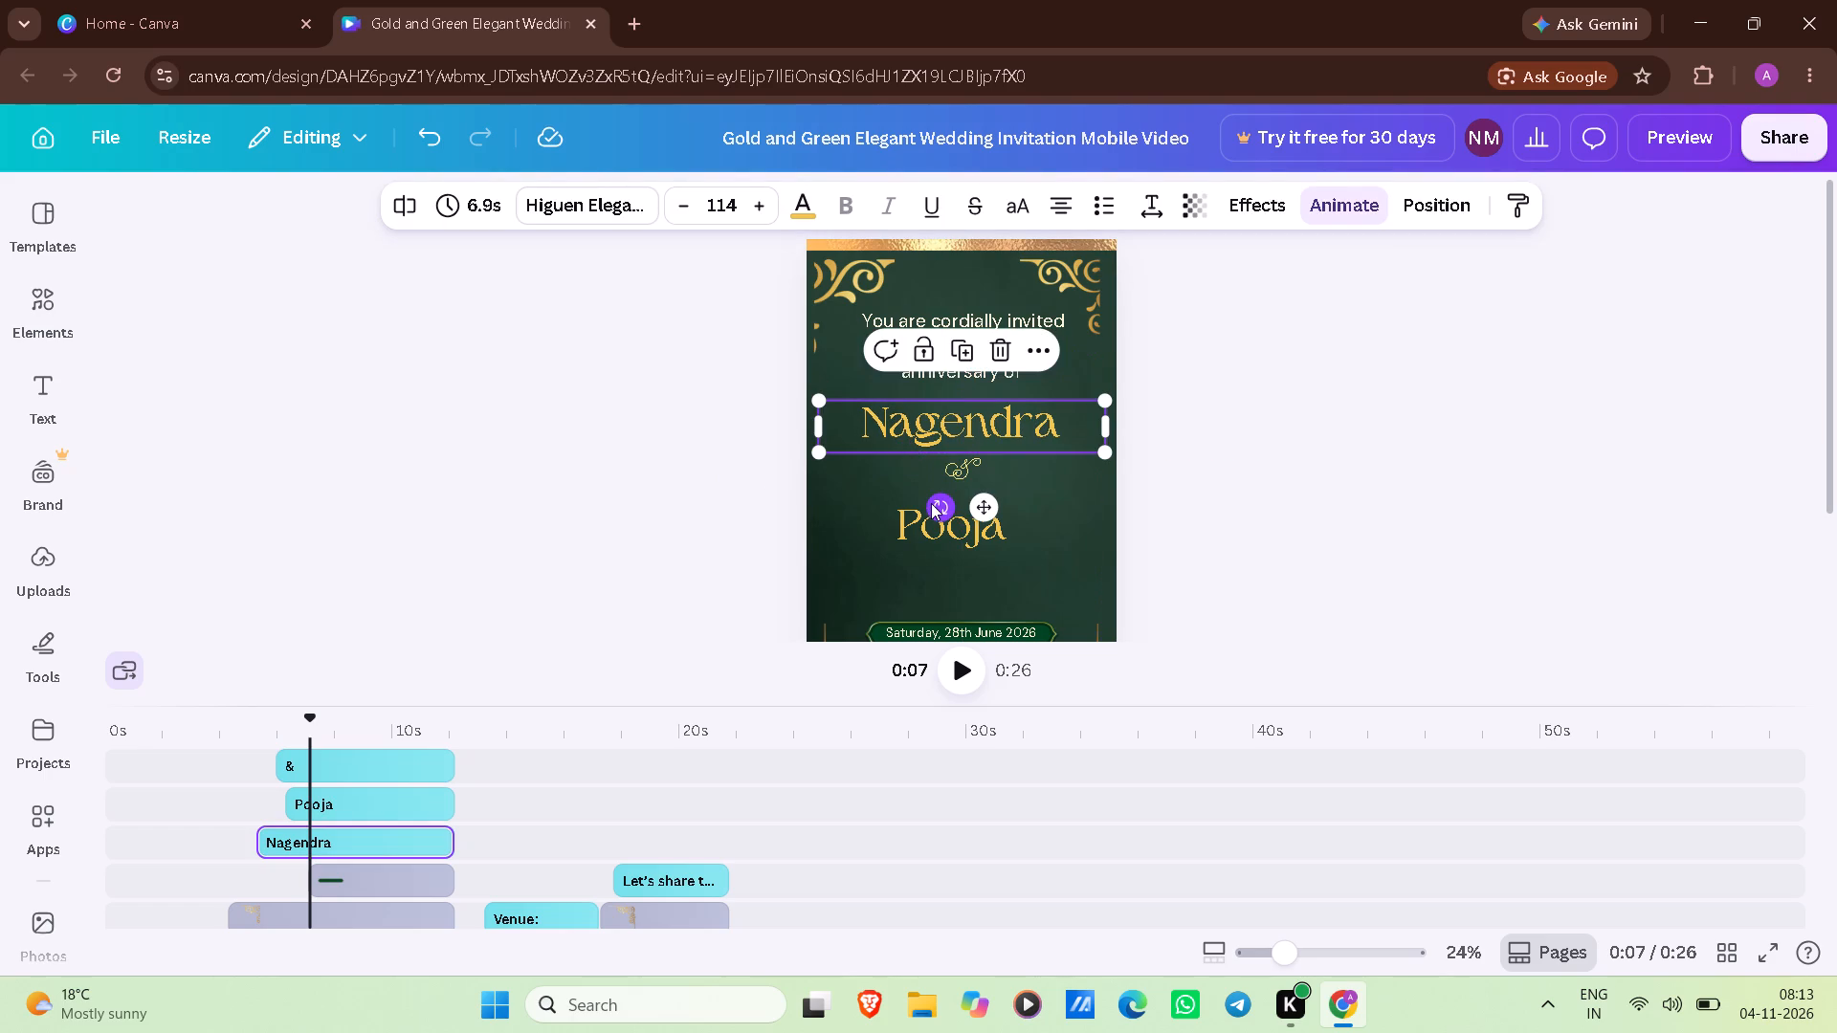
click(970, 468)
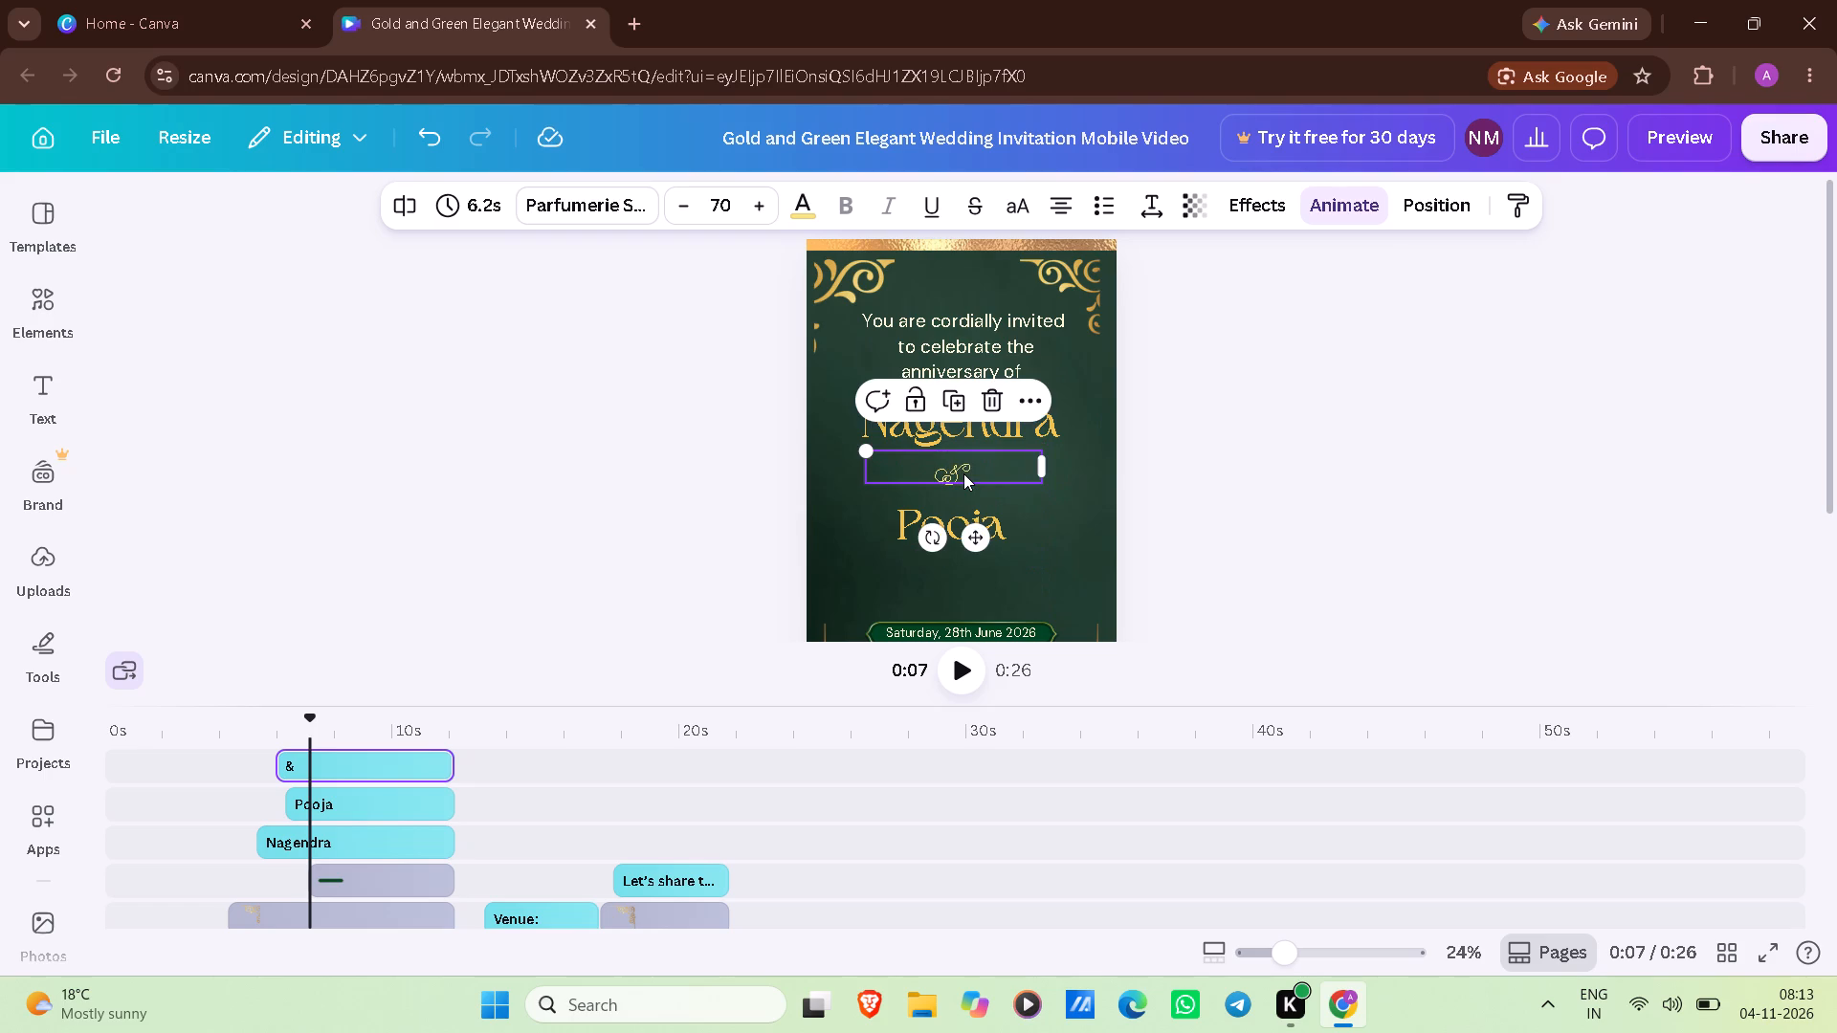
click(1005, 511)
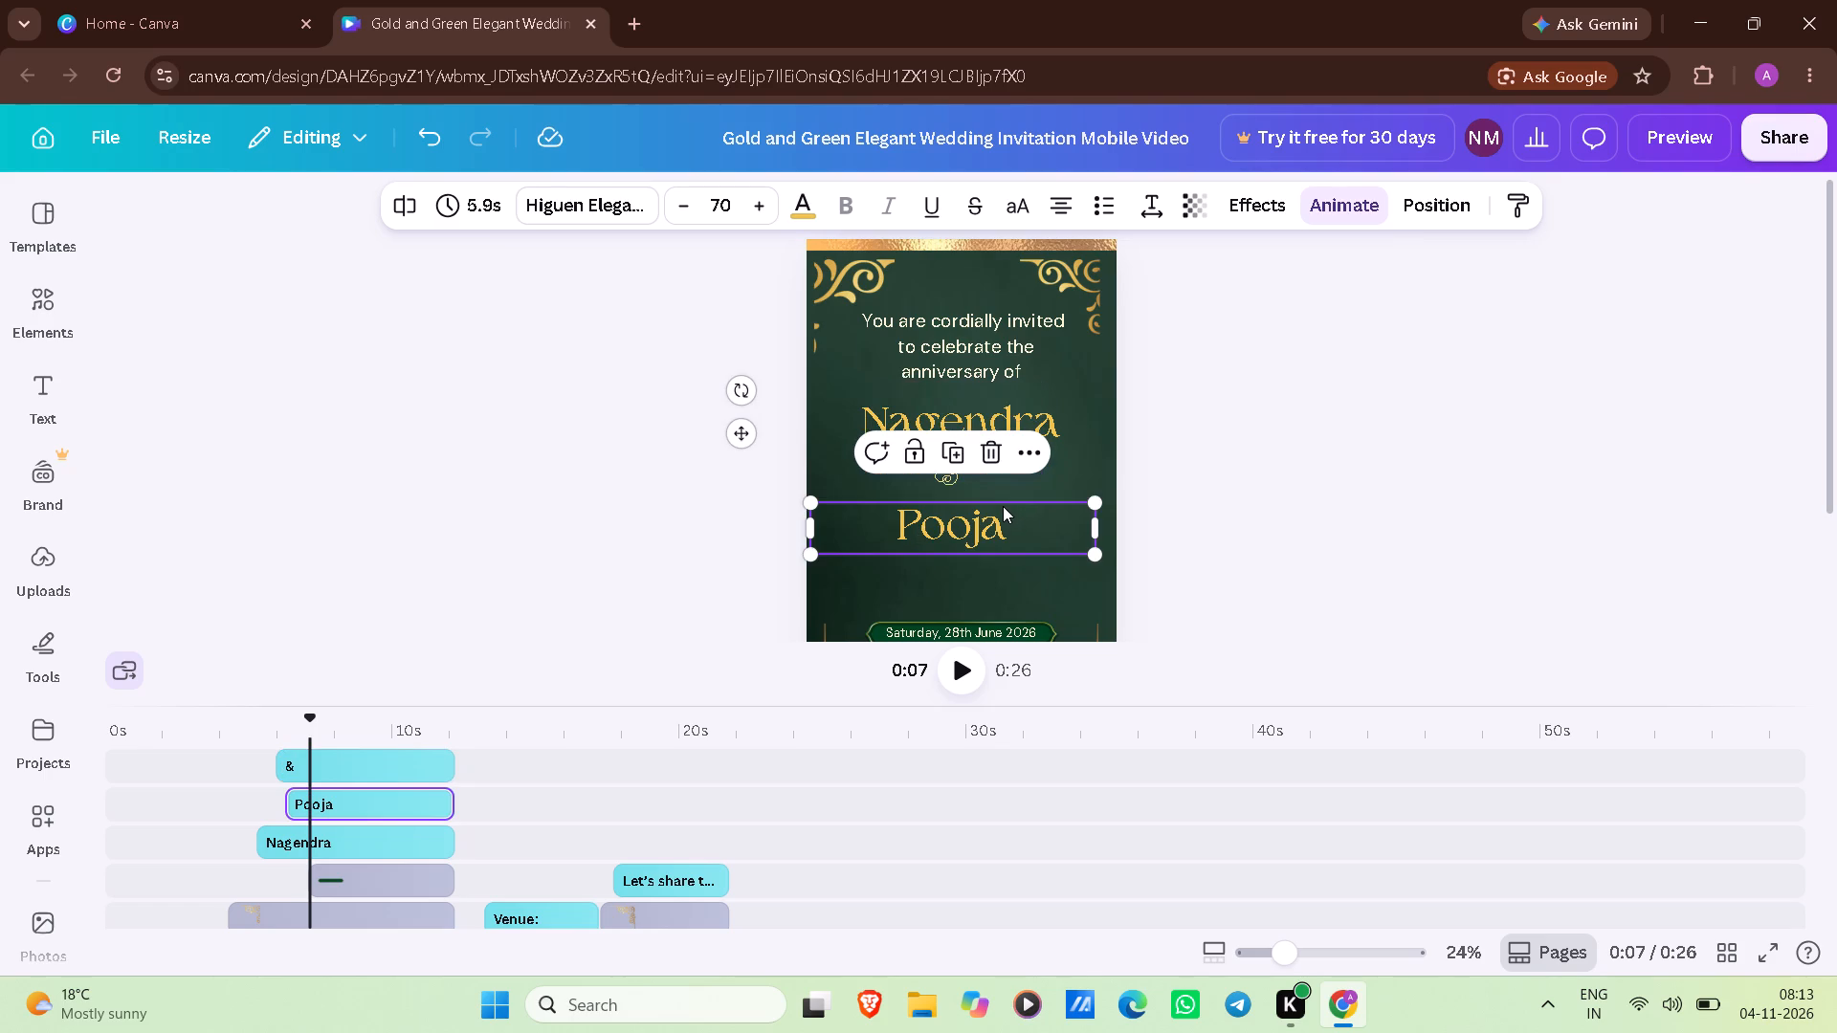
click(1312, 545)
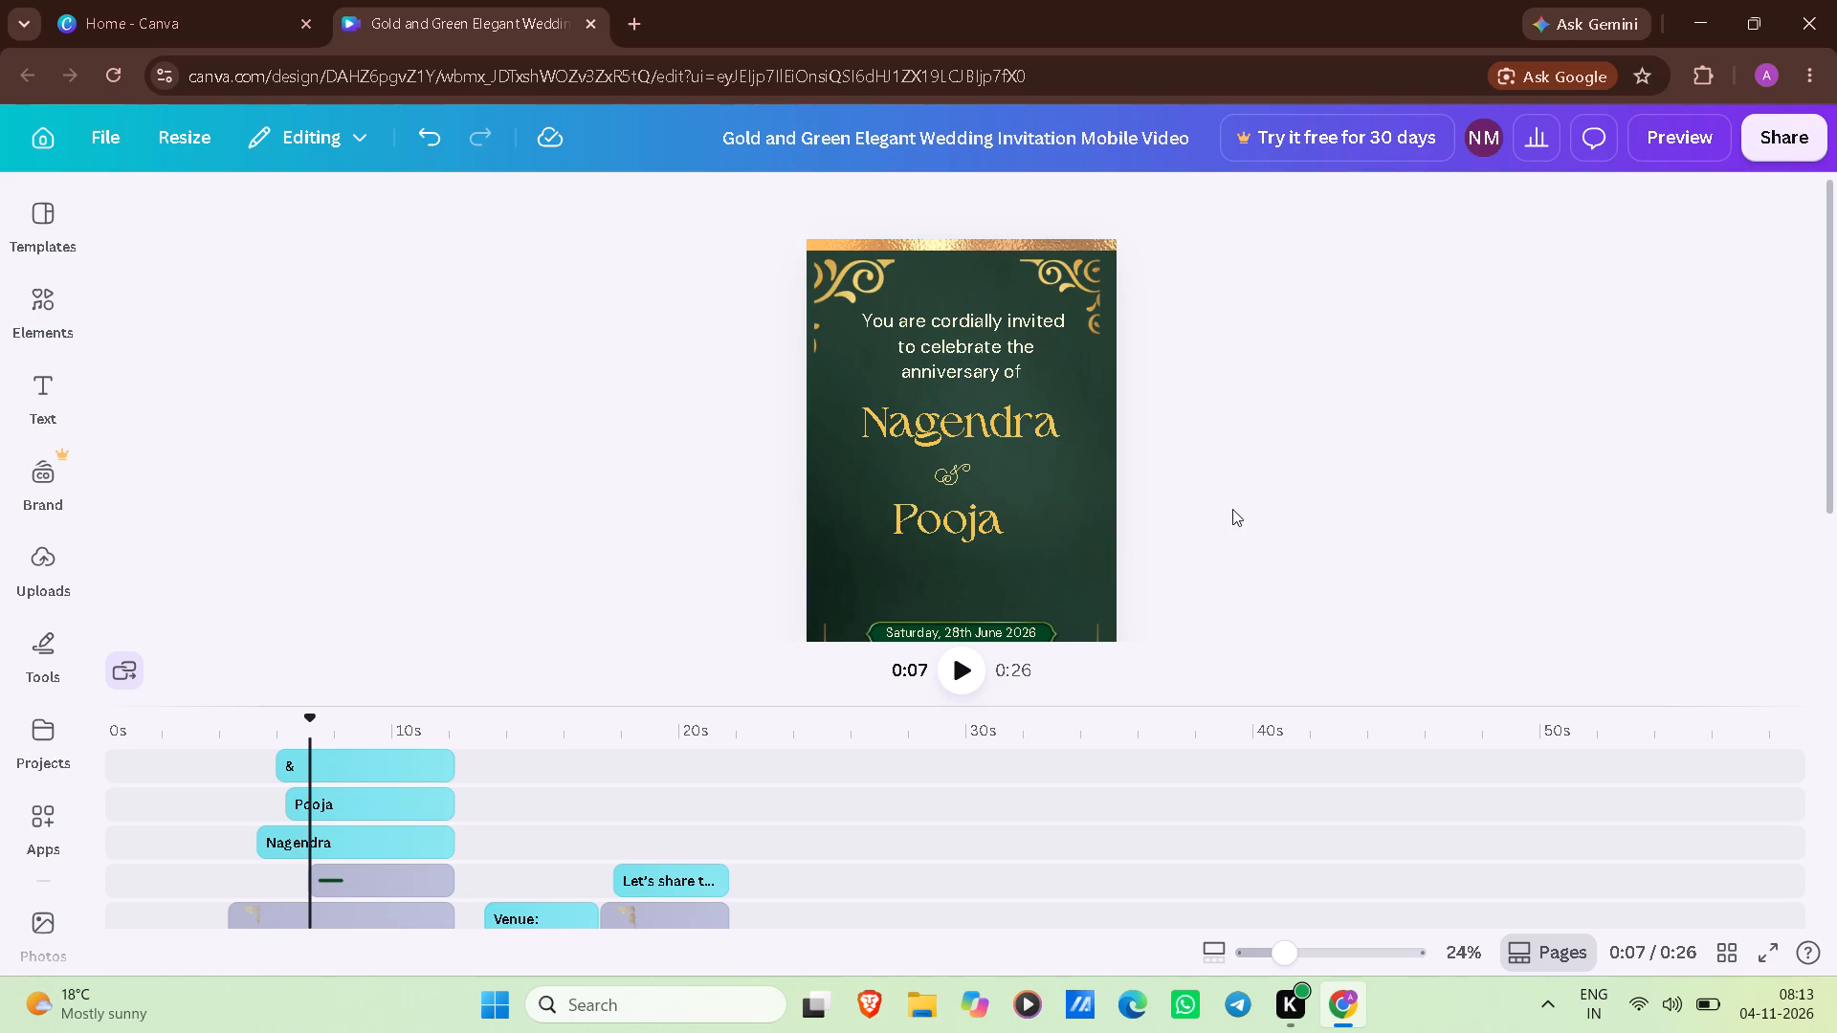
Enlarge the "Saturday, 28th June 2026" text to about size 37.9 and move it up off its green banner, beneath "Pooja".
scroll(1019, 563, down, 1)
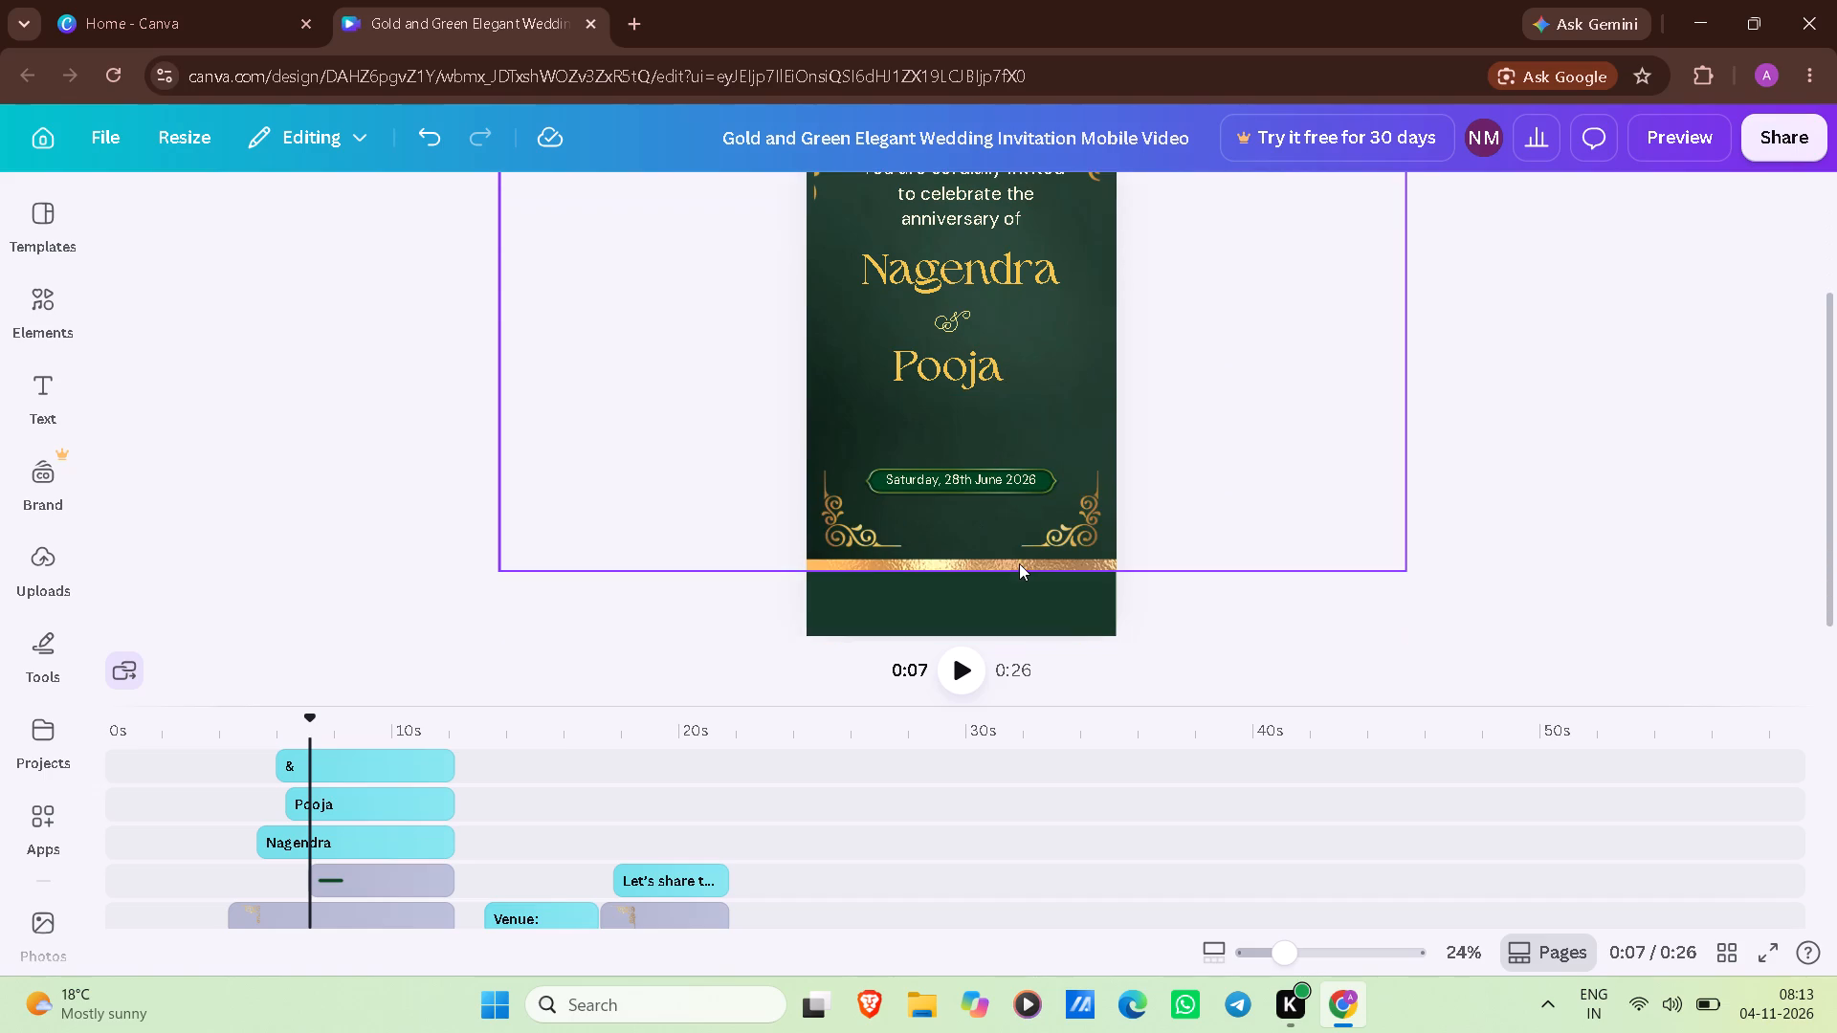
scroll(1019, 563, down, 2)
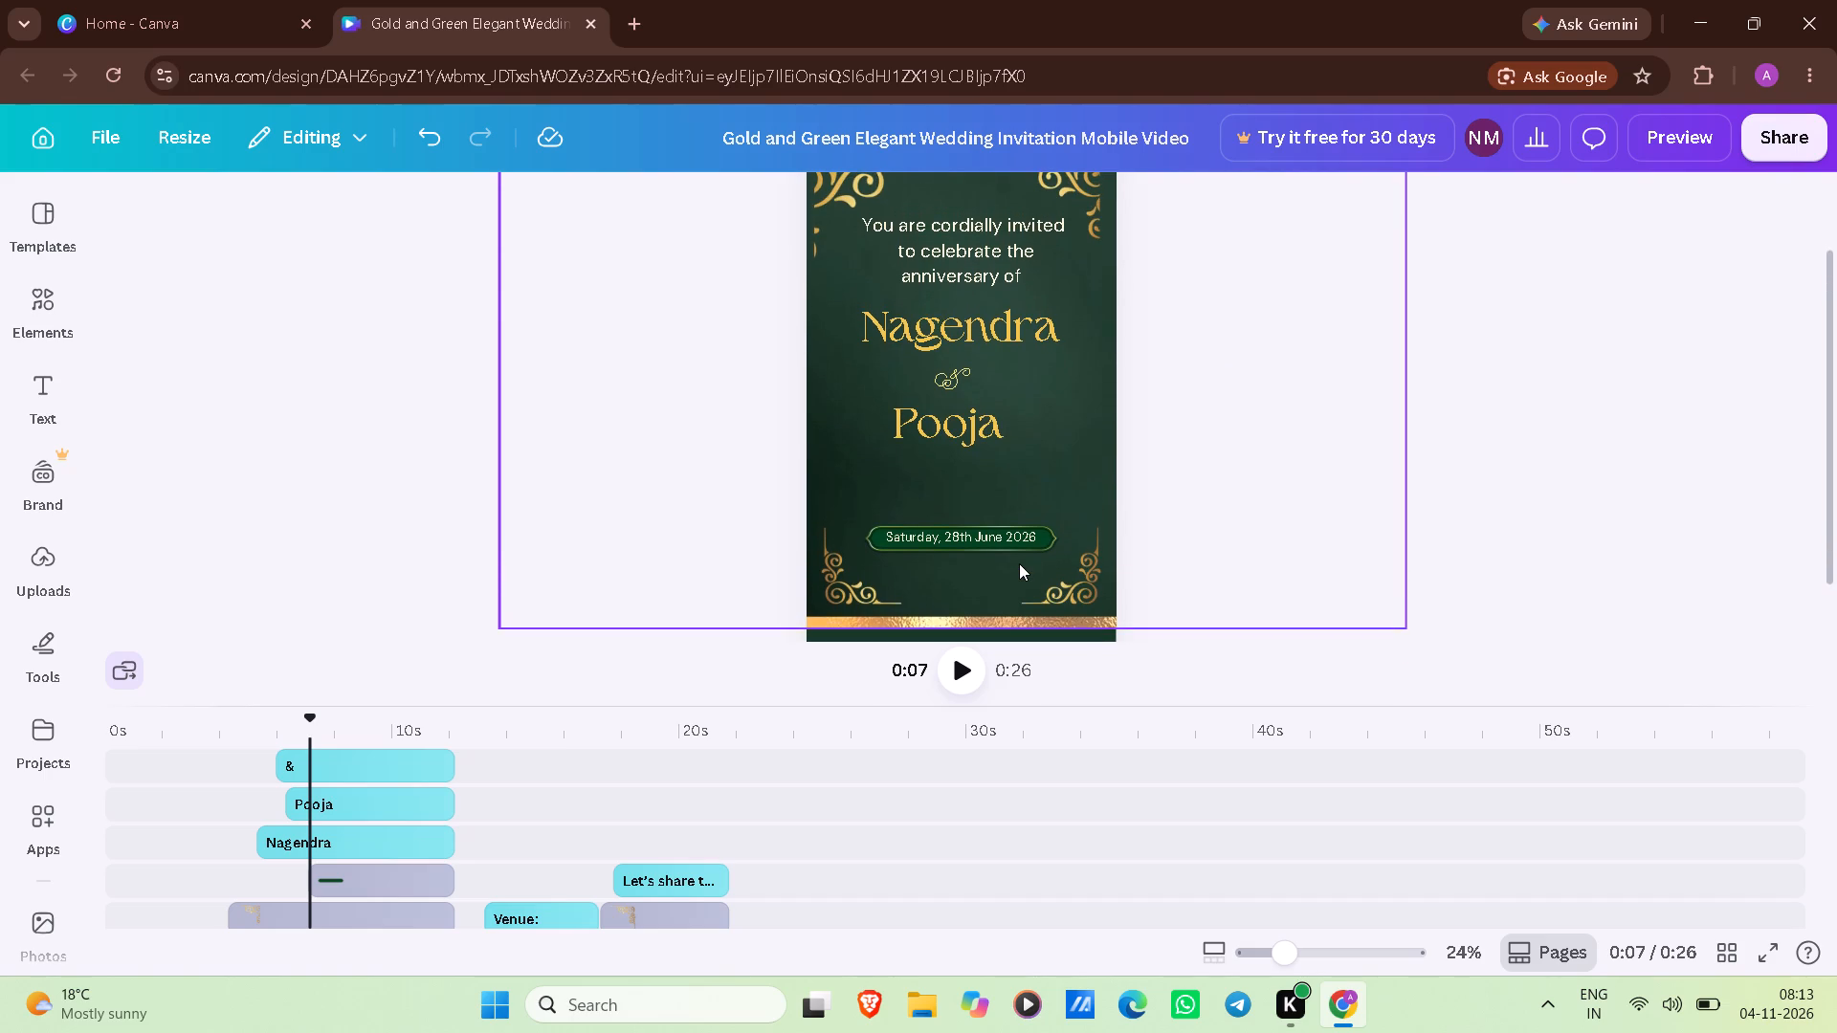
click(997, 548)
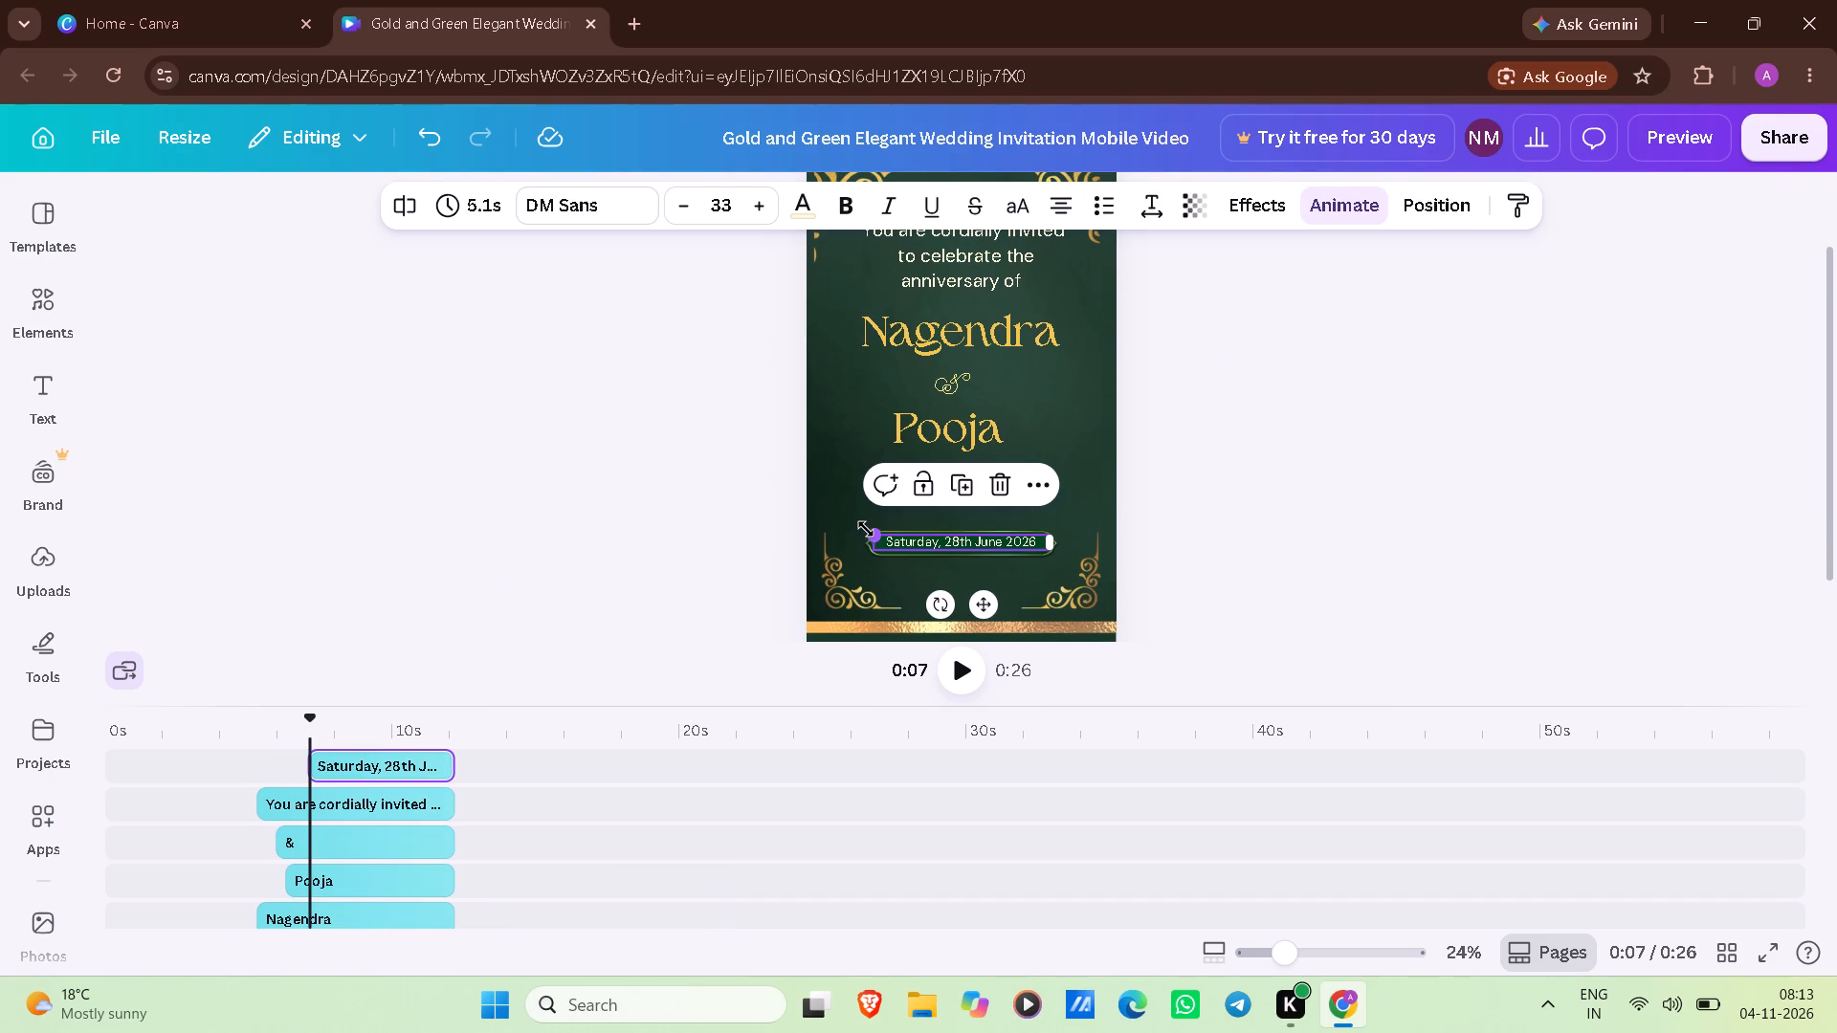
drag(865, 531, 840, 523)
drag(1051, 547, 1073, 547)
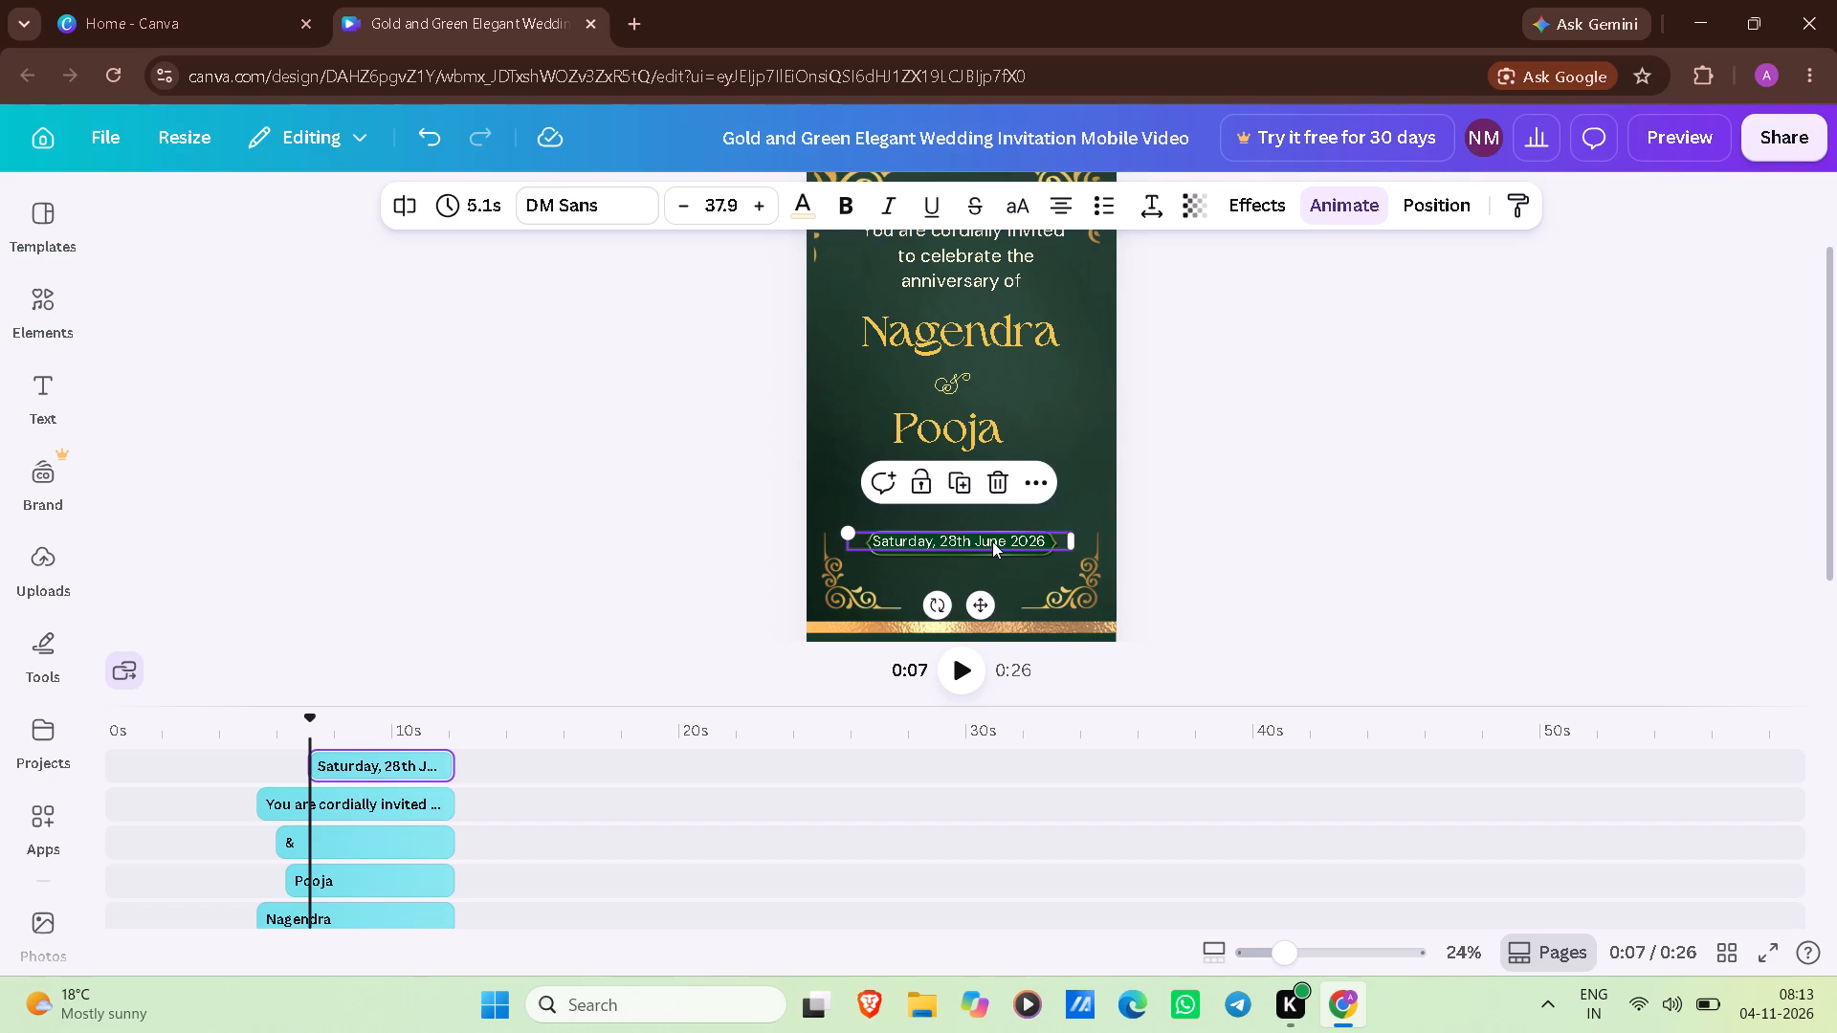
drag(992, 541, 992, 509)
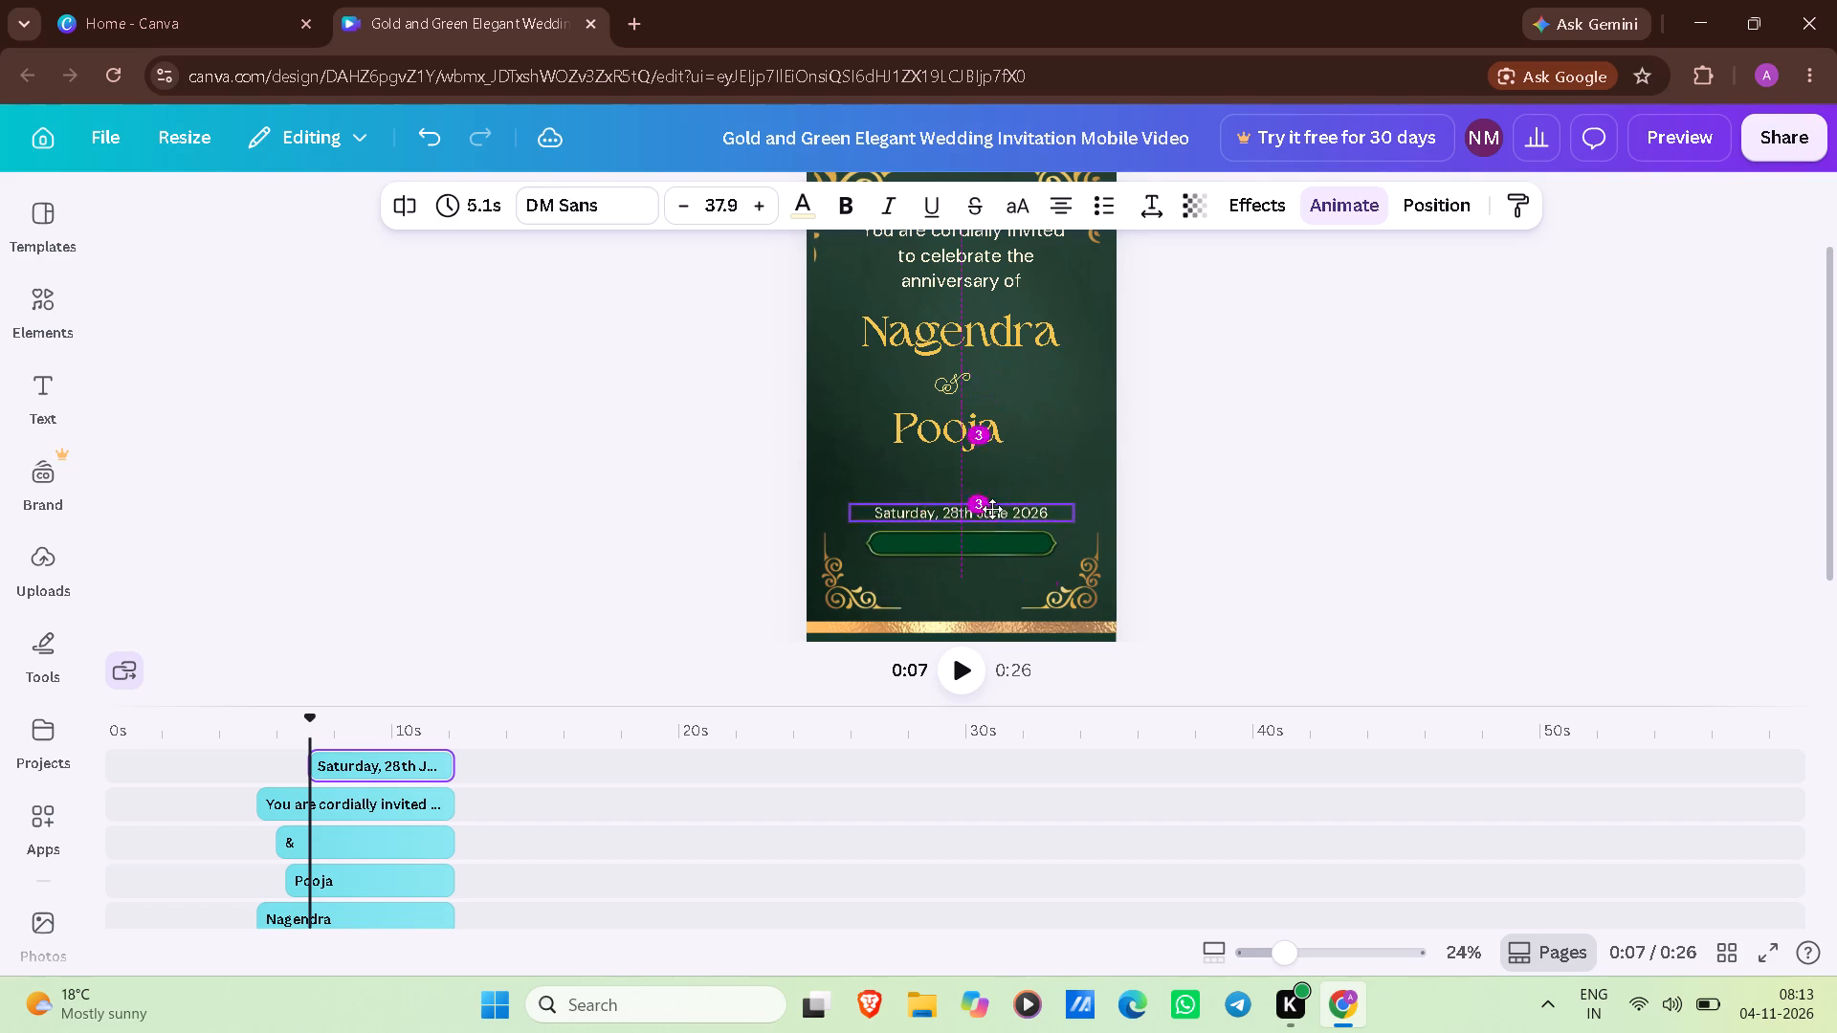
drag(992, 509, 999, 484)
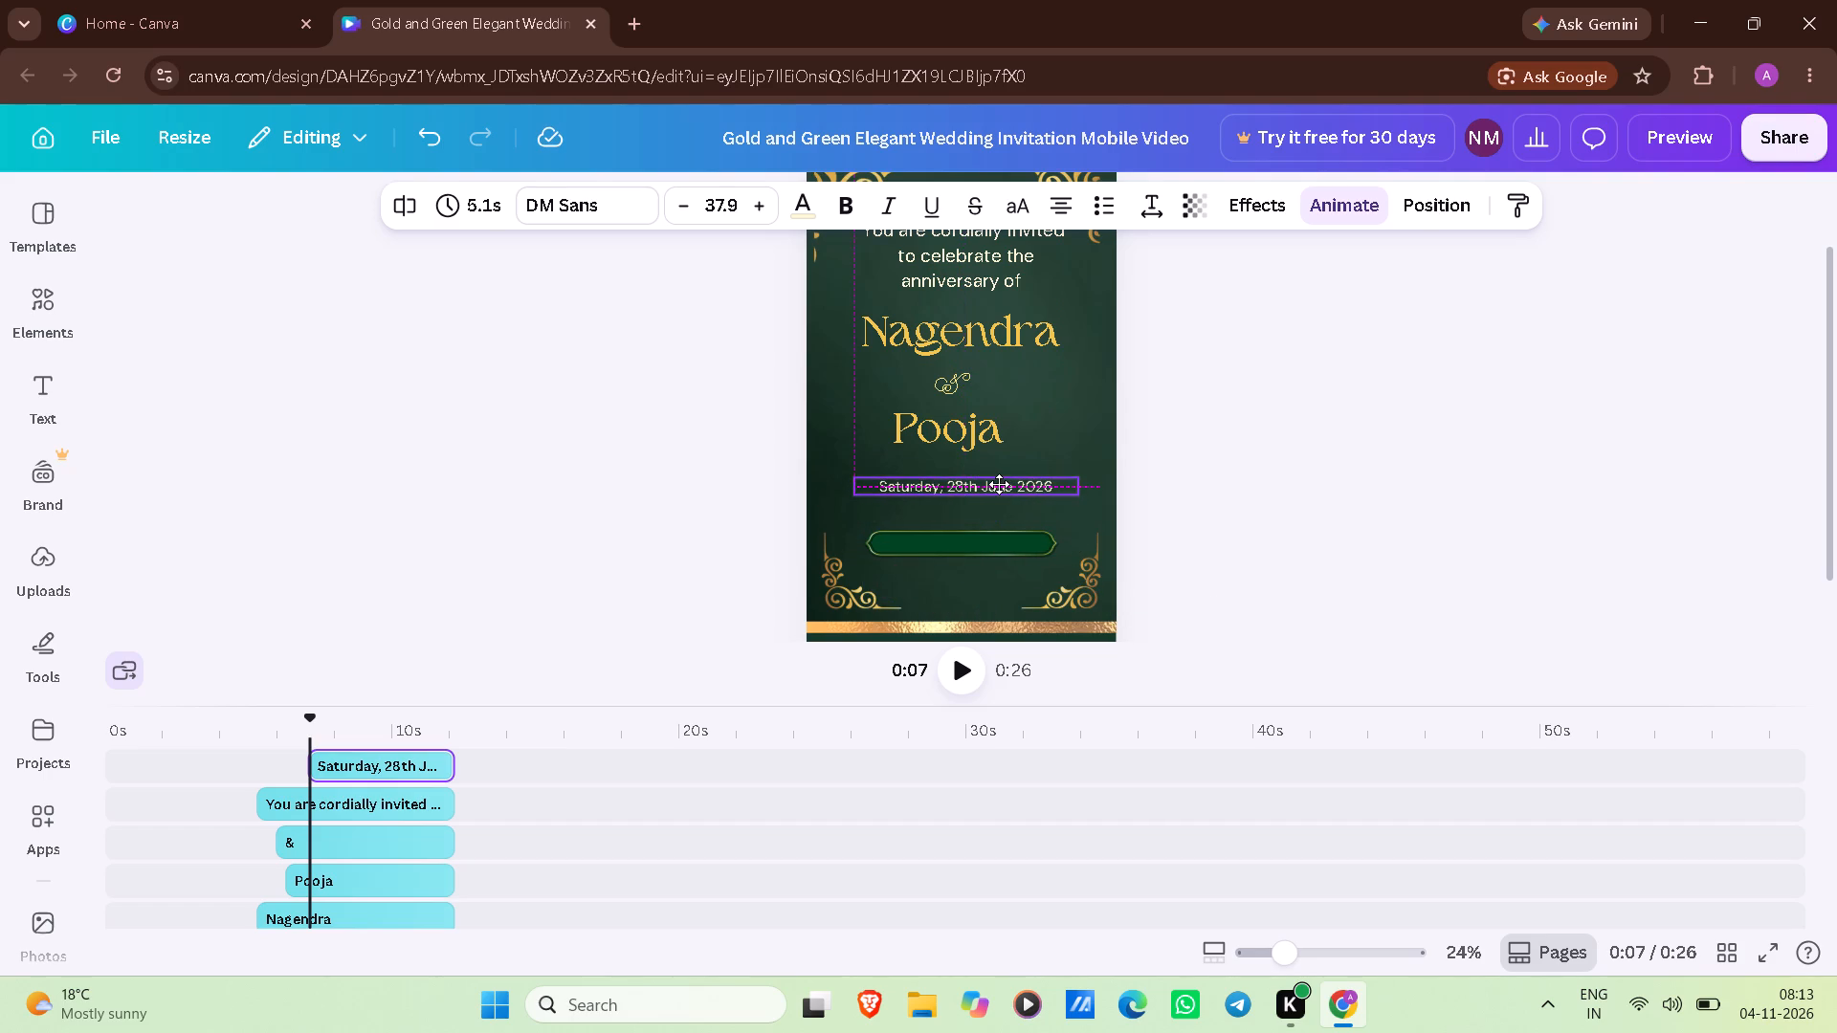
drag(999, 484, 999, 483)
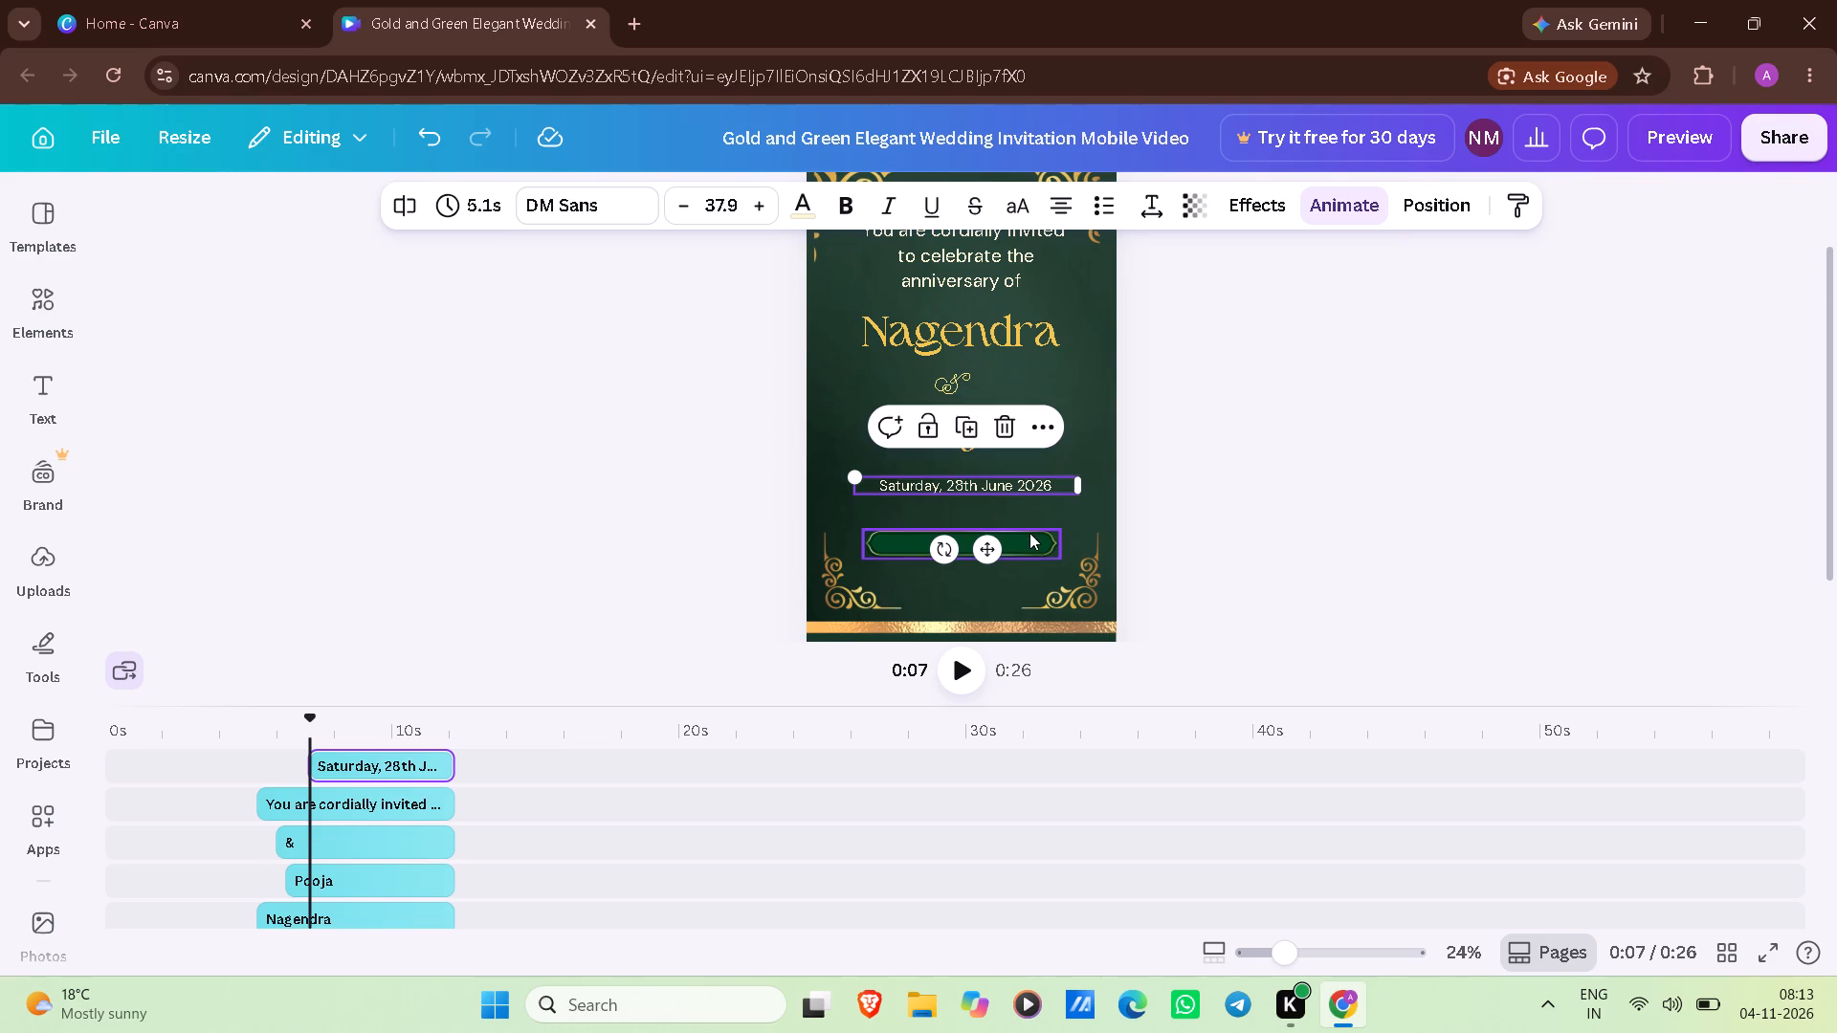
Make the green date banner slightly taller and move it up, centred beneath the date text.
click(1029, 533)
drag(1029, 533, 1021, 502)
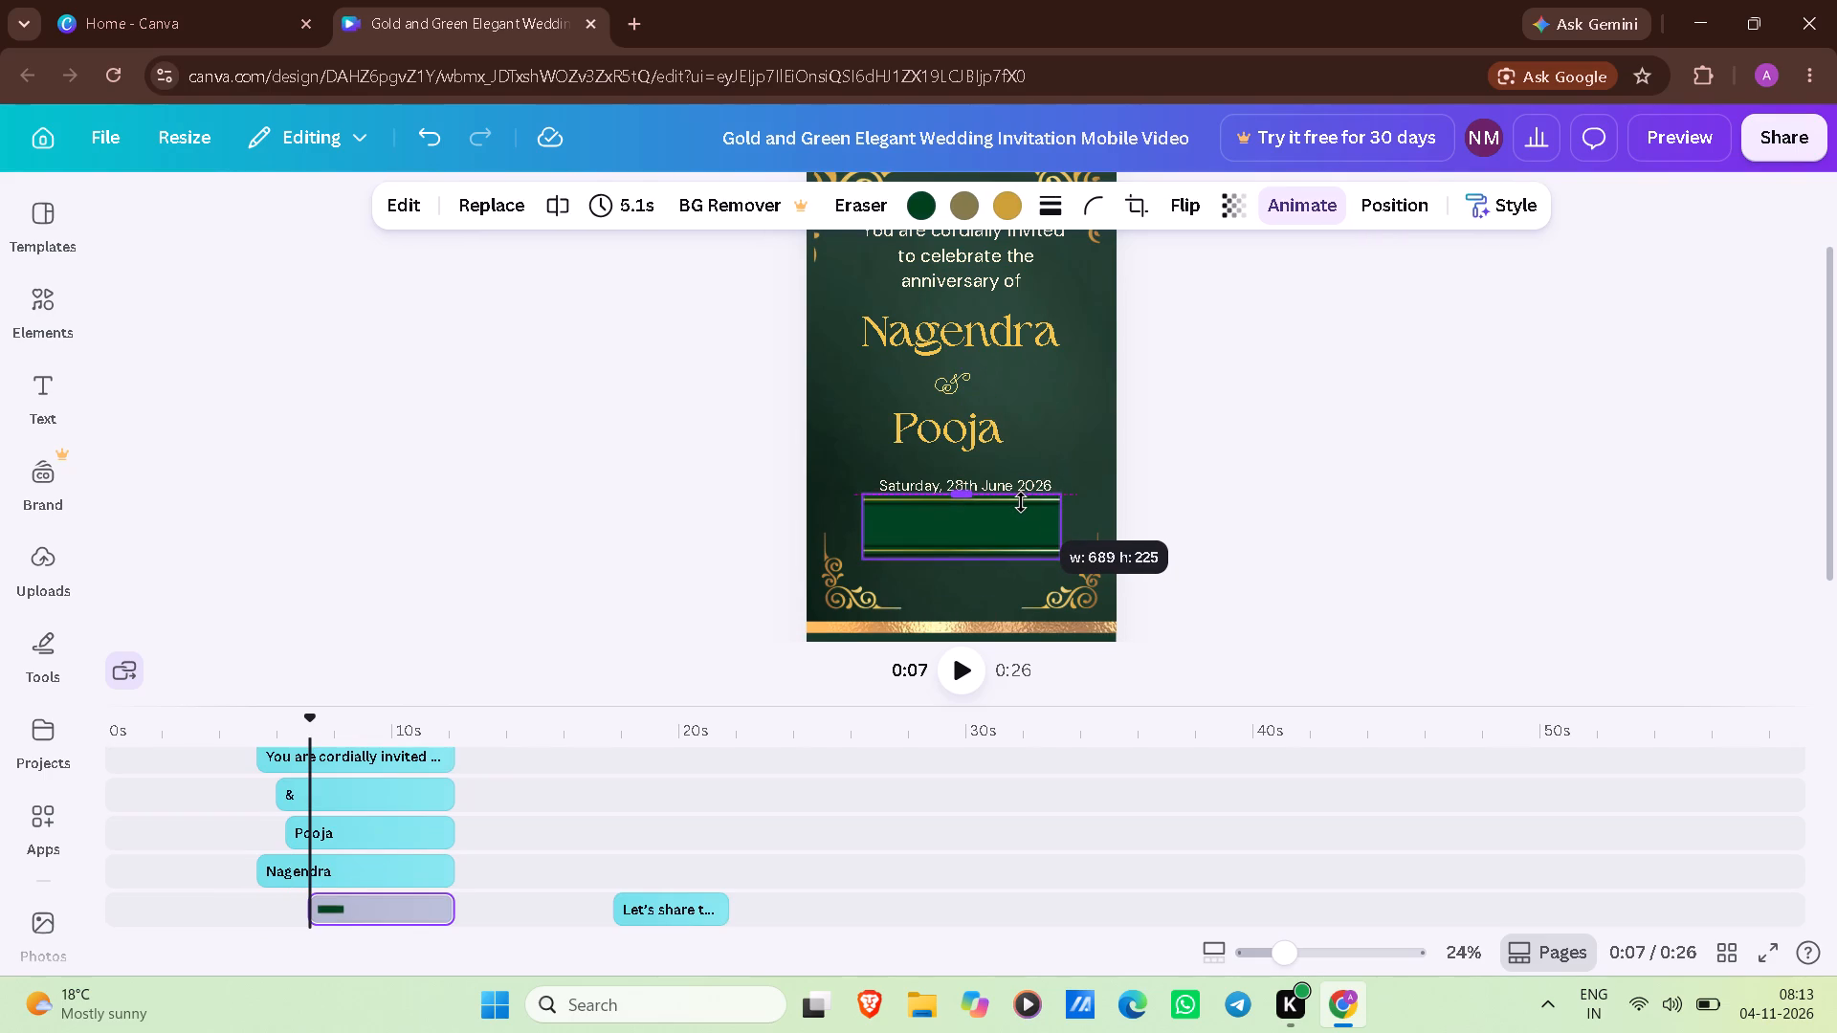
drag(1021, 502, 1015, 526)
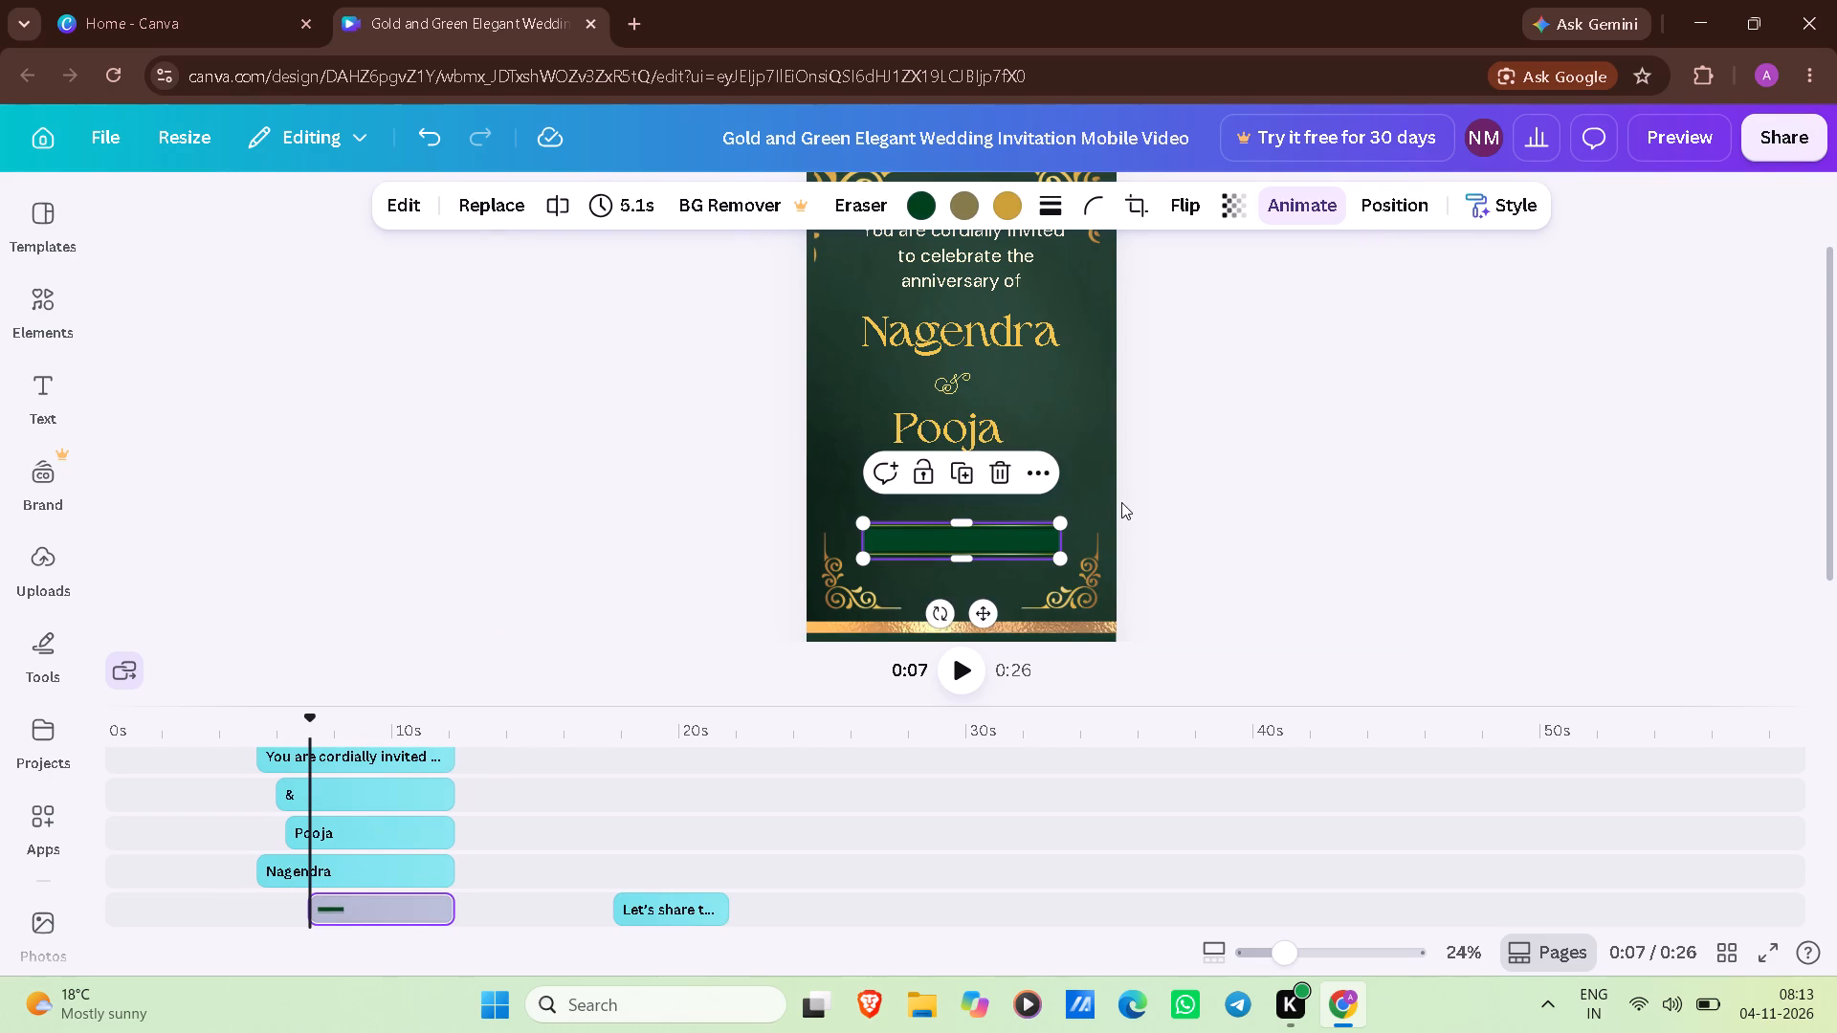
drag(989, 541, 978, 530)
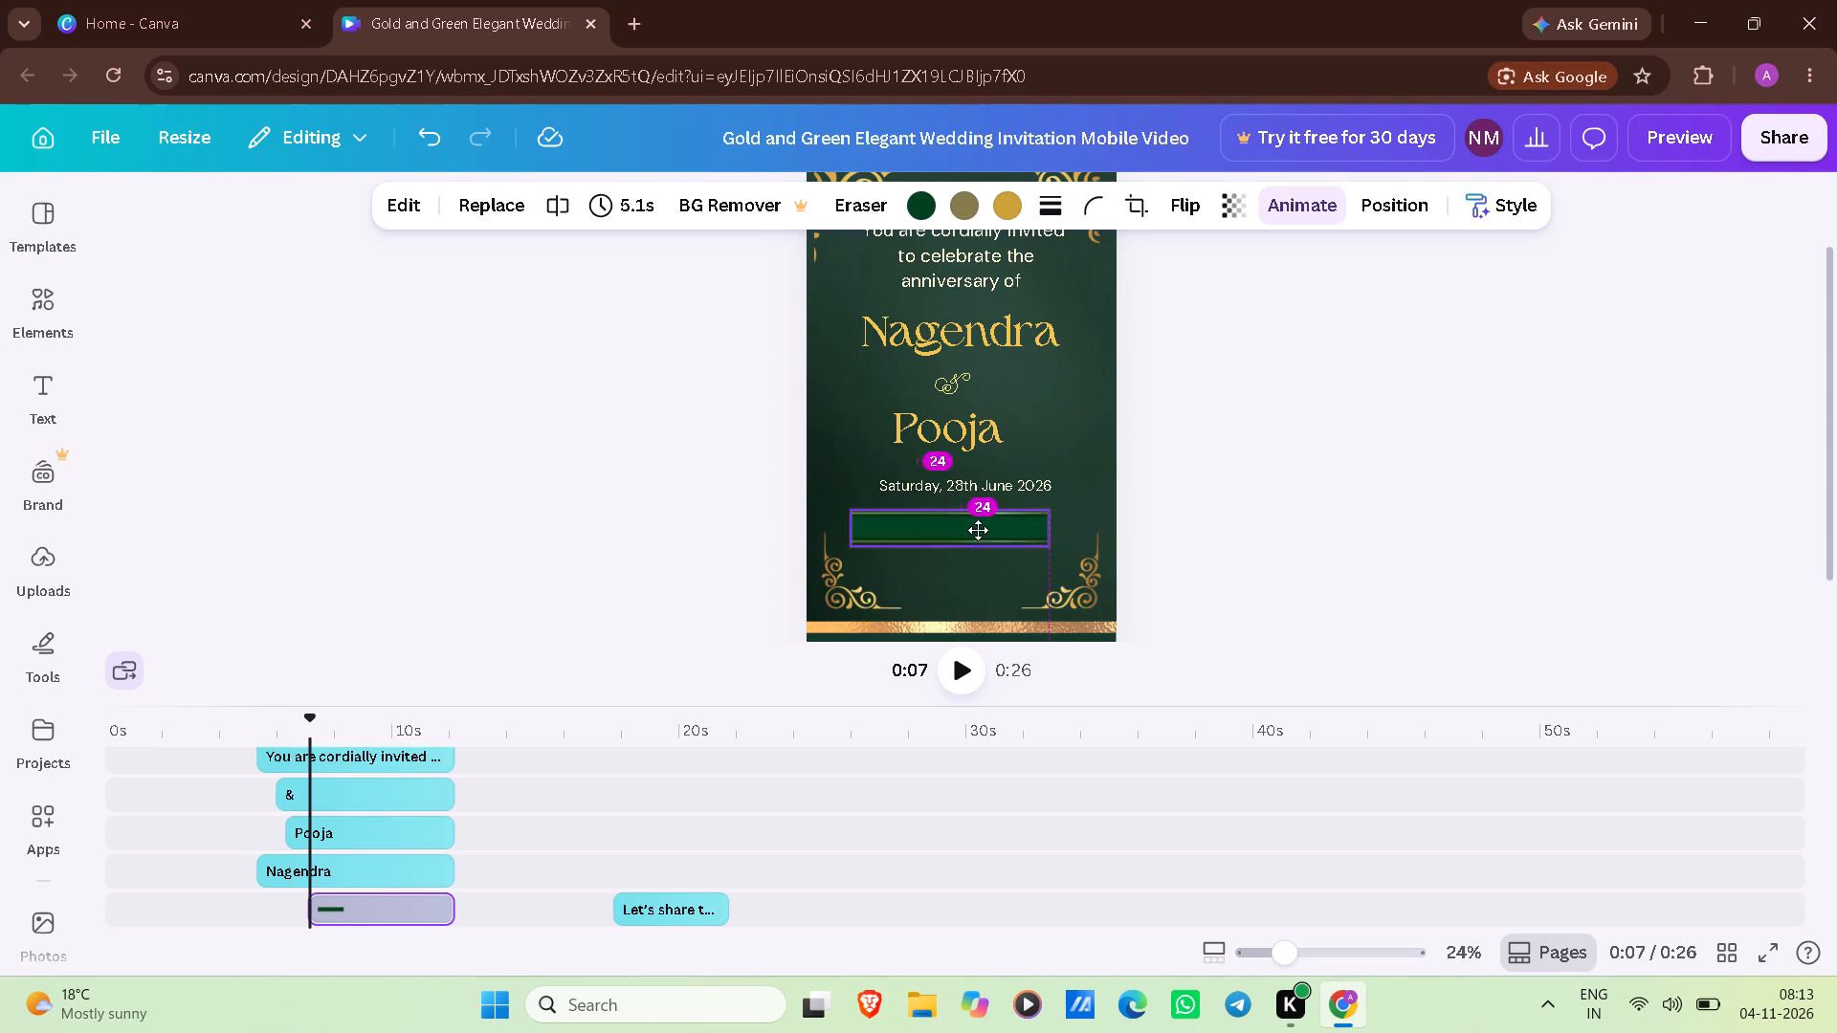
drag(978, 530, 987, 530)
click(1260, 478)
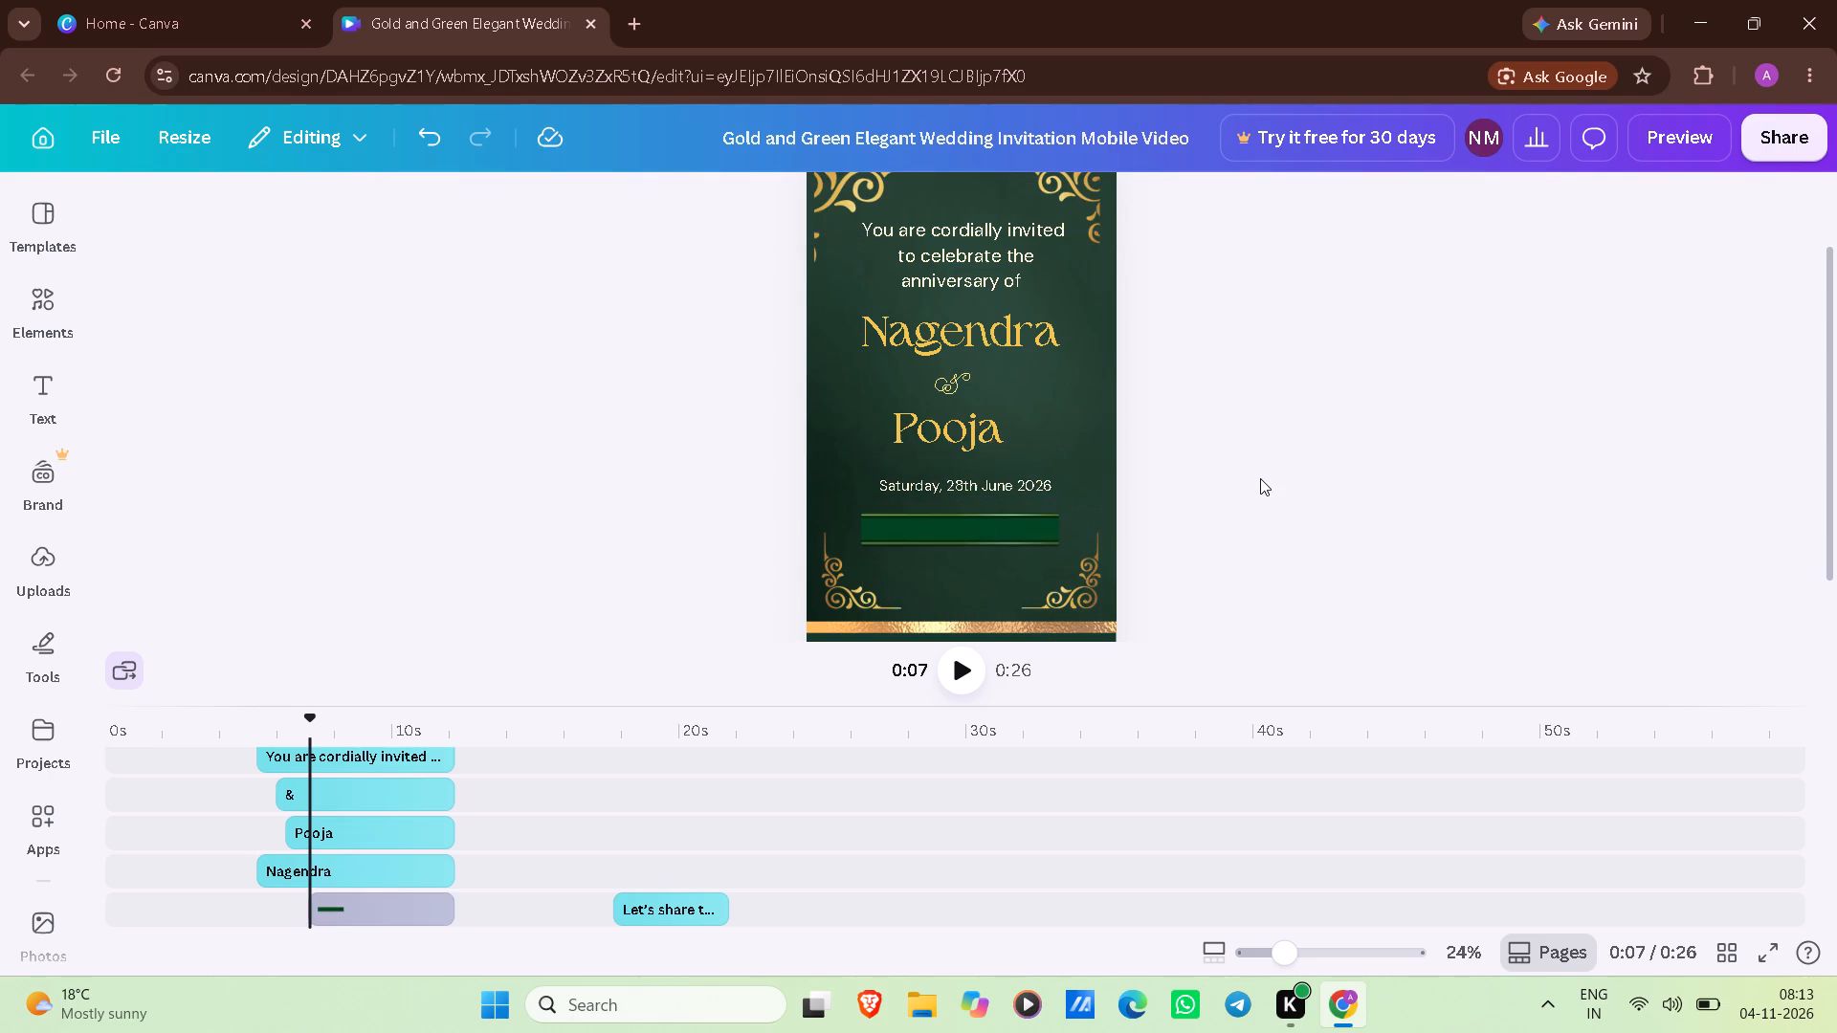
Move the "Saturday, 28th June 2026" text down onto the green banner and centre it there.
drag(1016, 484, 1011, 521)
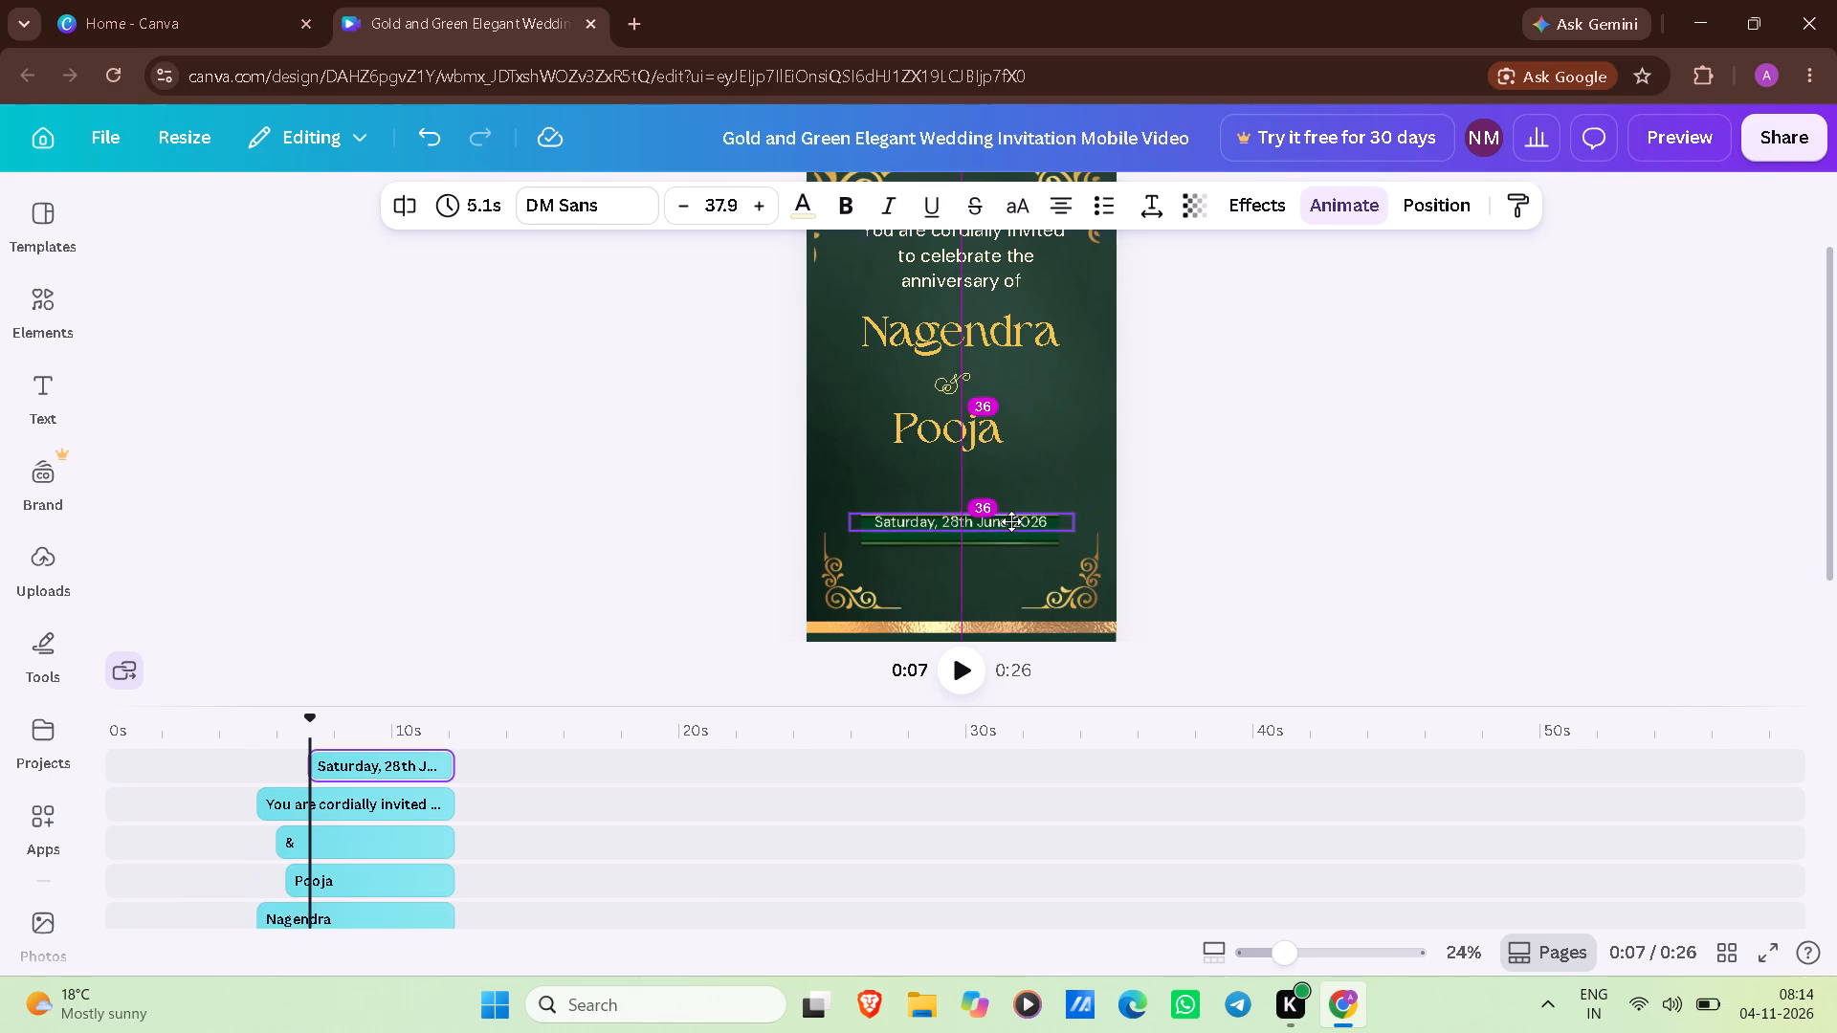
drag(1011, 521, 1010, 525)
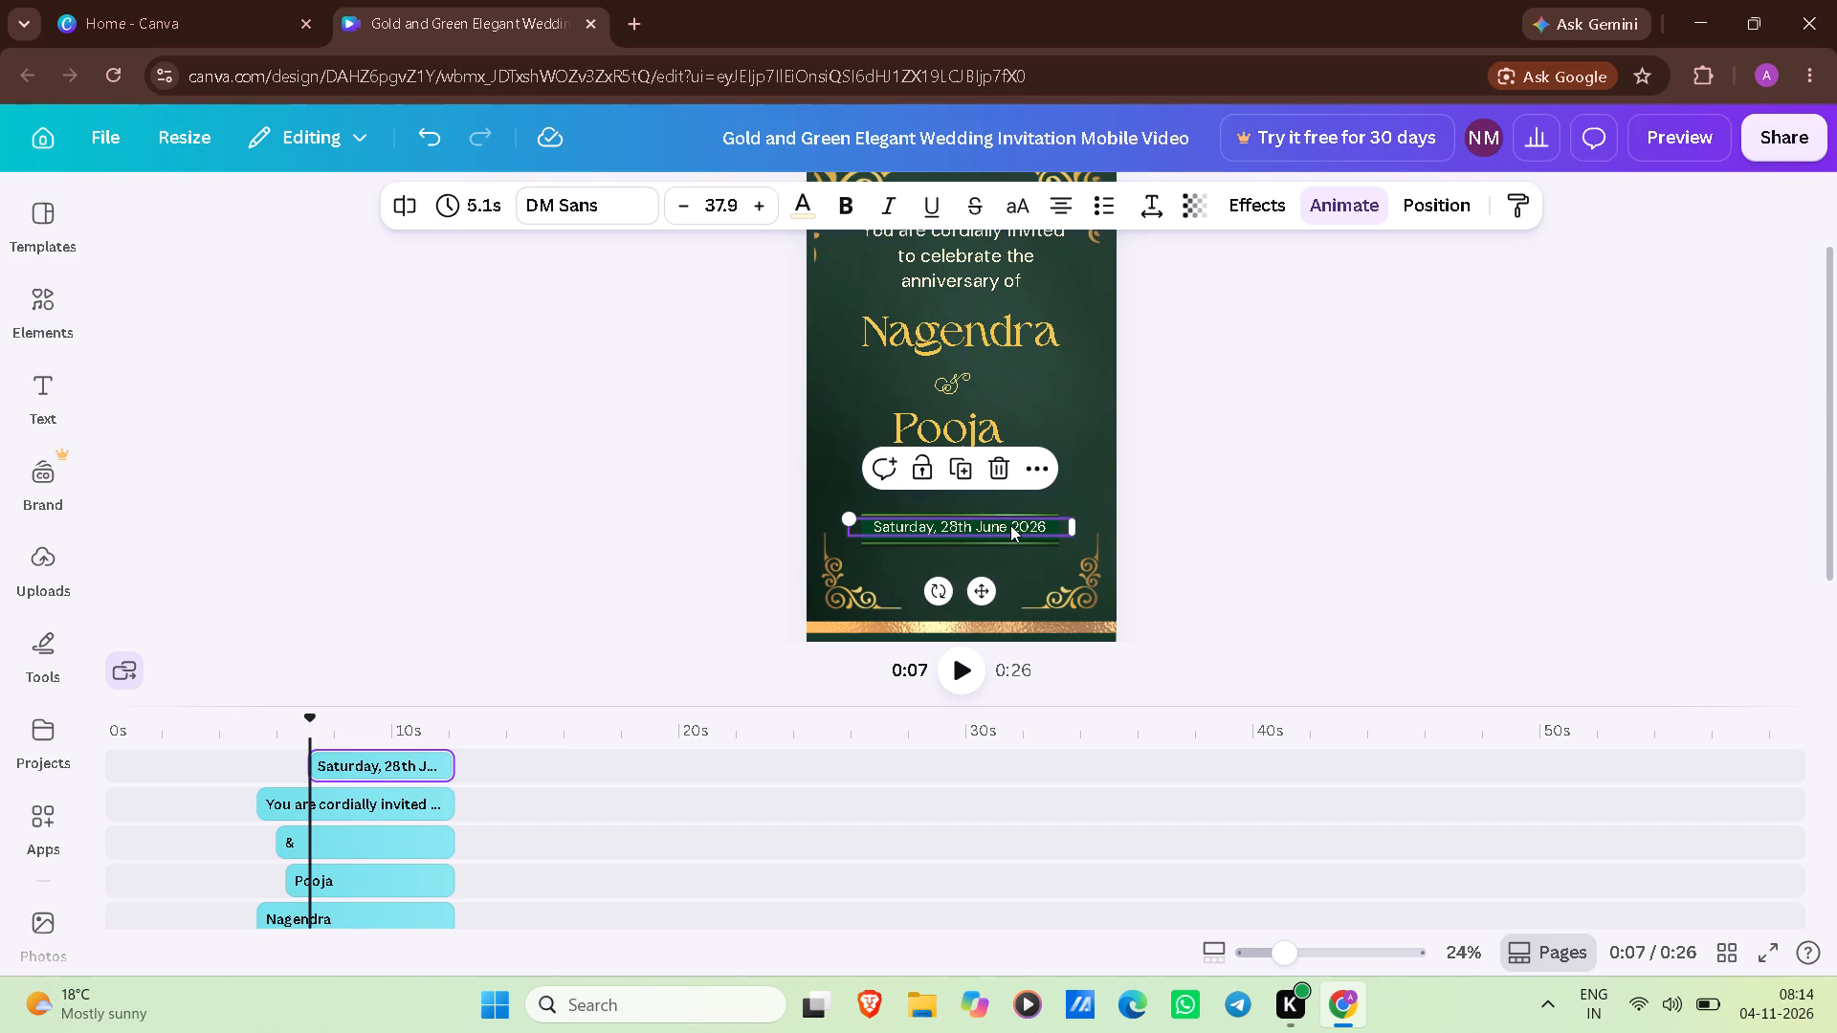
click(1164, 473)
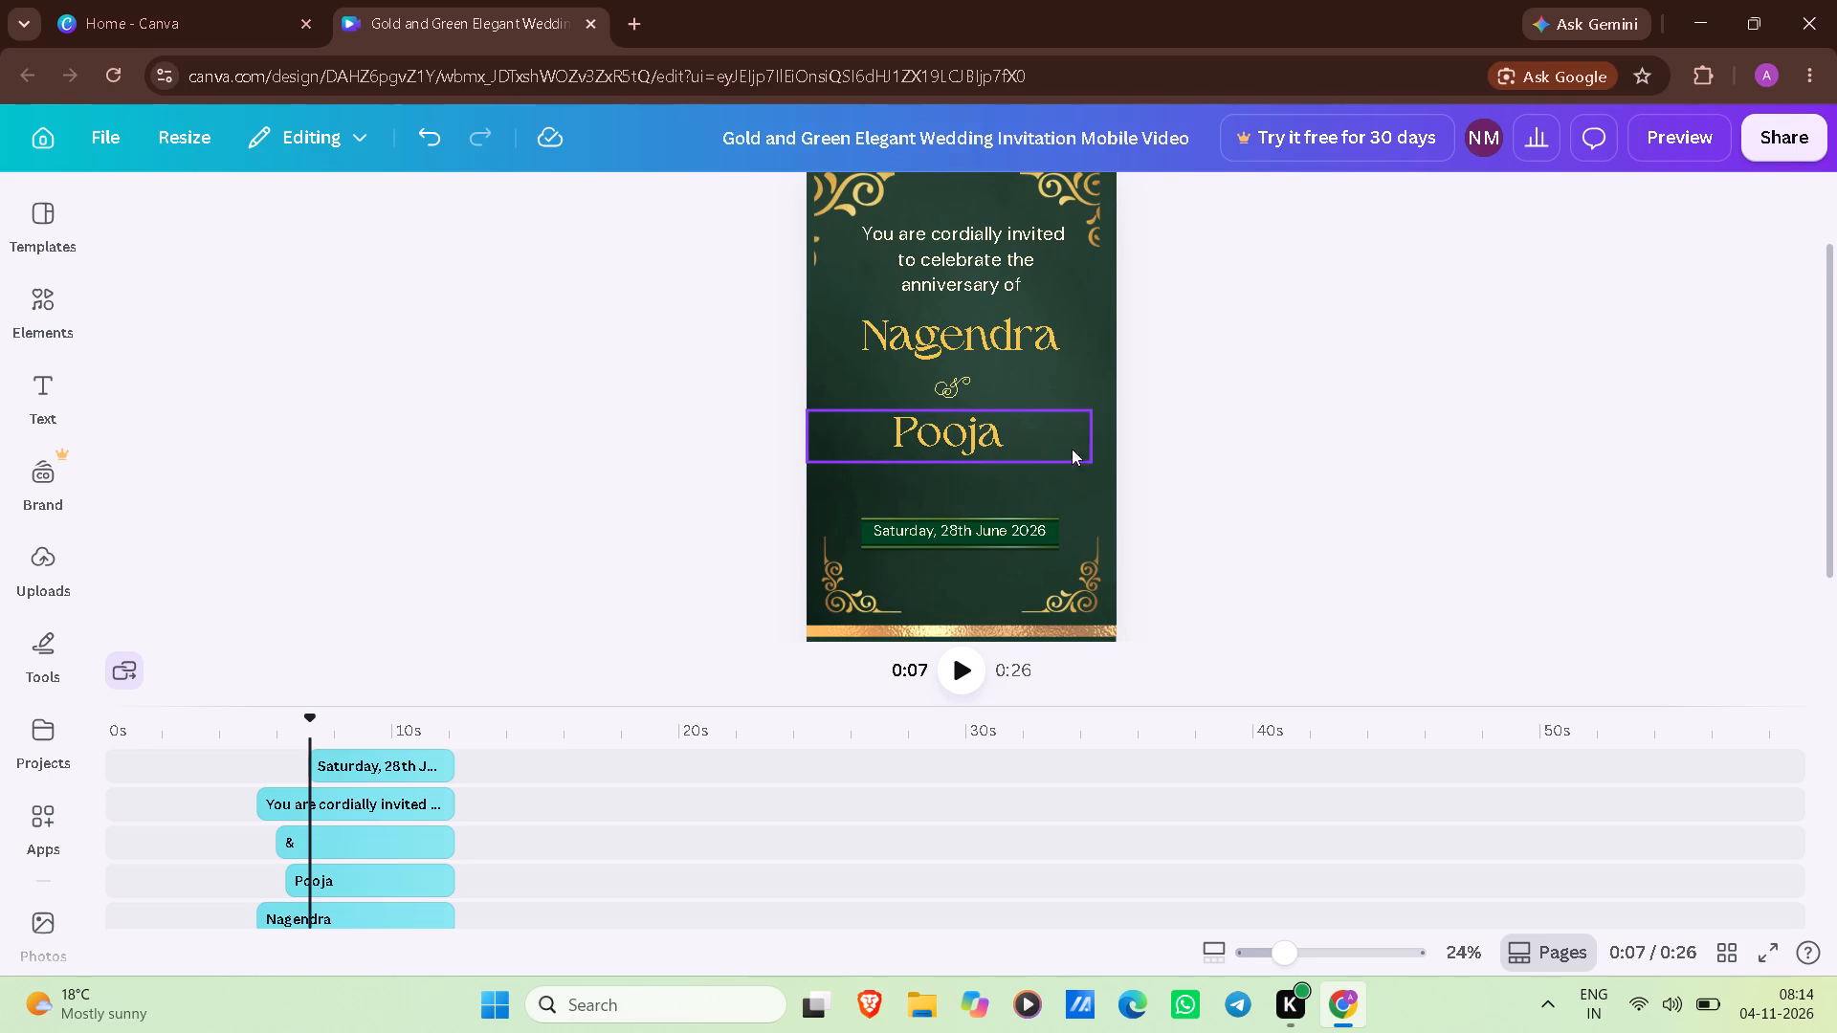
Stretch the gold ornament in the invitation's lower-right corner to about 278 wide by 330 high, and shift it slightly inward.
click(1072, 585)
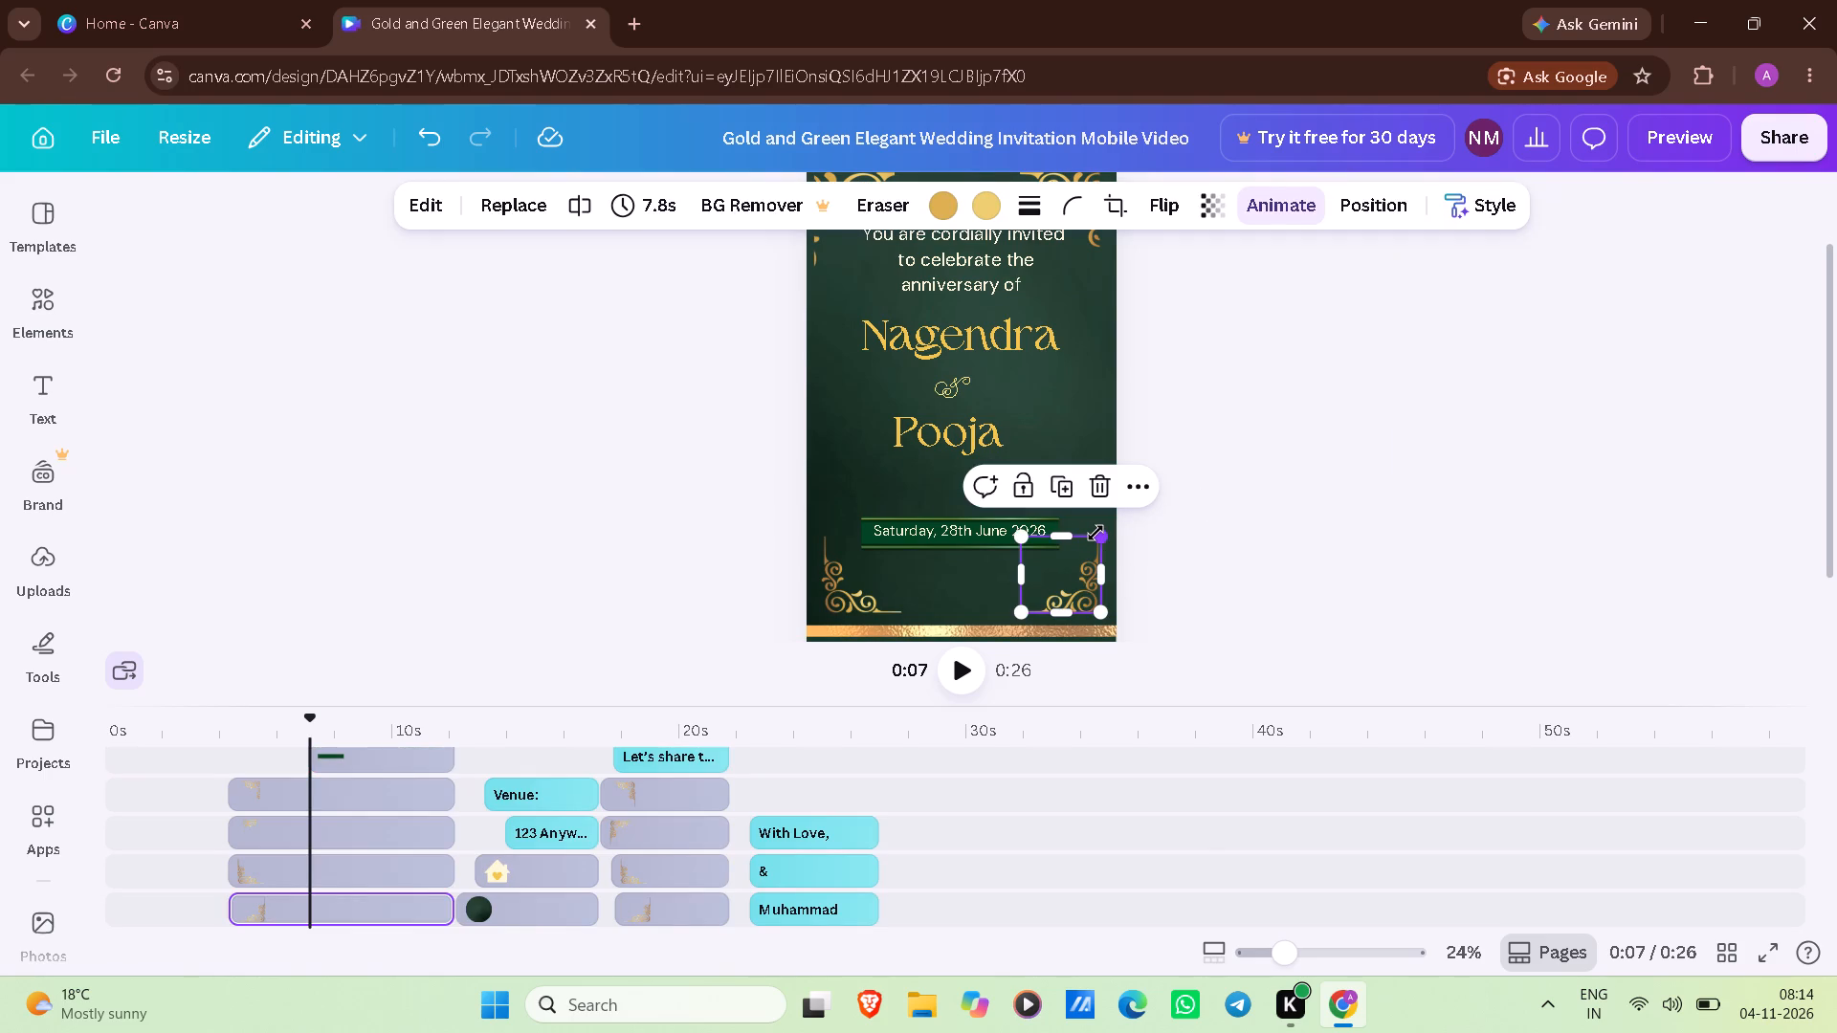
drag(1067, 533, 1067, 495)
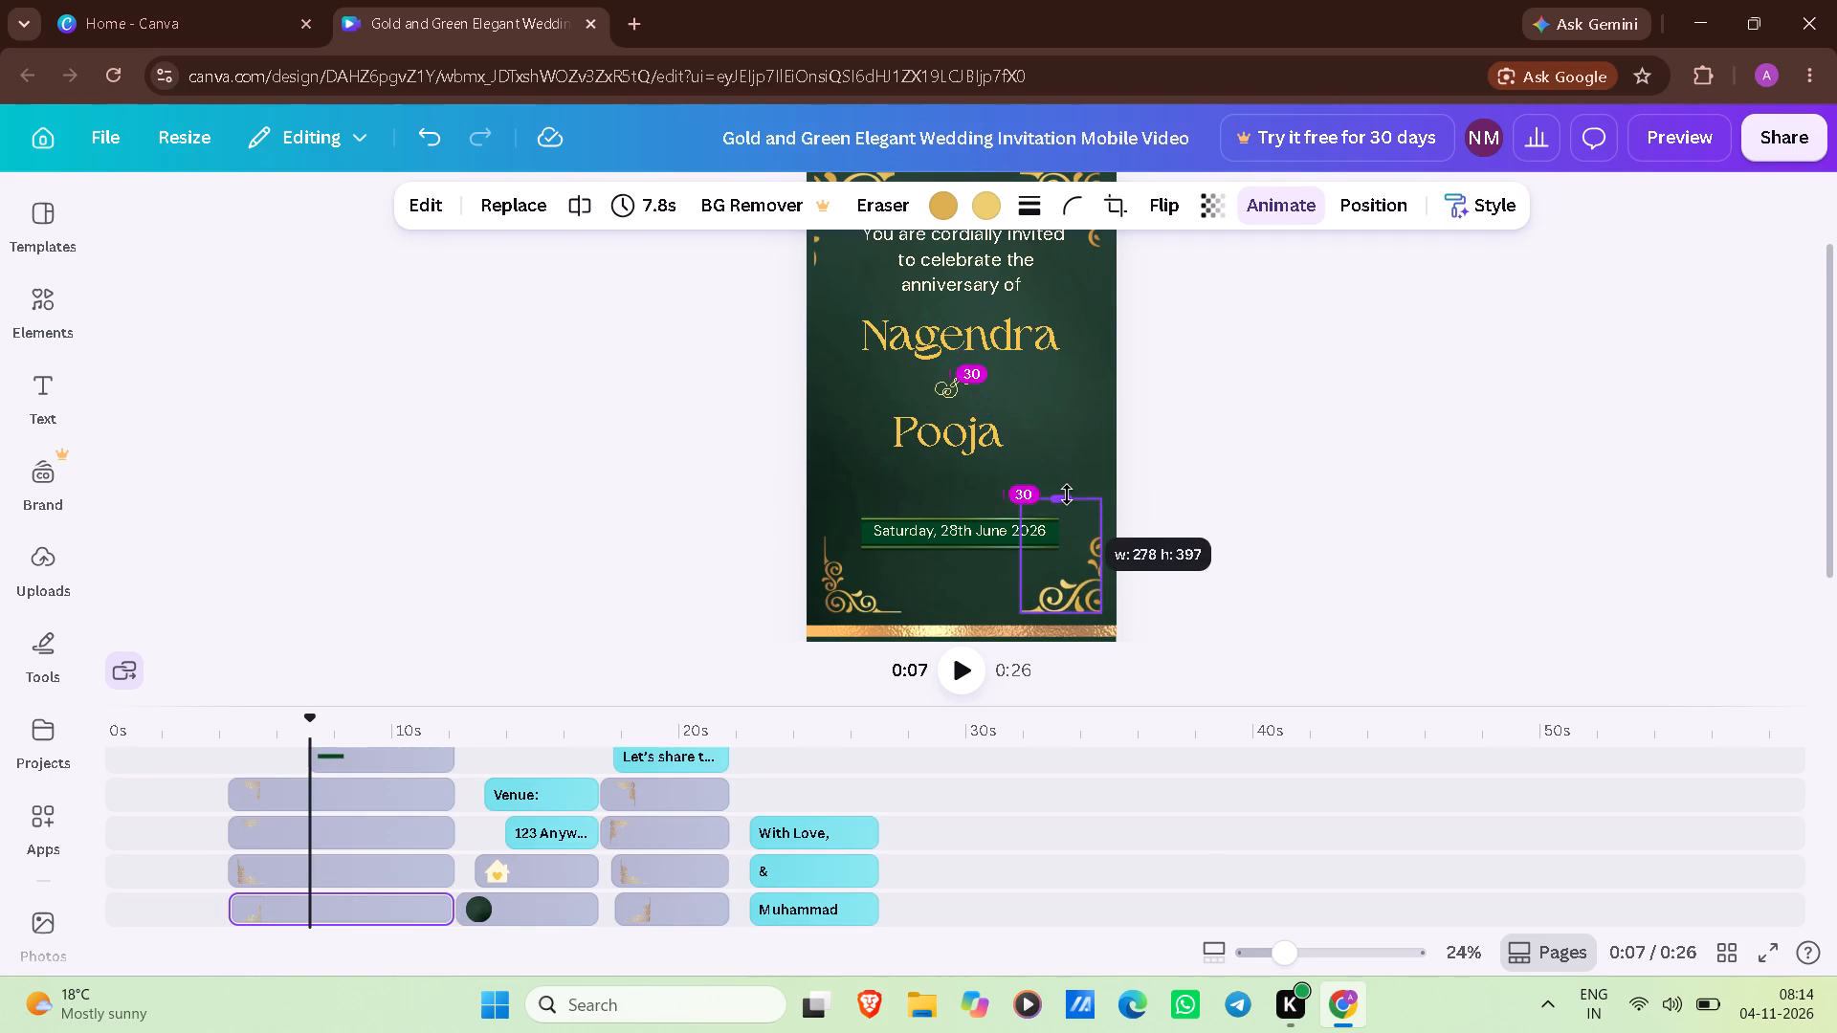
drag(1067, 495, 1052, 538)
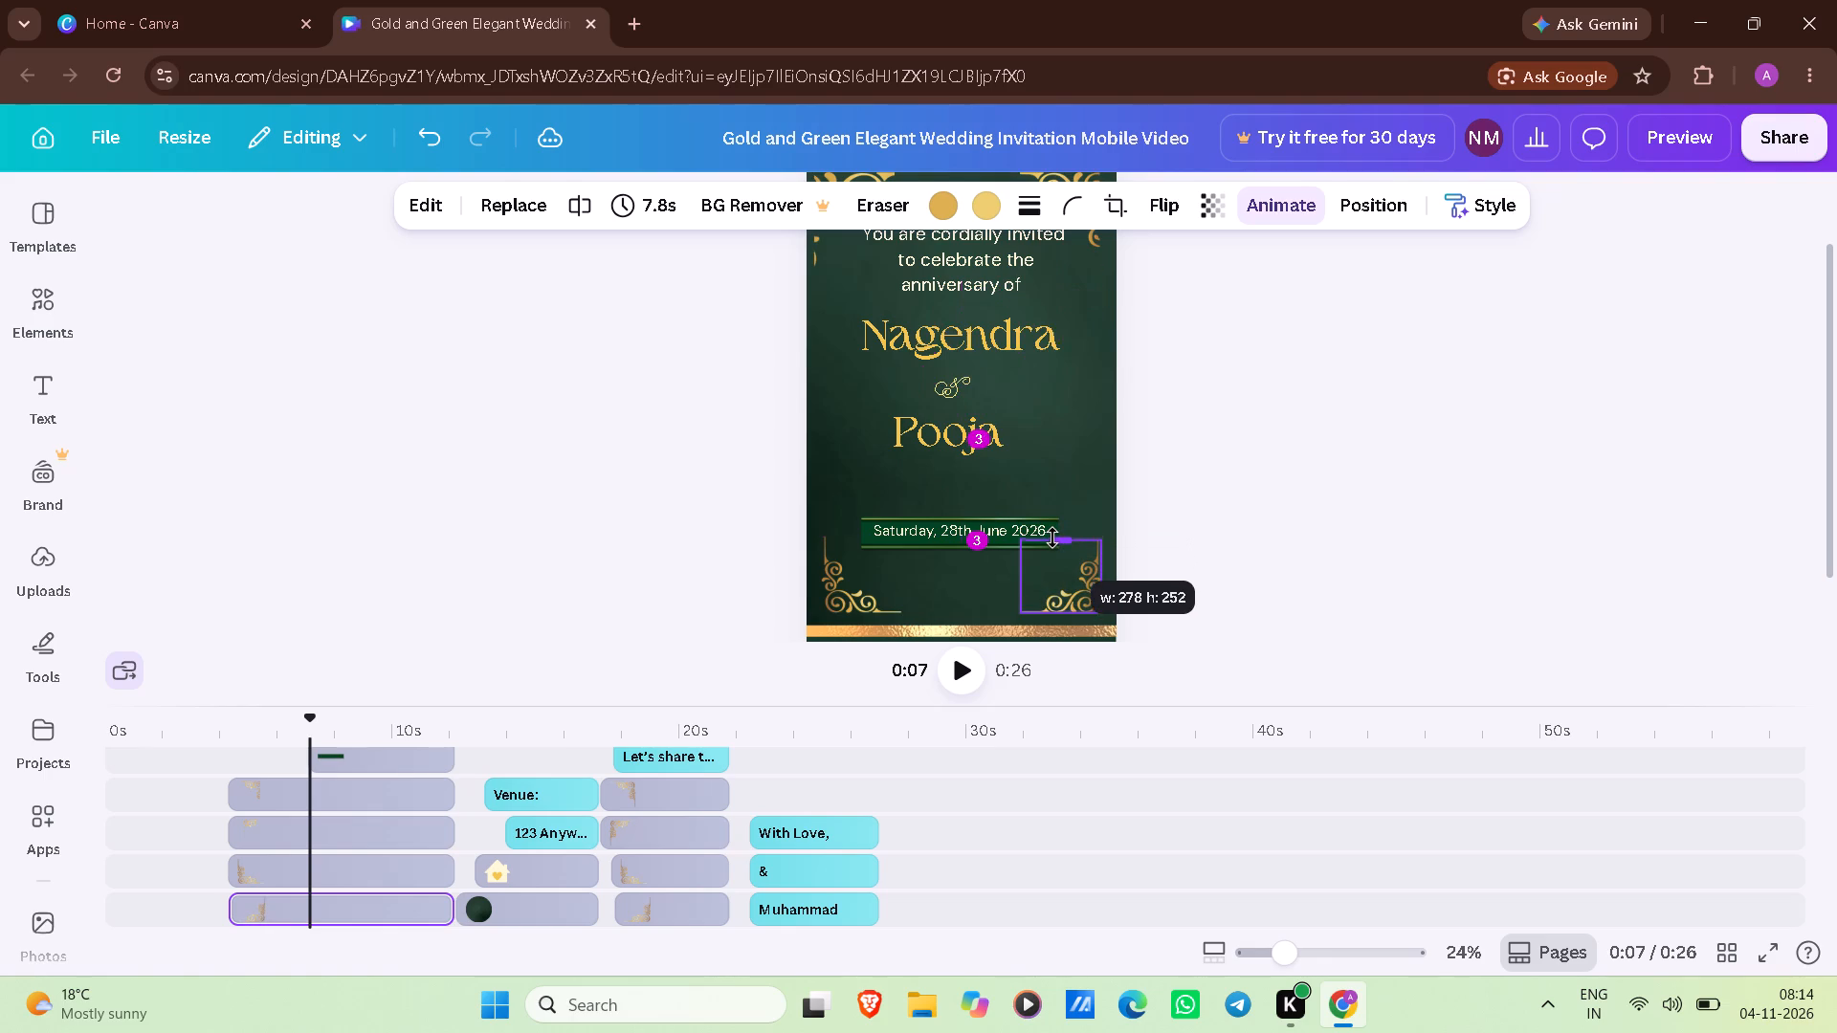
drag(1052, 538, 1050, 516)
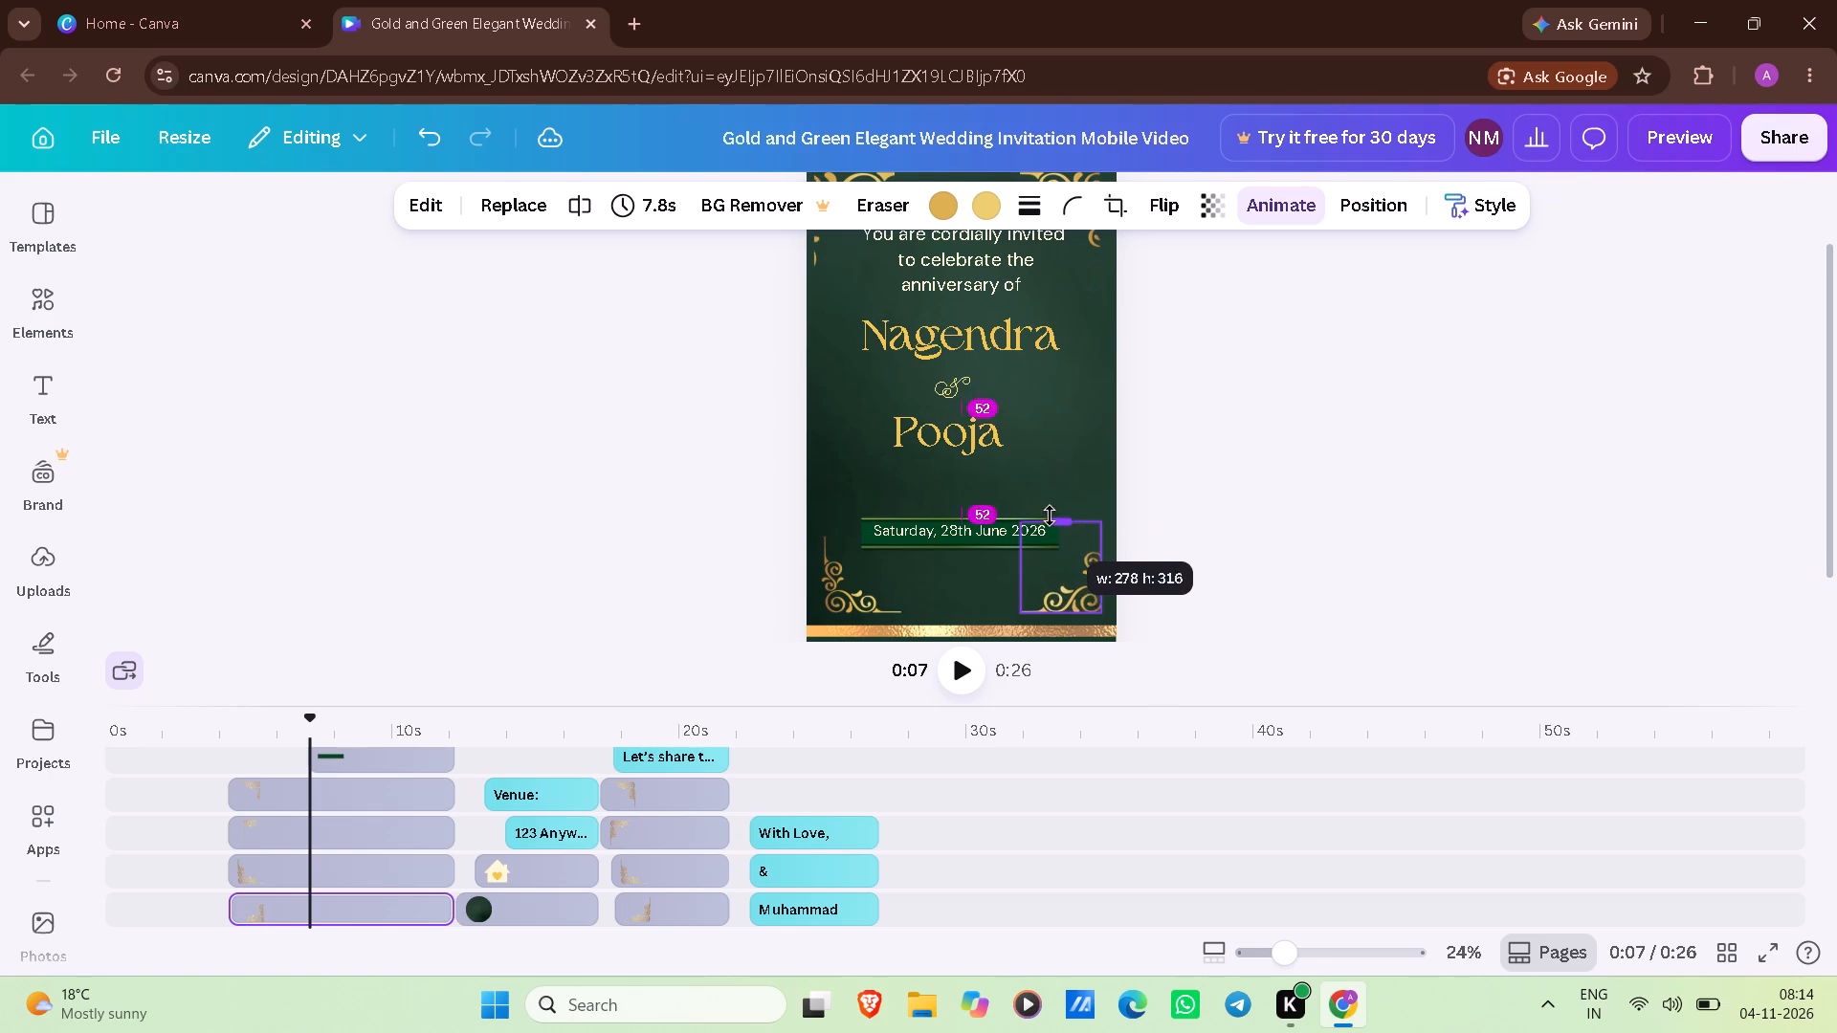
drag(1050, 516, 1032, 470)
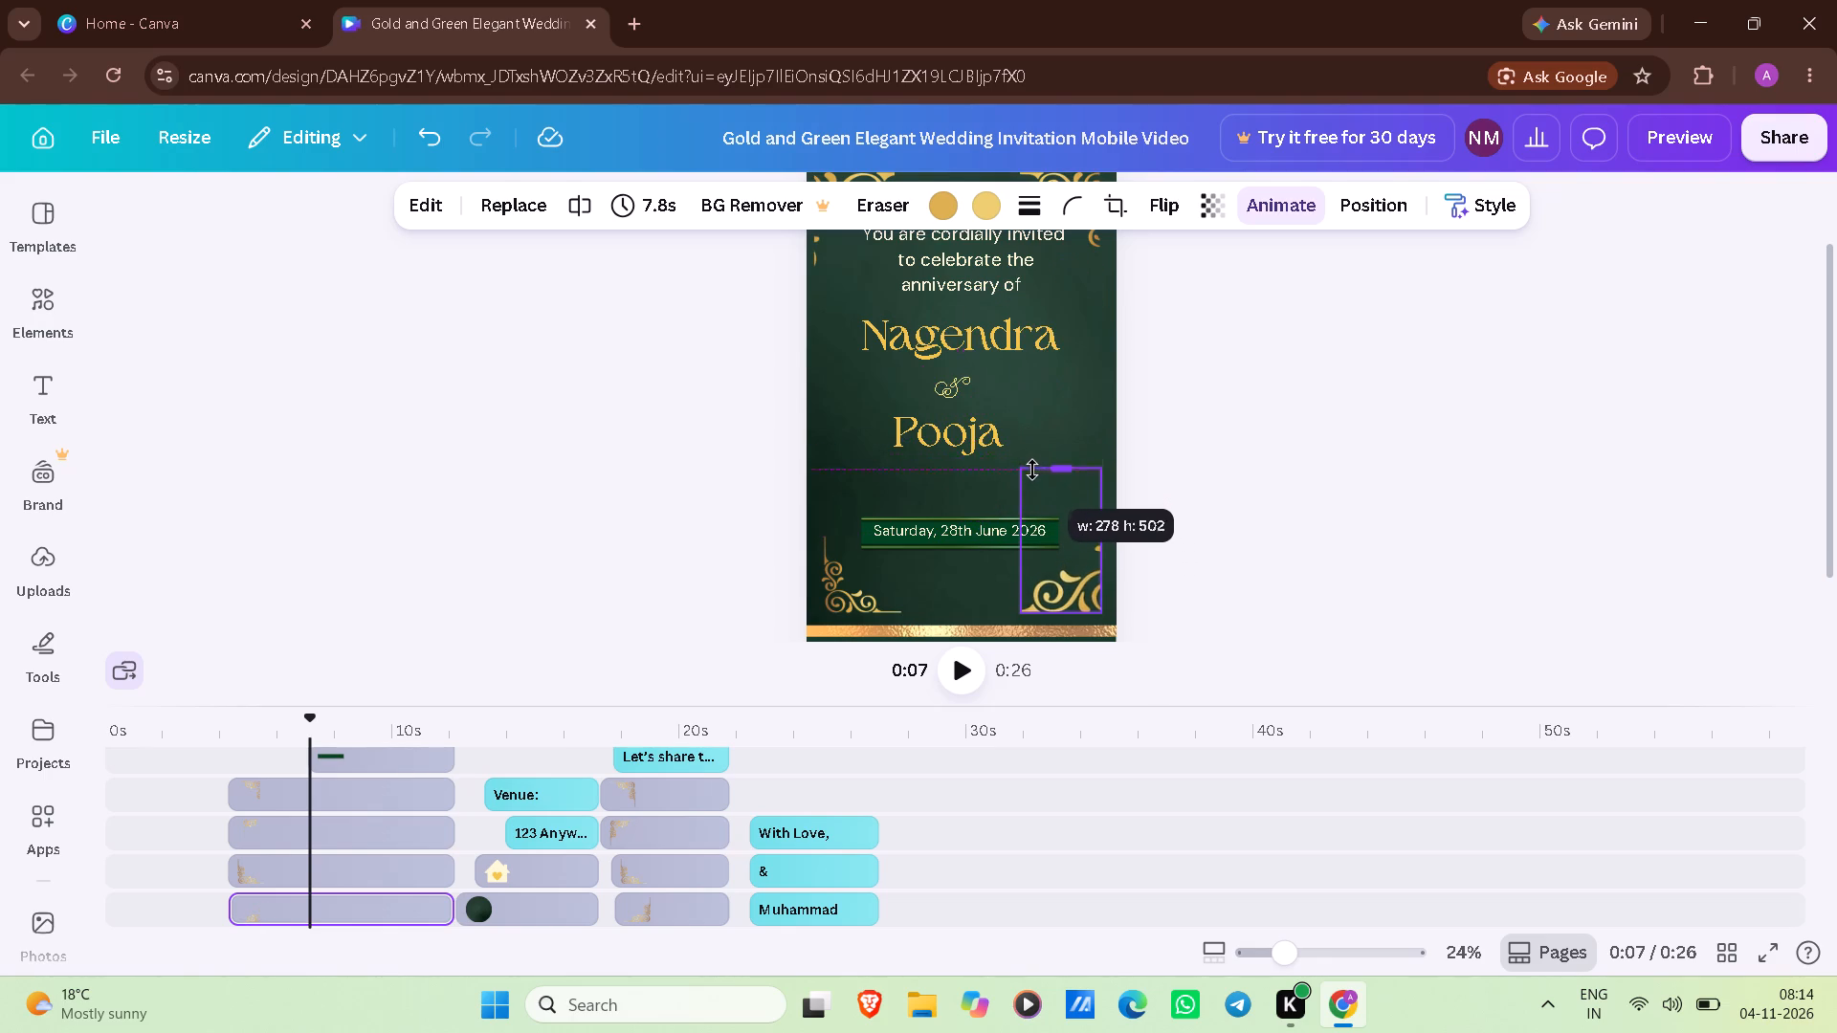
drag(1032, 470, 1035, 495)
drag(1061, 560, 1049, 557)
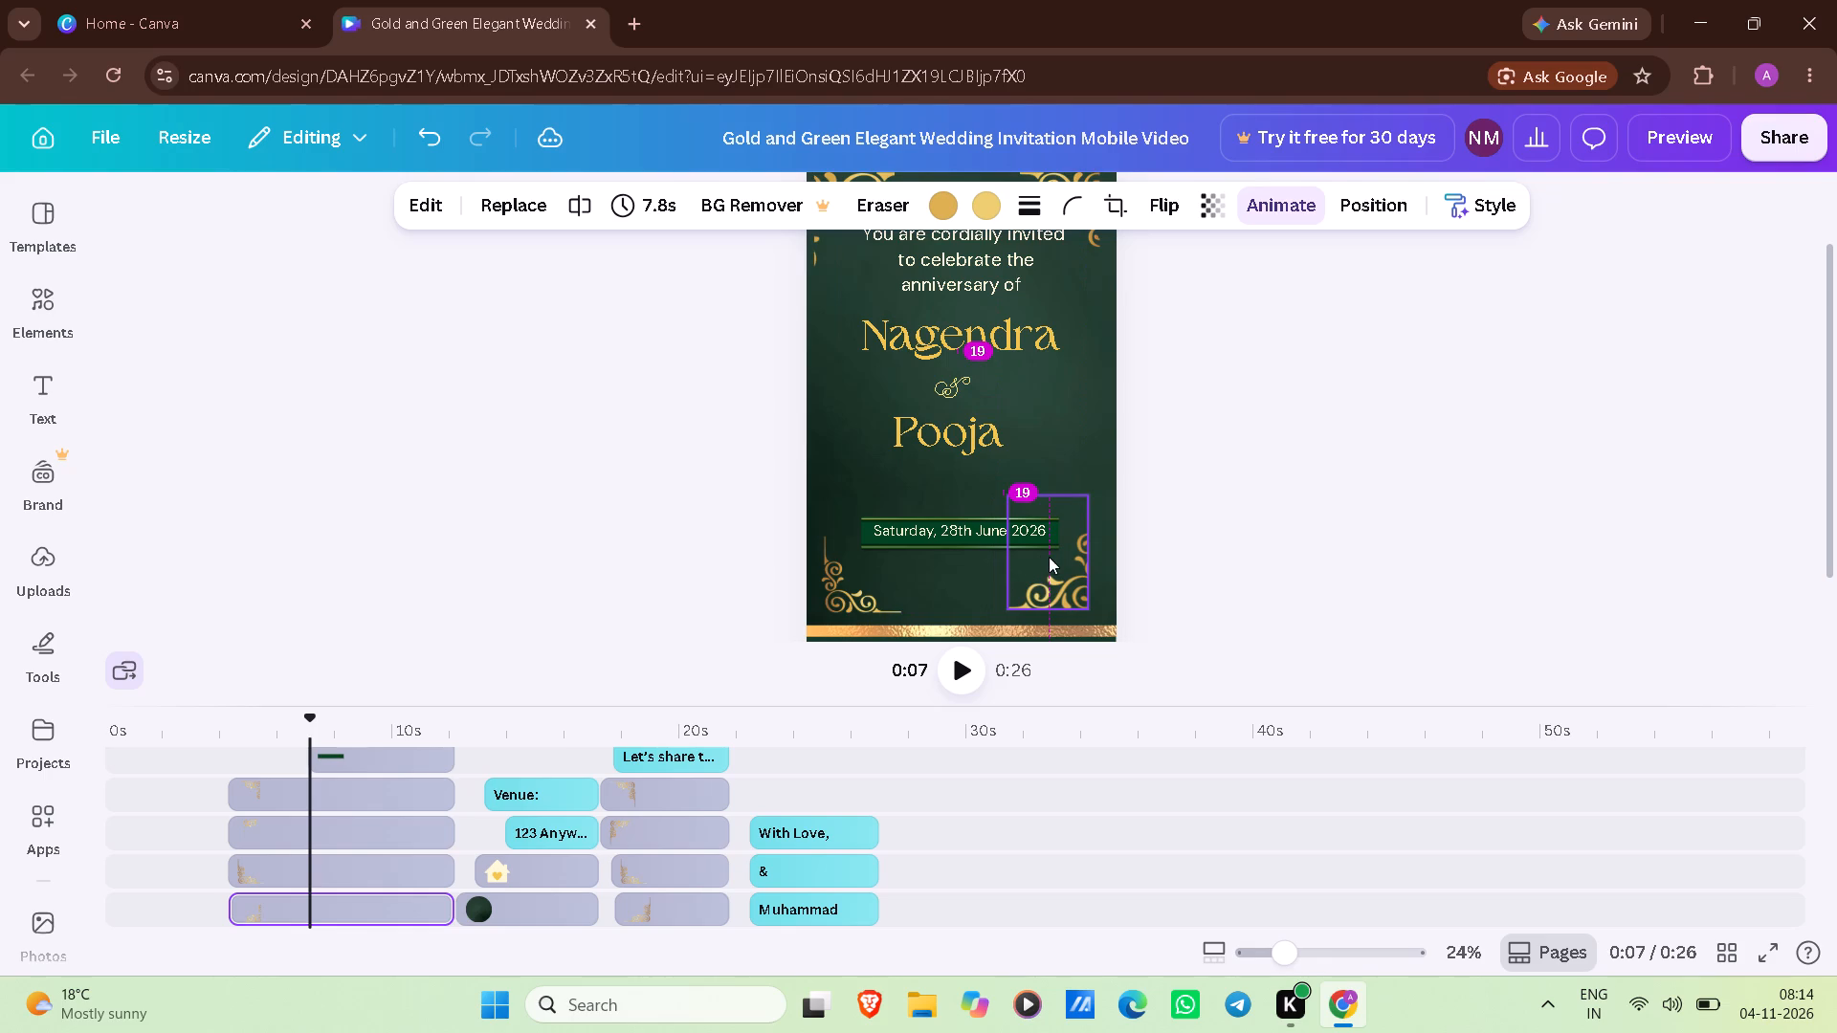
drag(1051, 495, 1033, 445)
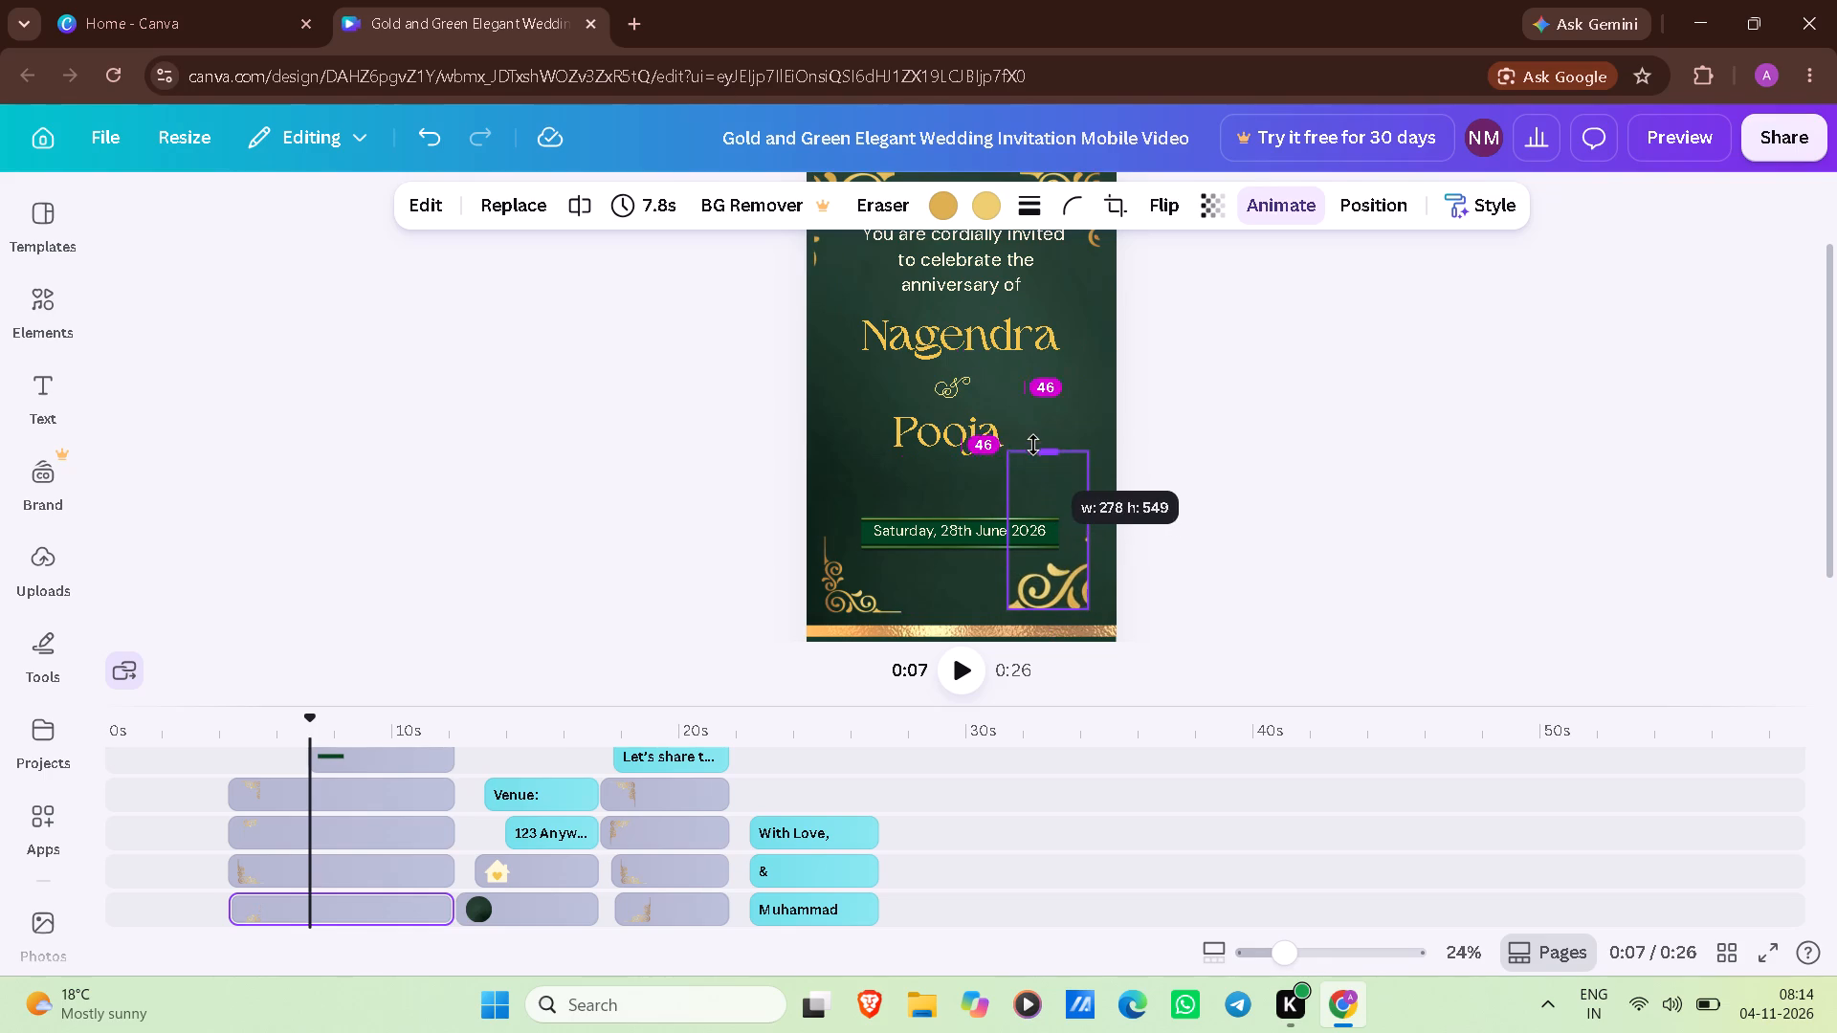
drag(1033, 445, 1052, 513)
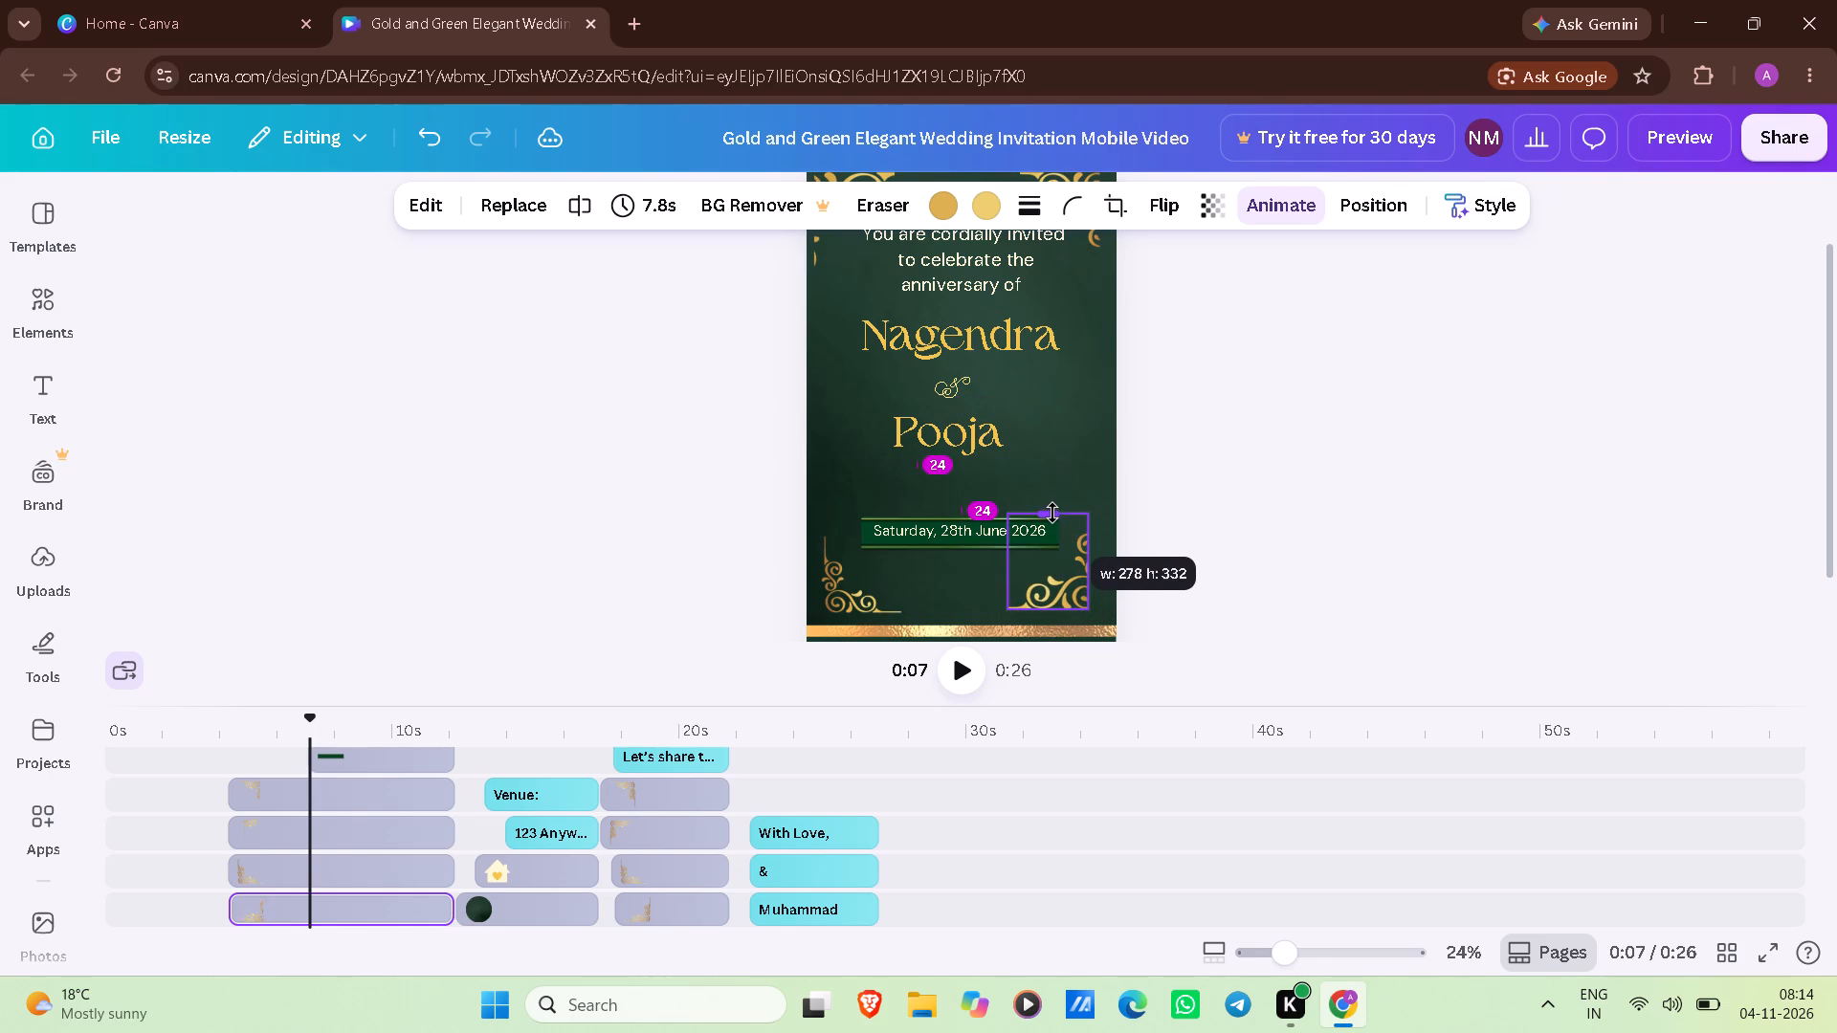
drag(1052, 513, 1050, 520)
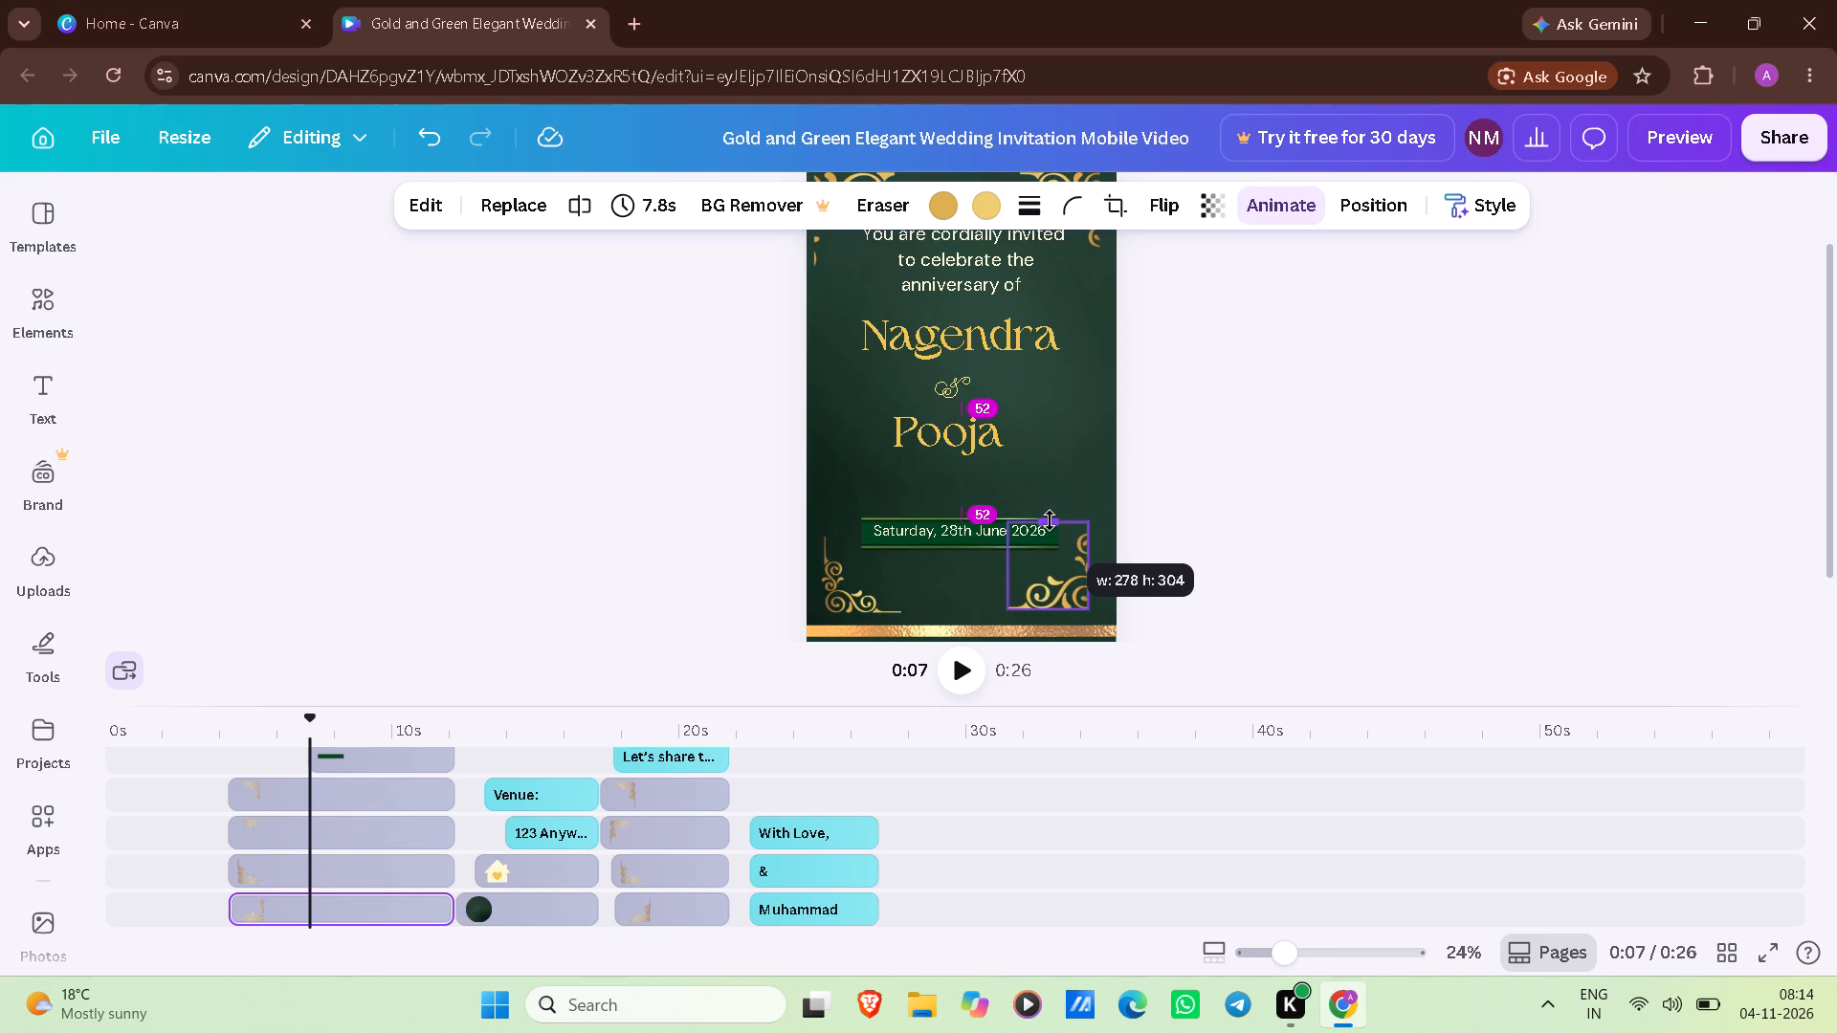
drag(1050, 520, 1056, 510)
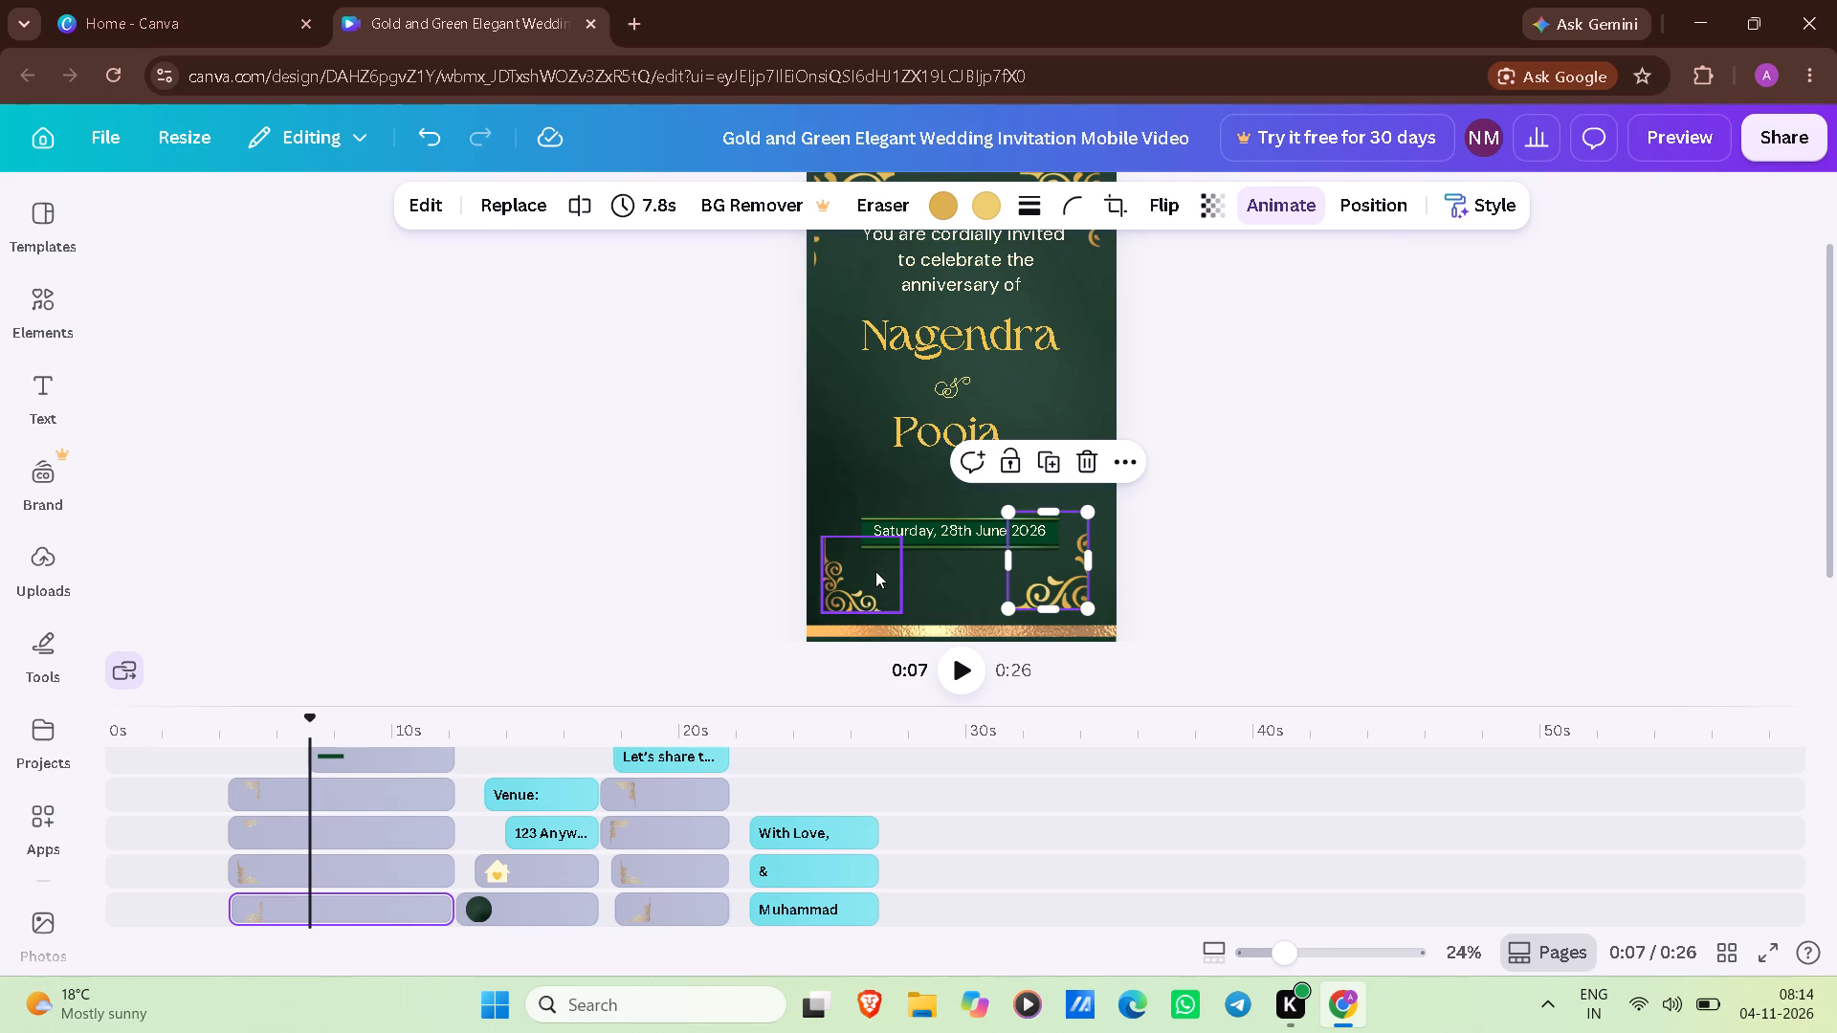
Enlarge the gold ornament in the invitation's lower-left corner slightly and lower it towards the gold bottom strip.
click(839, 547)
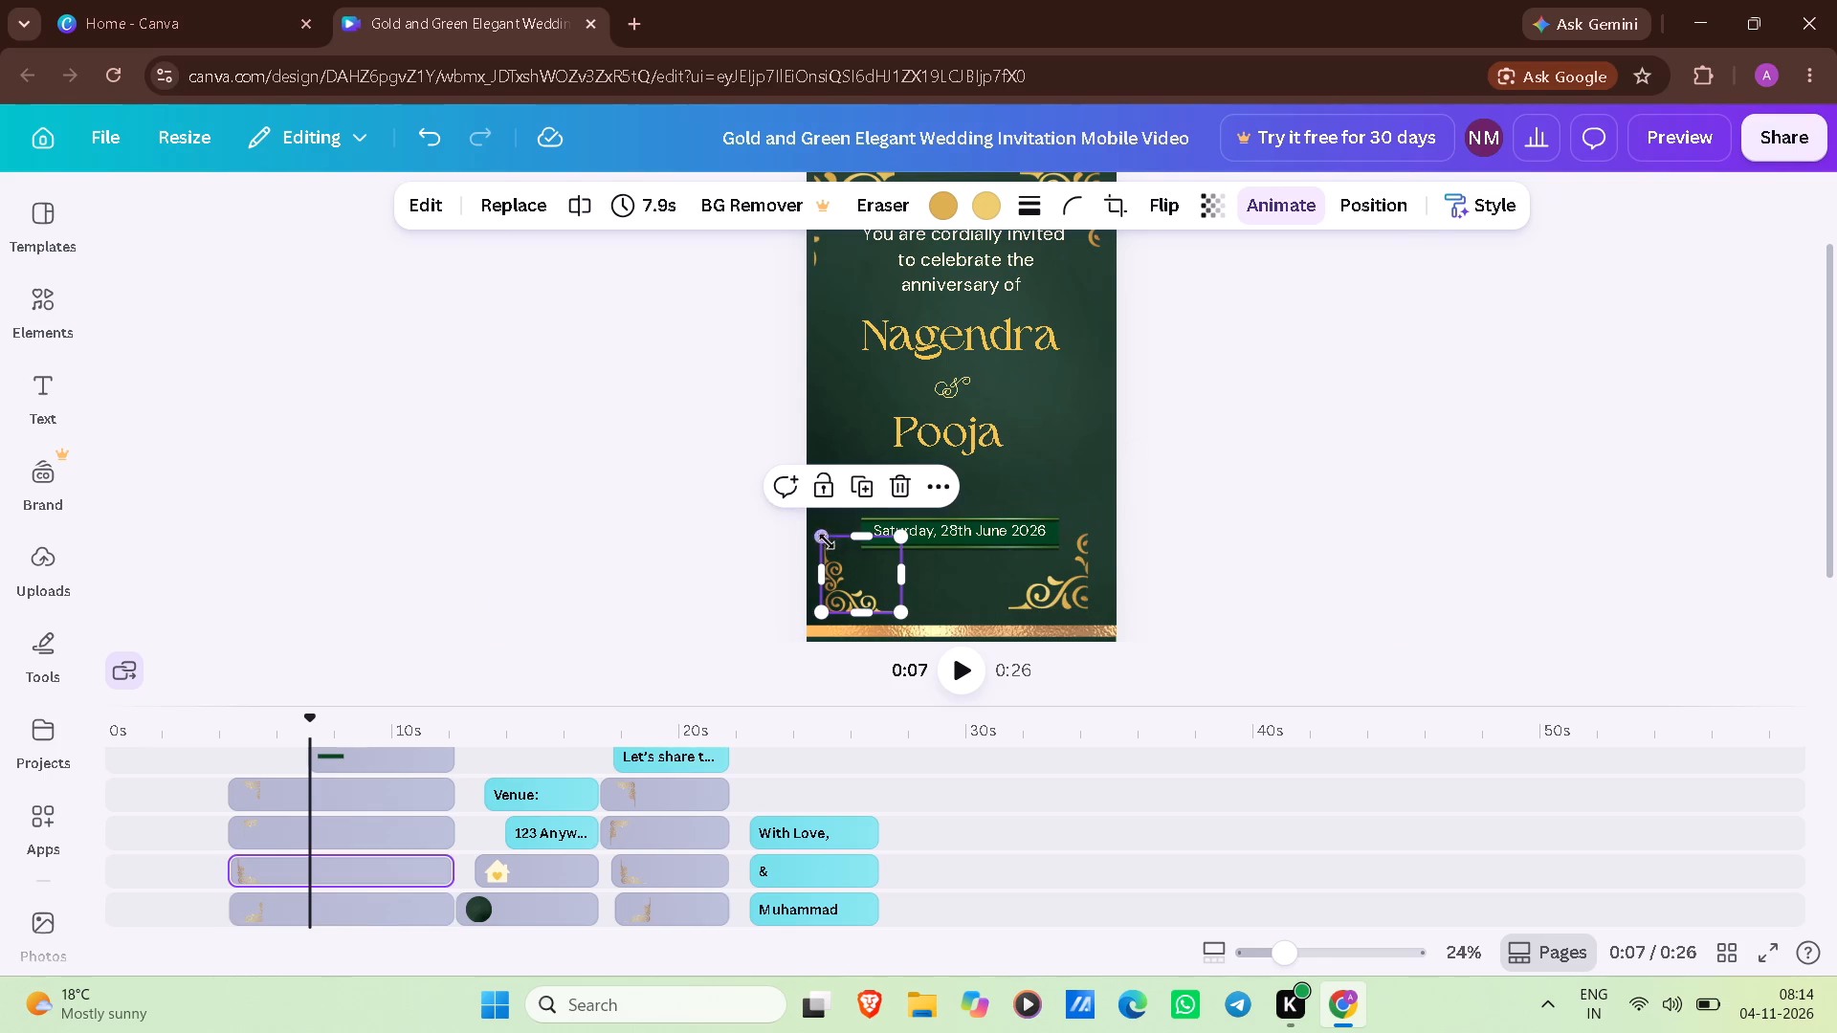
drag(822, 535, 831, 501)
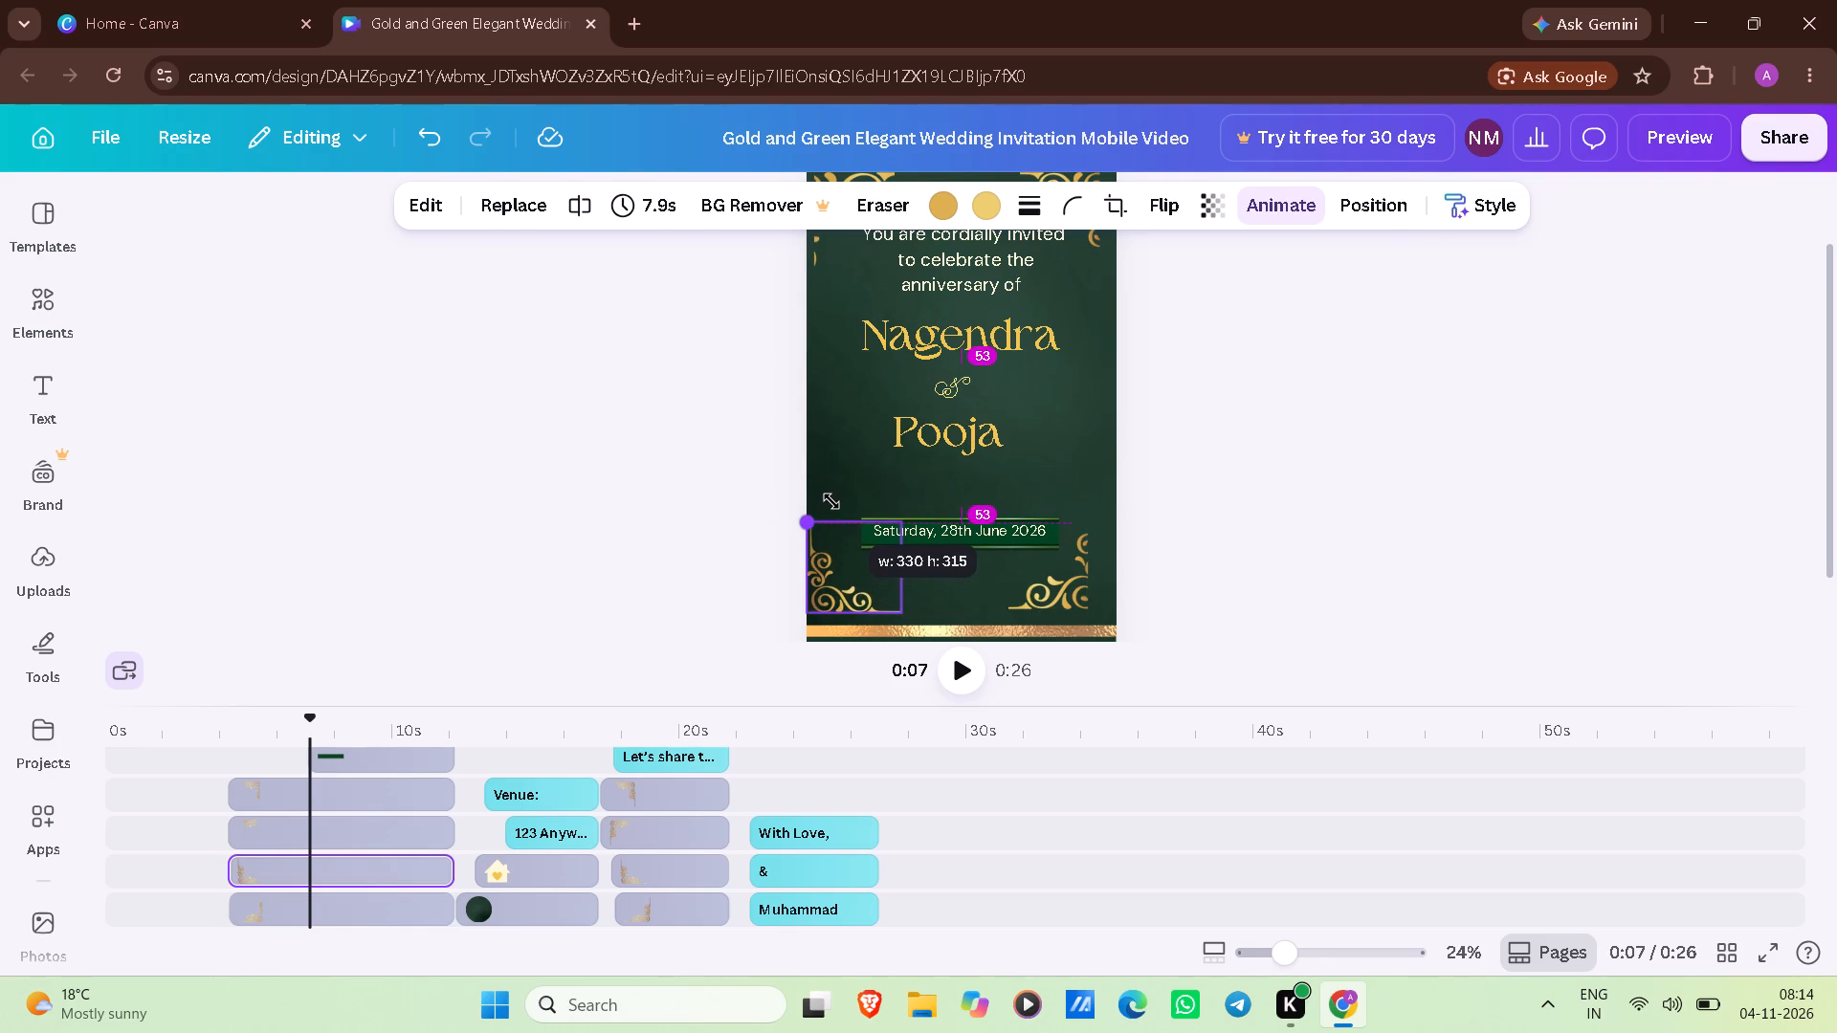
drag(831, 501, 843, 502)
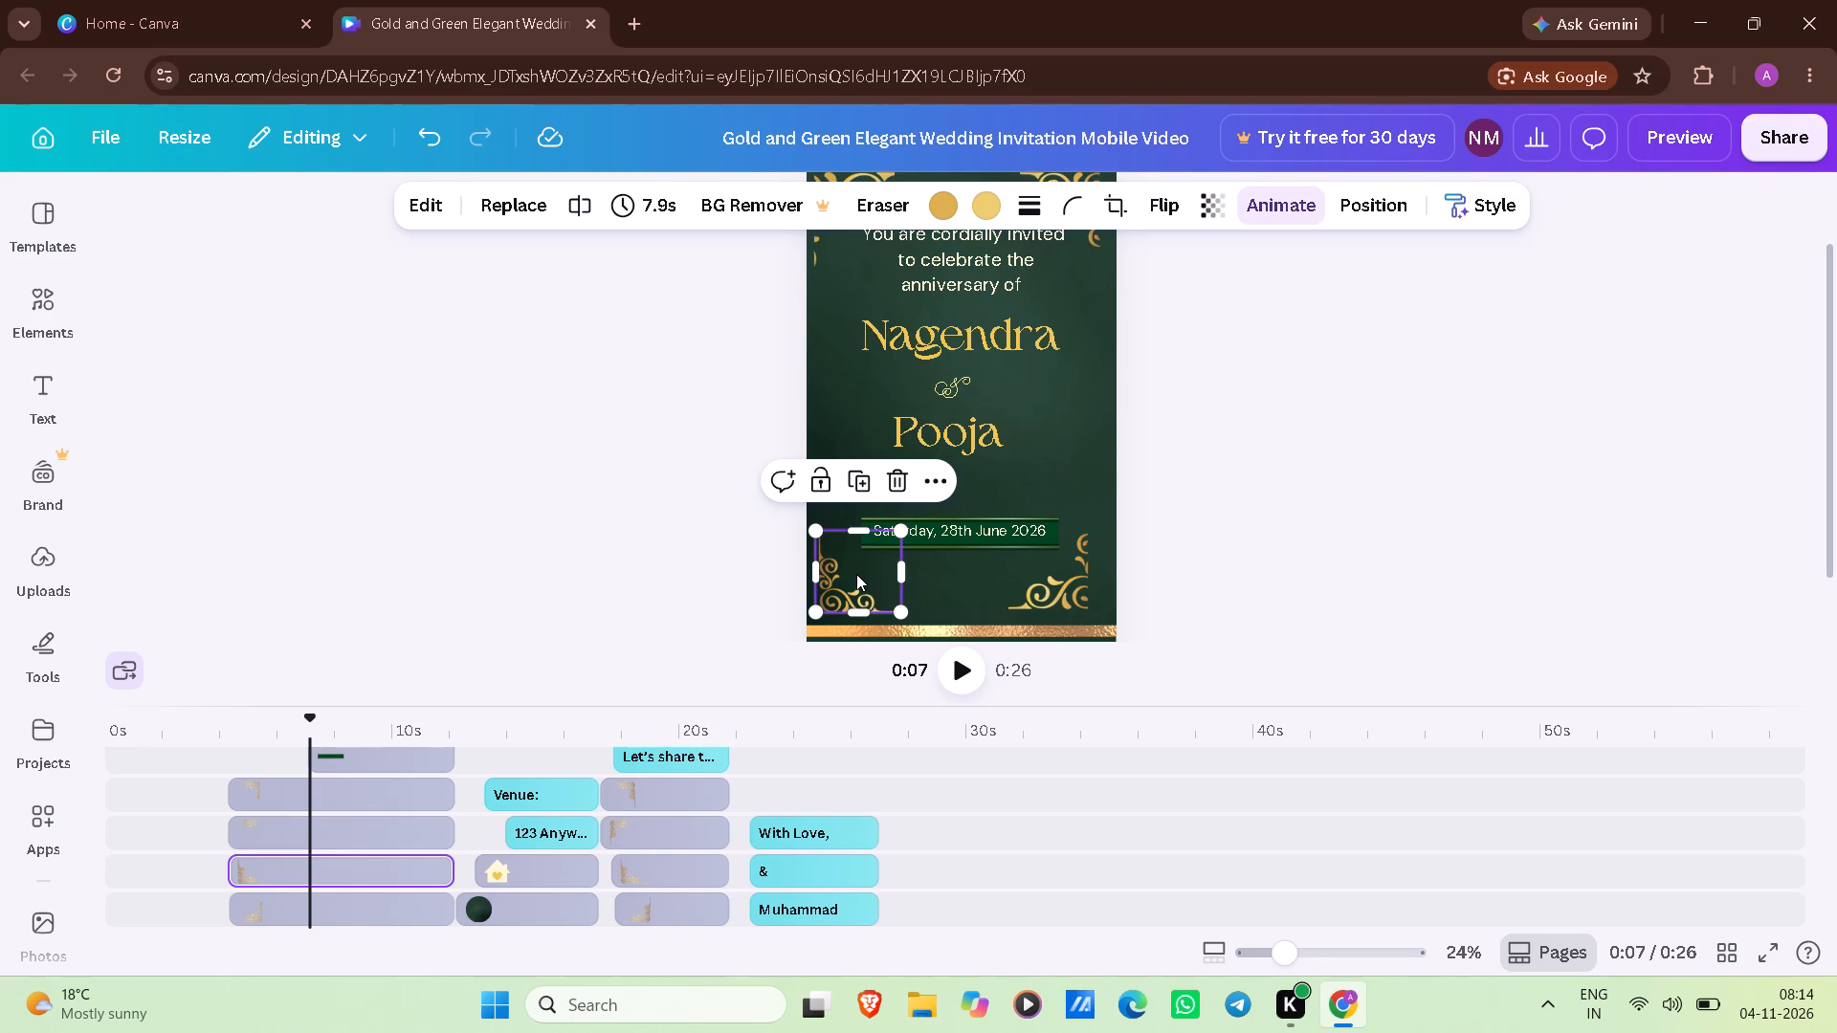
click(856, 574)
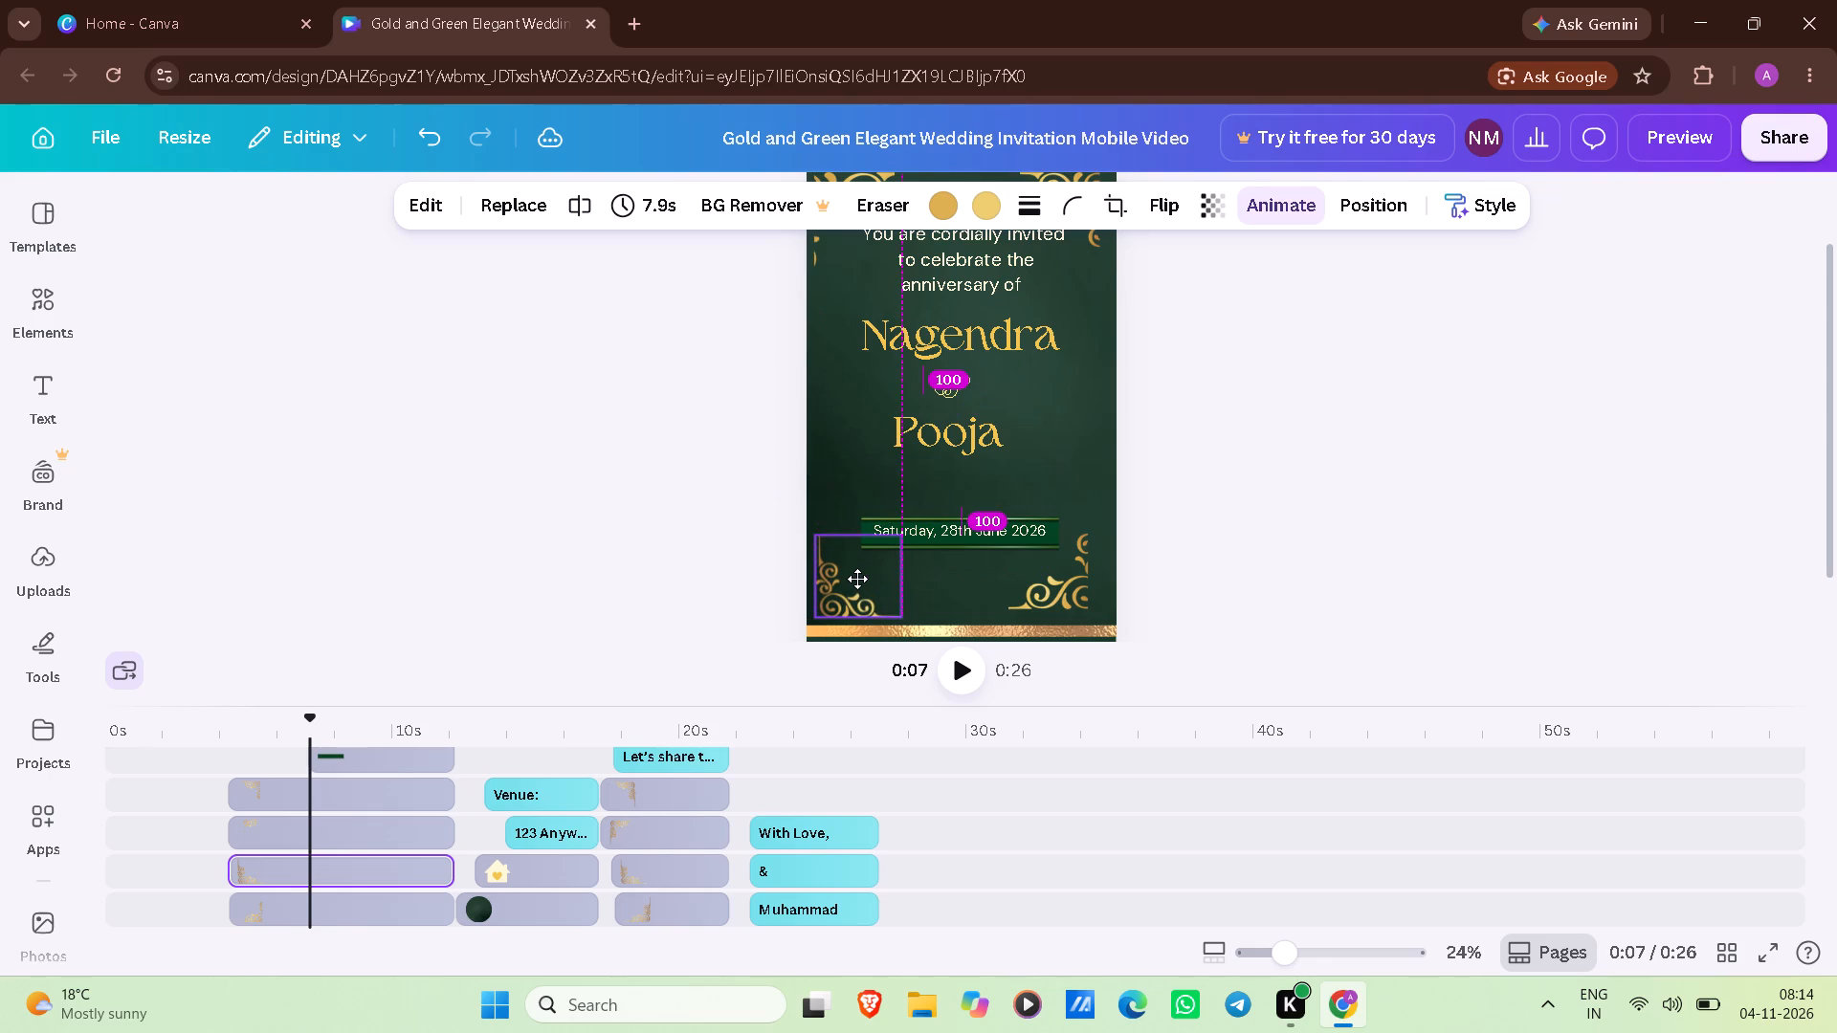
Move the lower-right corner ornament outward, close to the invitation's right edge and just above the gold strip, and deselect it.
drag(1052, 573, 1051, 582)
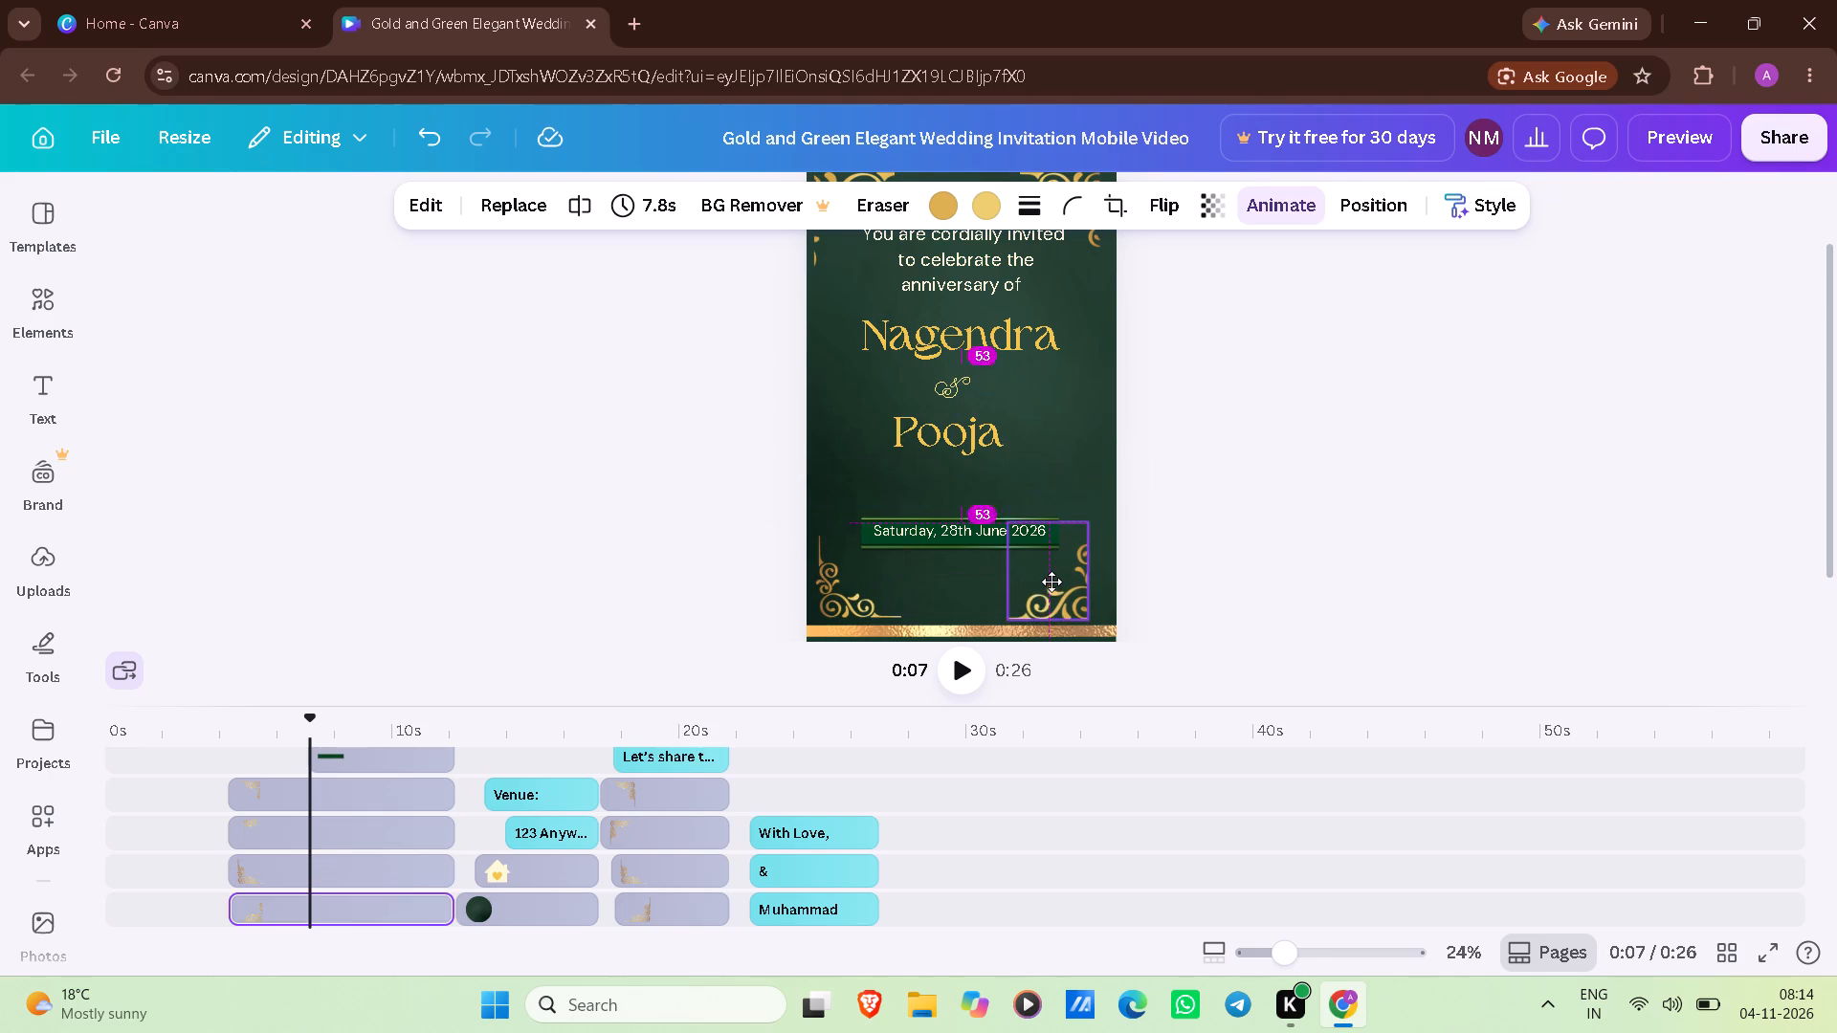
drag(1051, 582, 1063, 577)
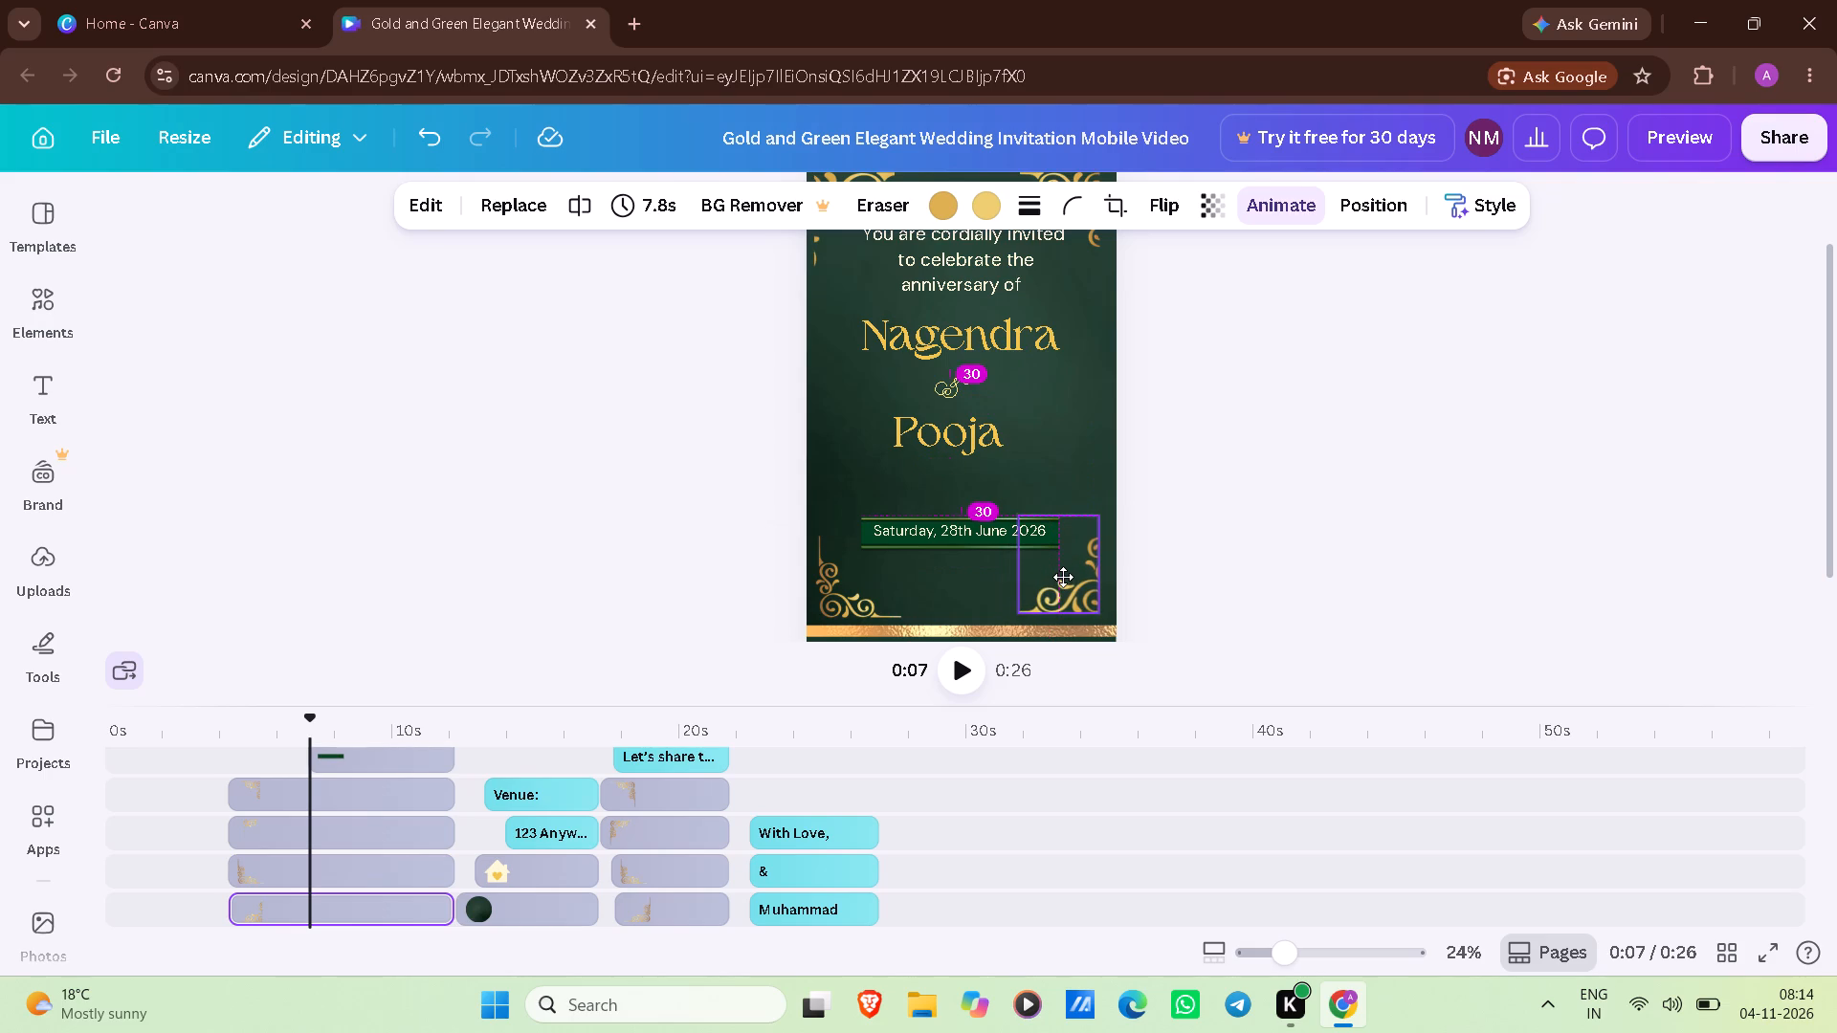
drag(1063, 577, 1071, 579)
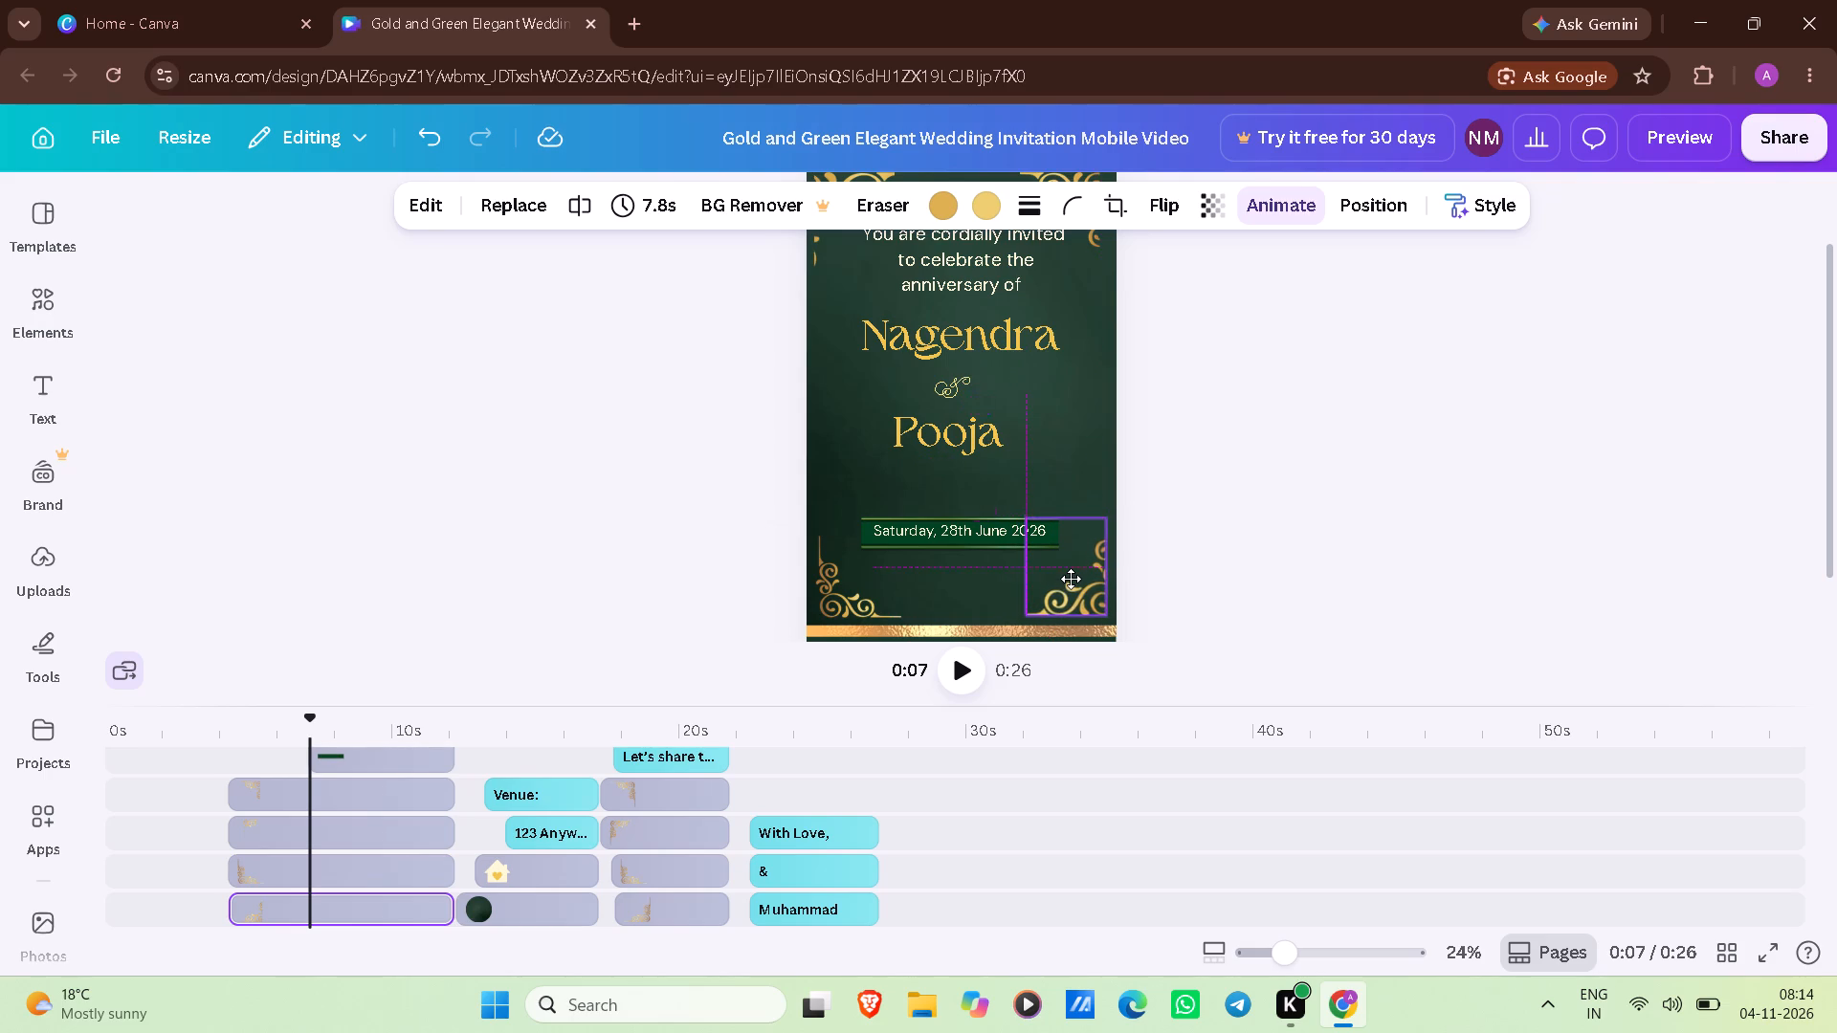
drag(1071, 579, 1069, 575)
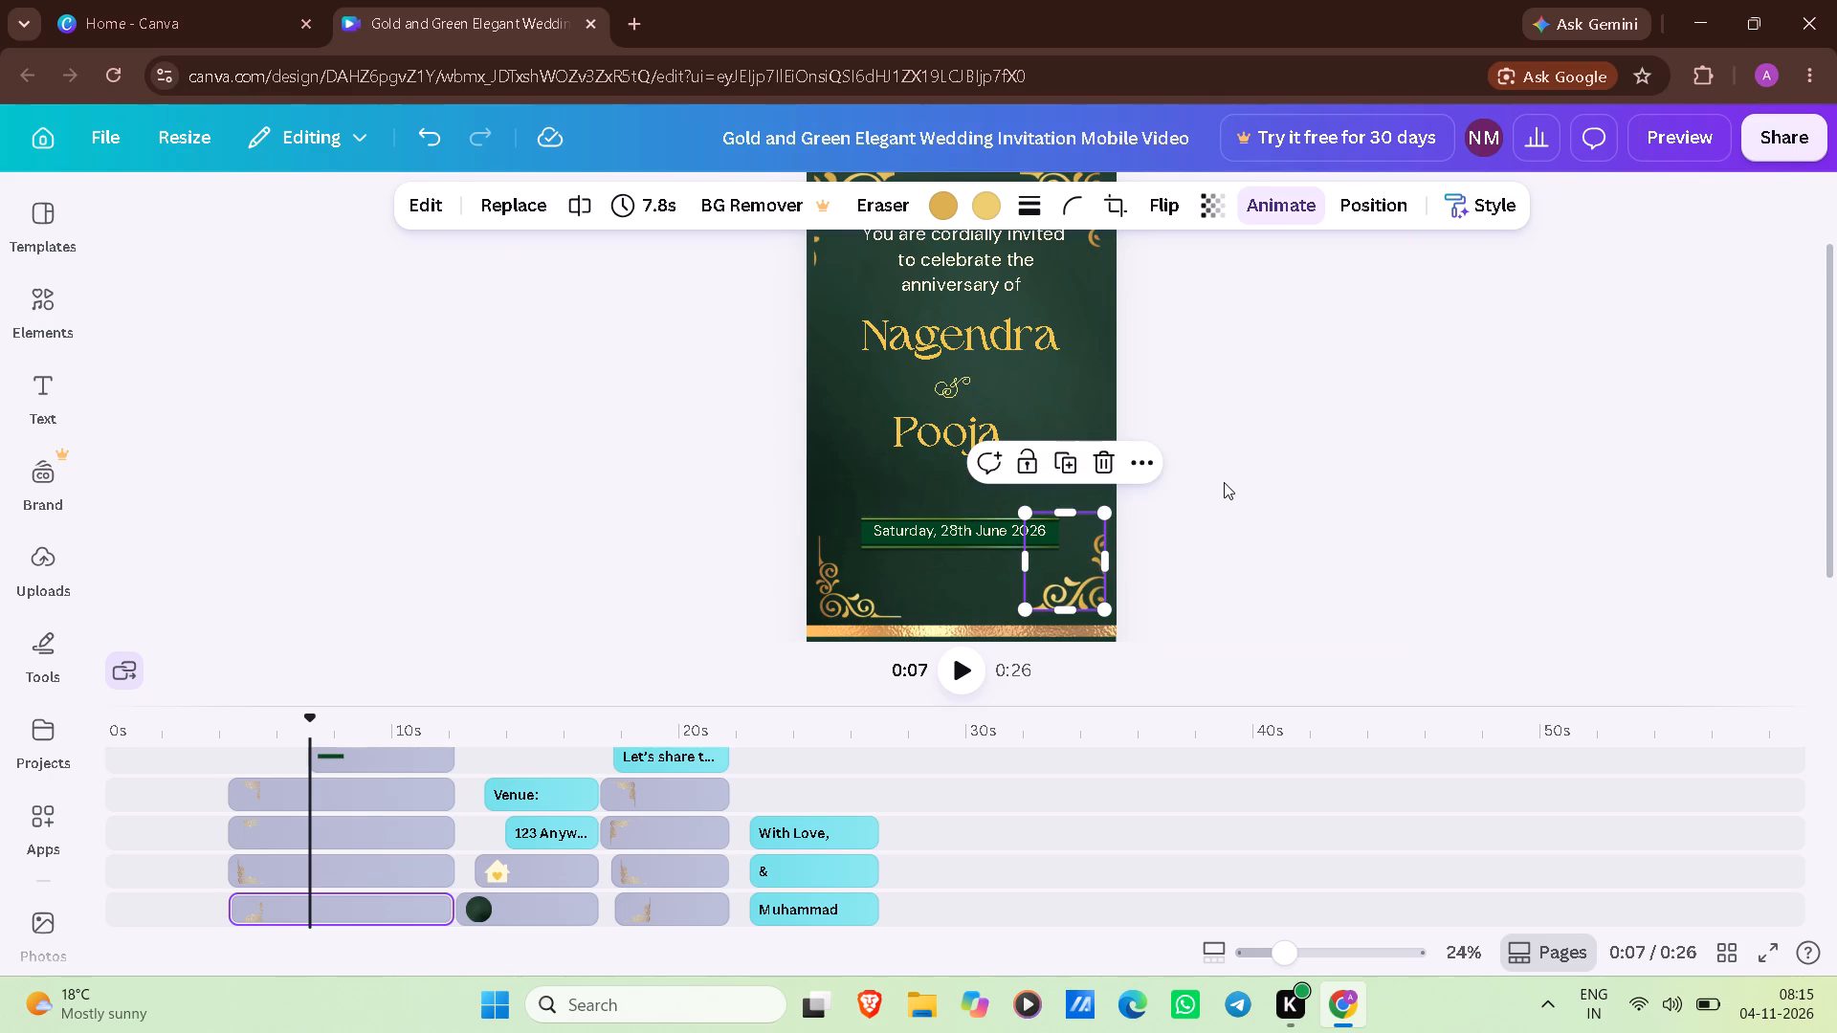
click(1224, 482)
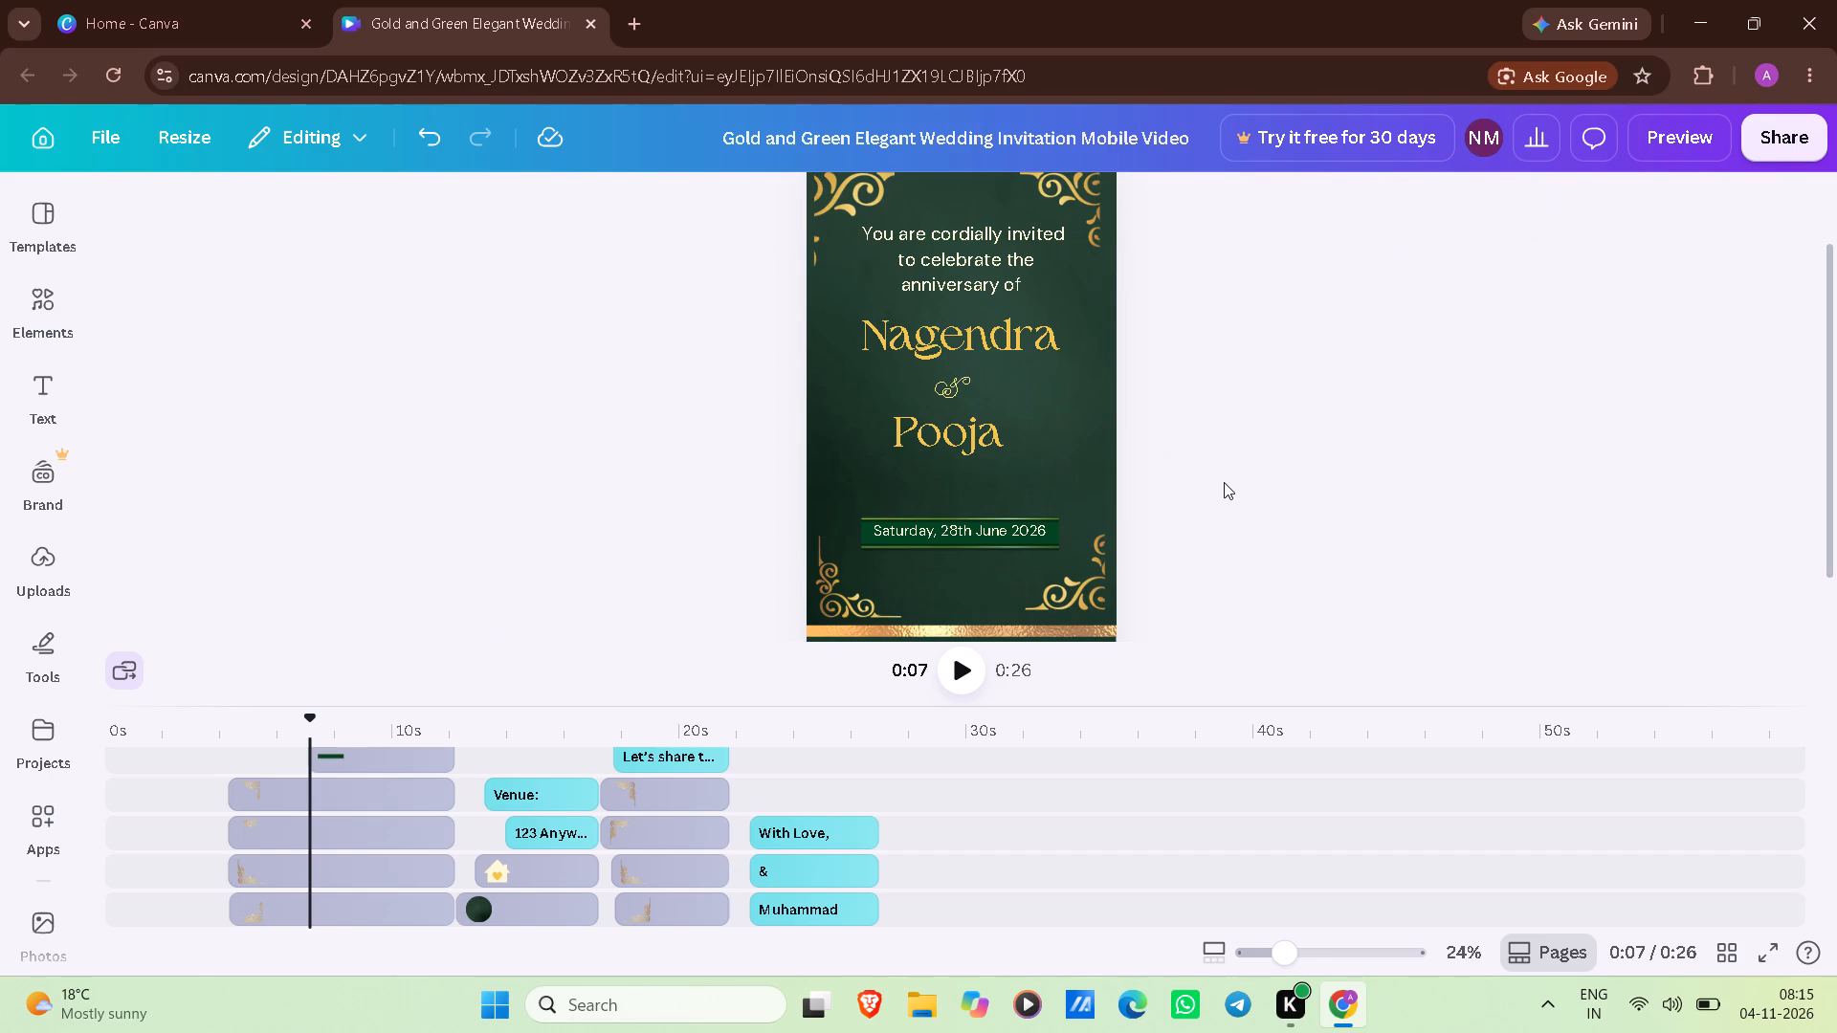
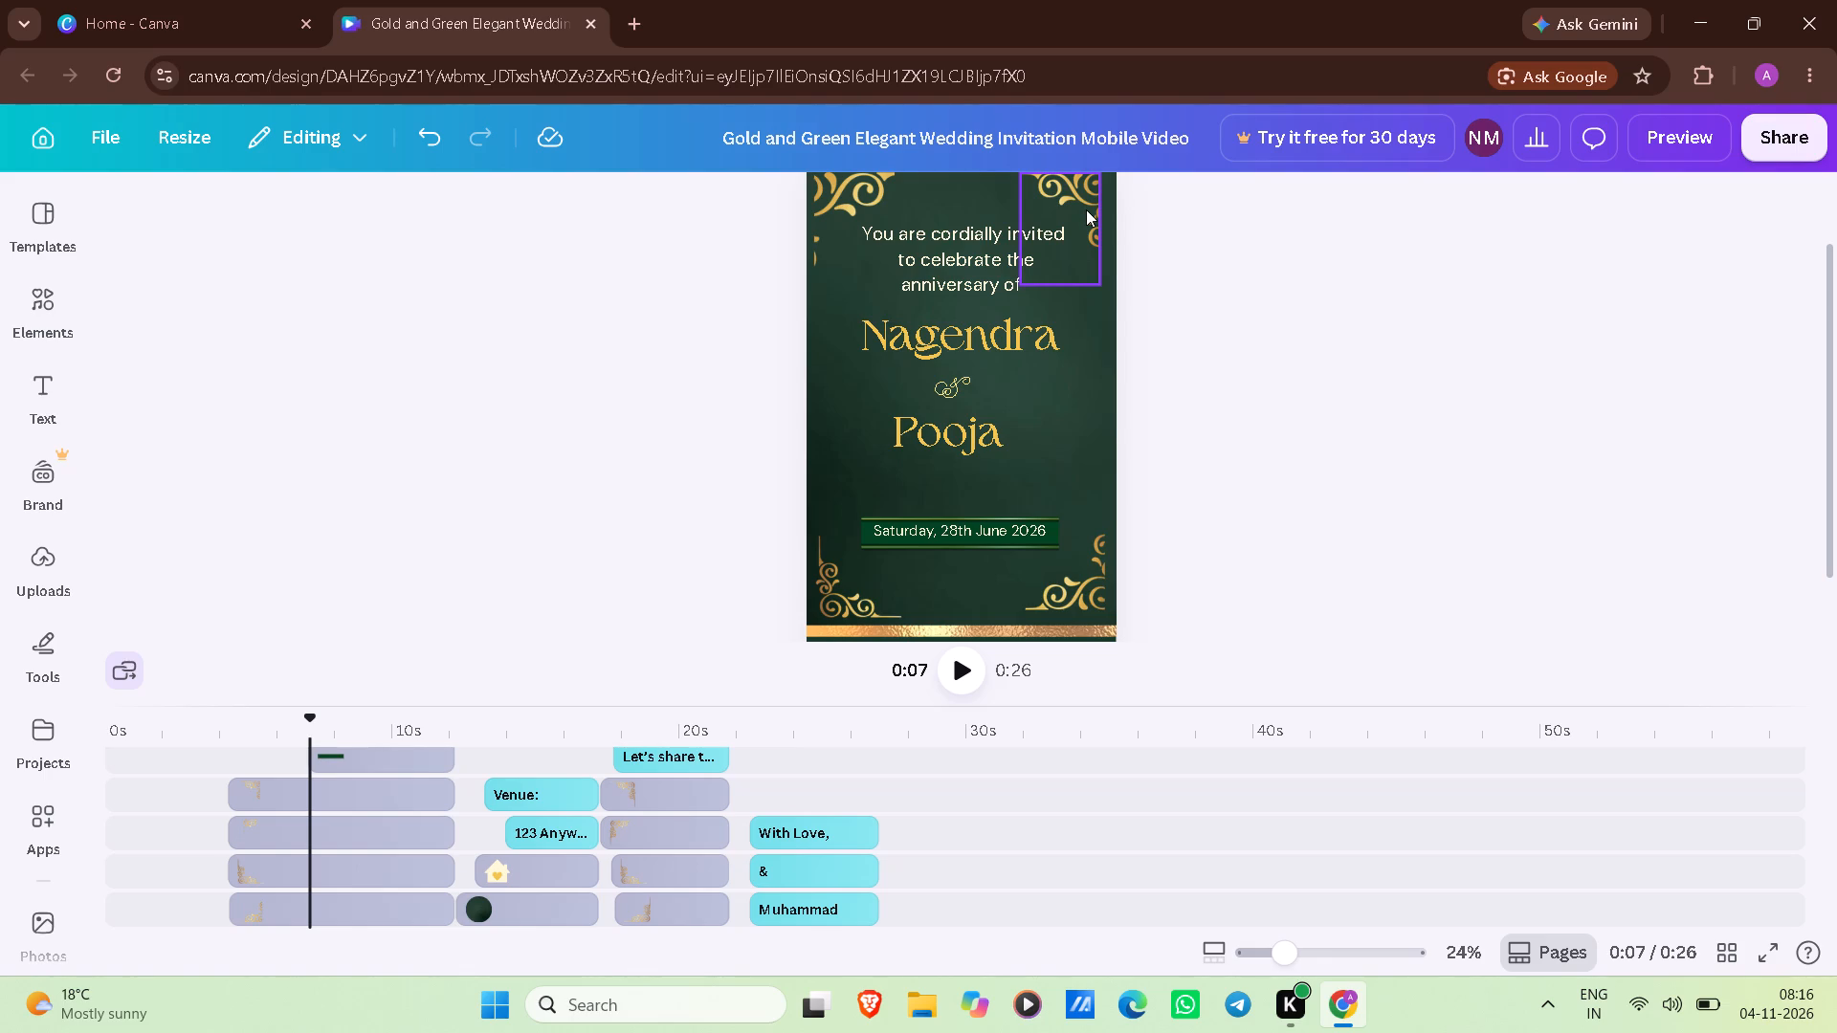
Lower the gold strip to the invitation's bottom edge.
scroll(1233, 429, down, 1)
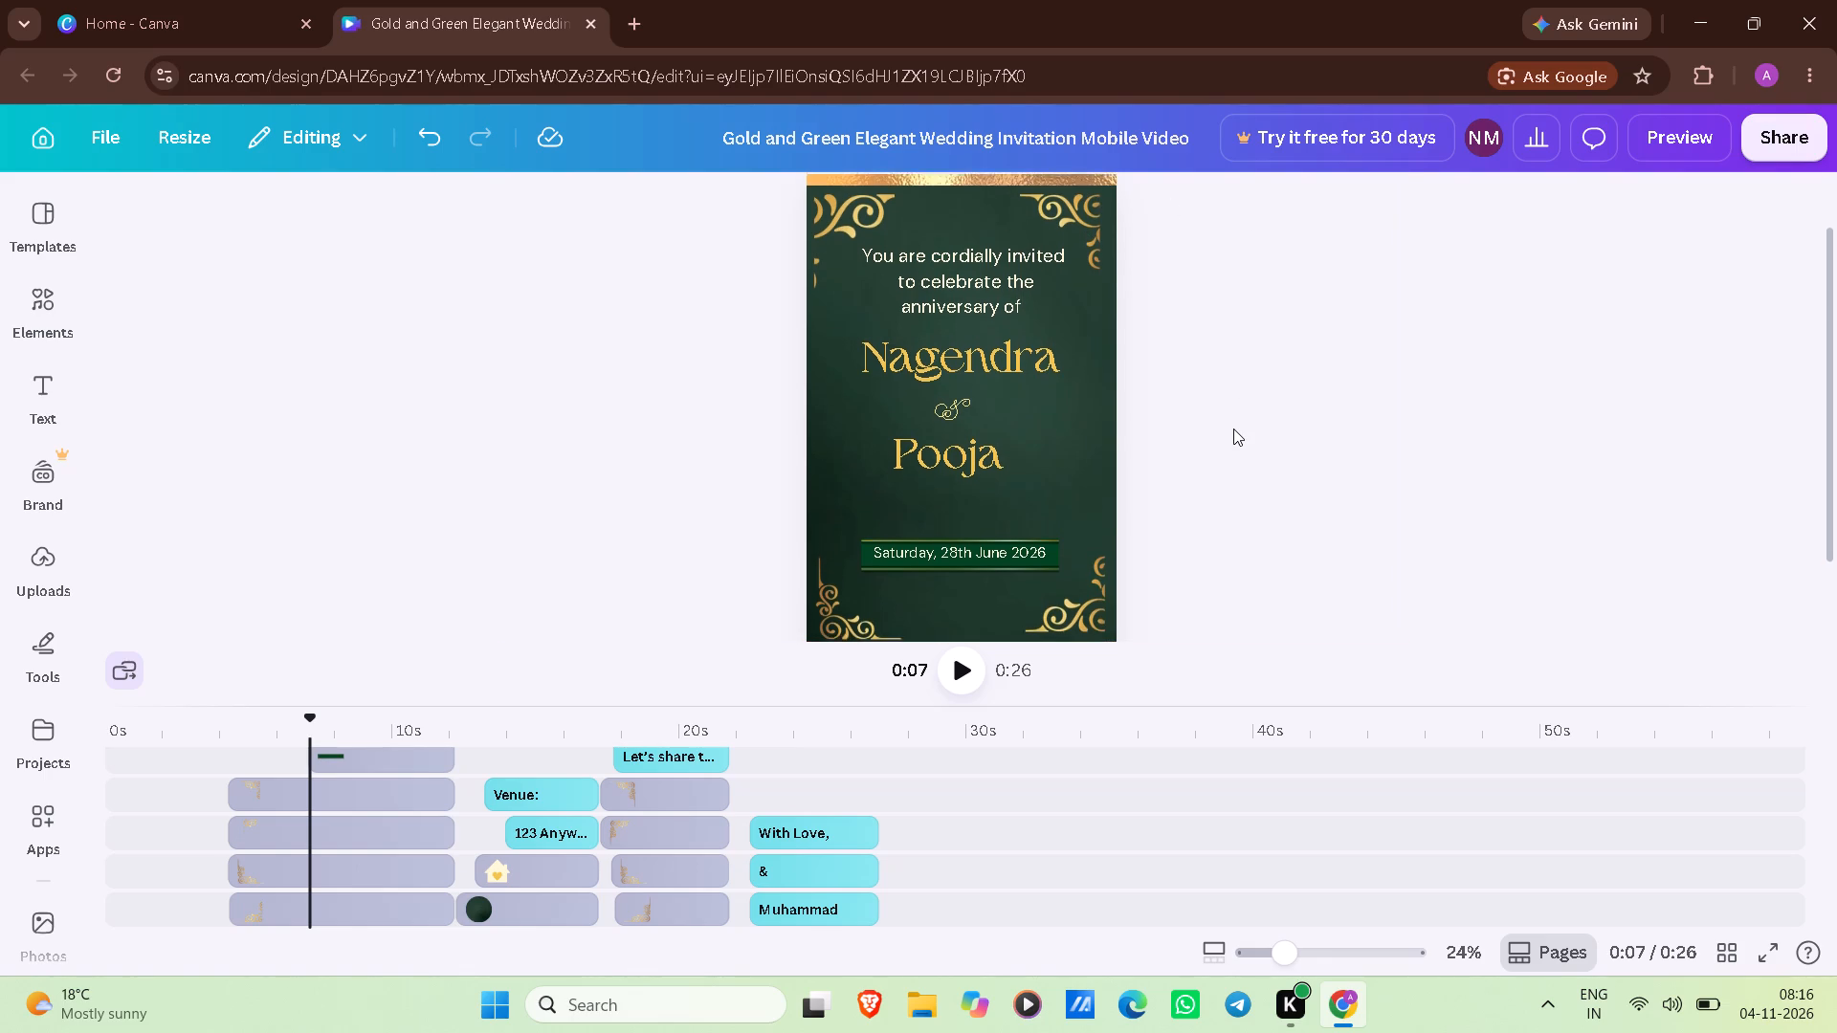
scroll(1233, 429, down, 2)
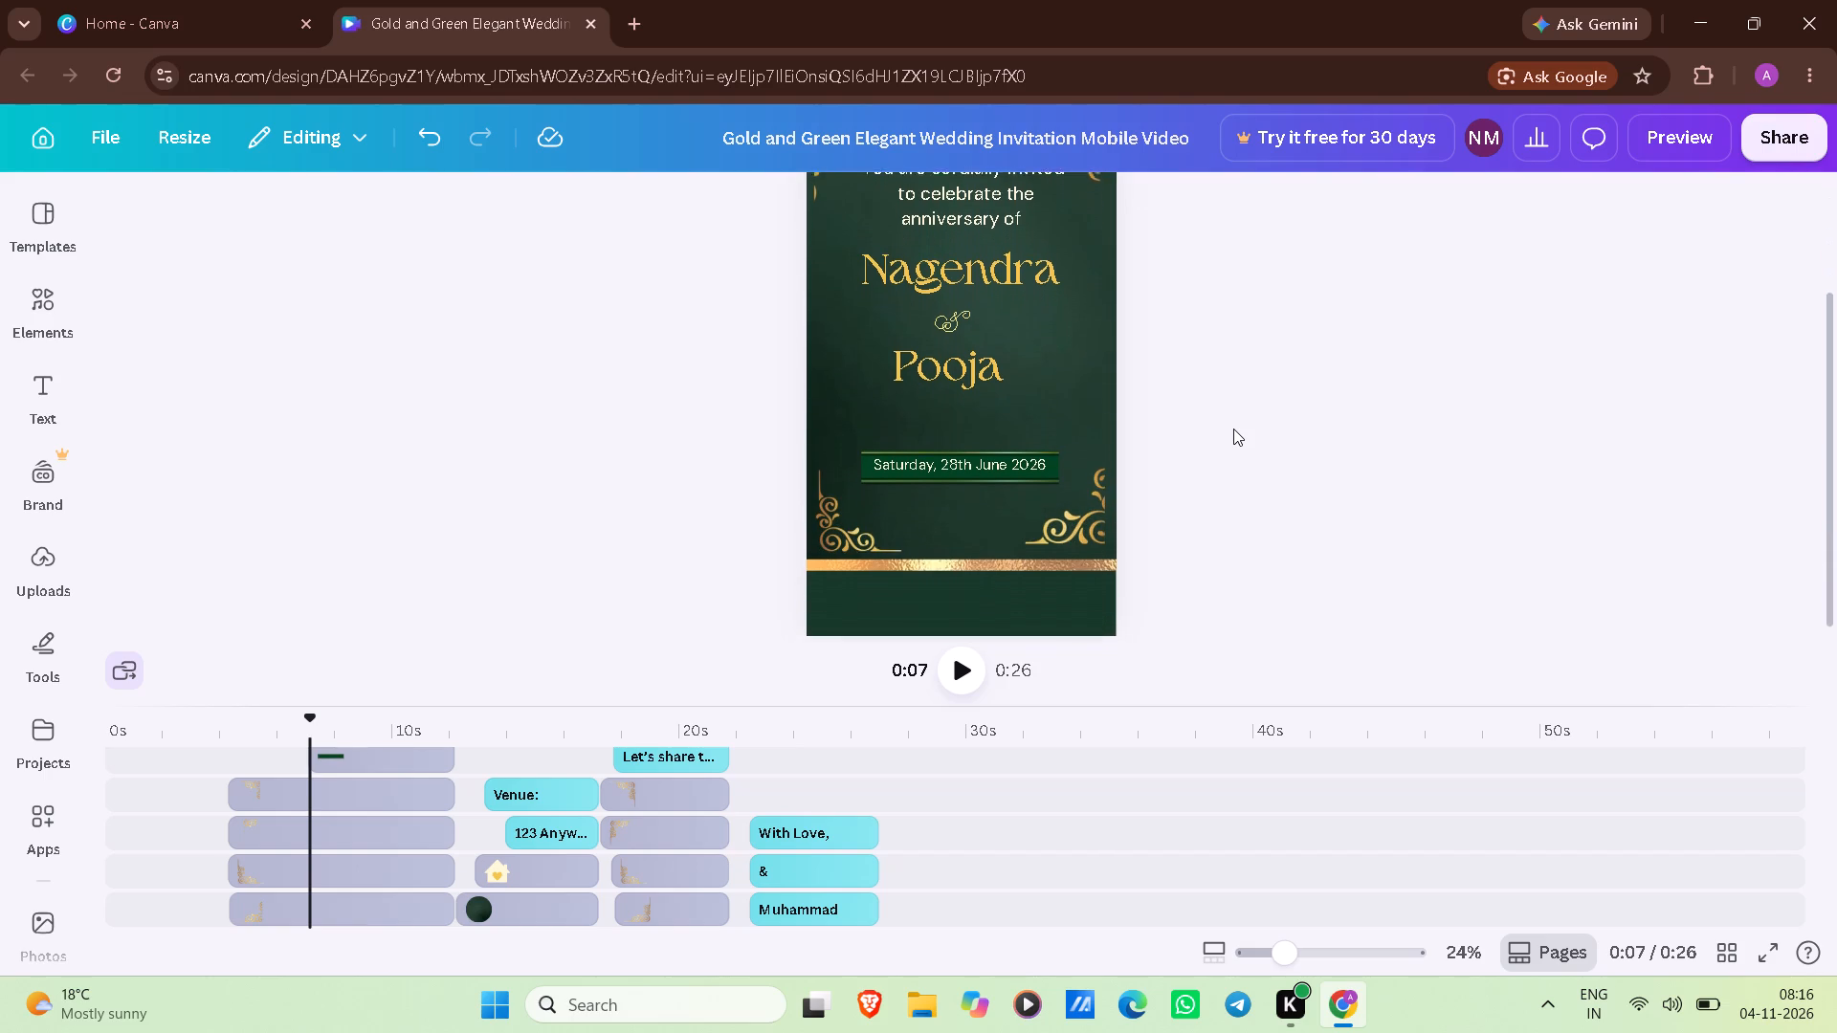
scroll(1233, 429, down, 1)
drag(998, 555, 1015, 618)
Move the lower-left gold corner ornament down to just above the gold strip, near the left edge.
drag(832, 529, 831, 556)
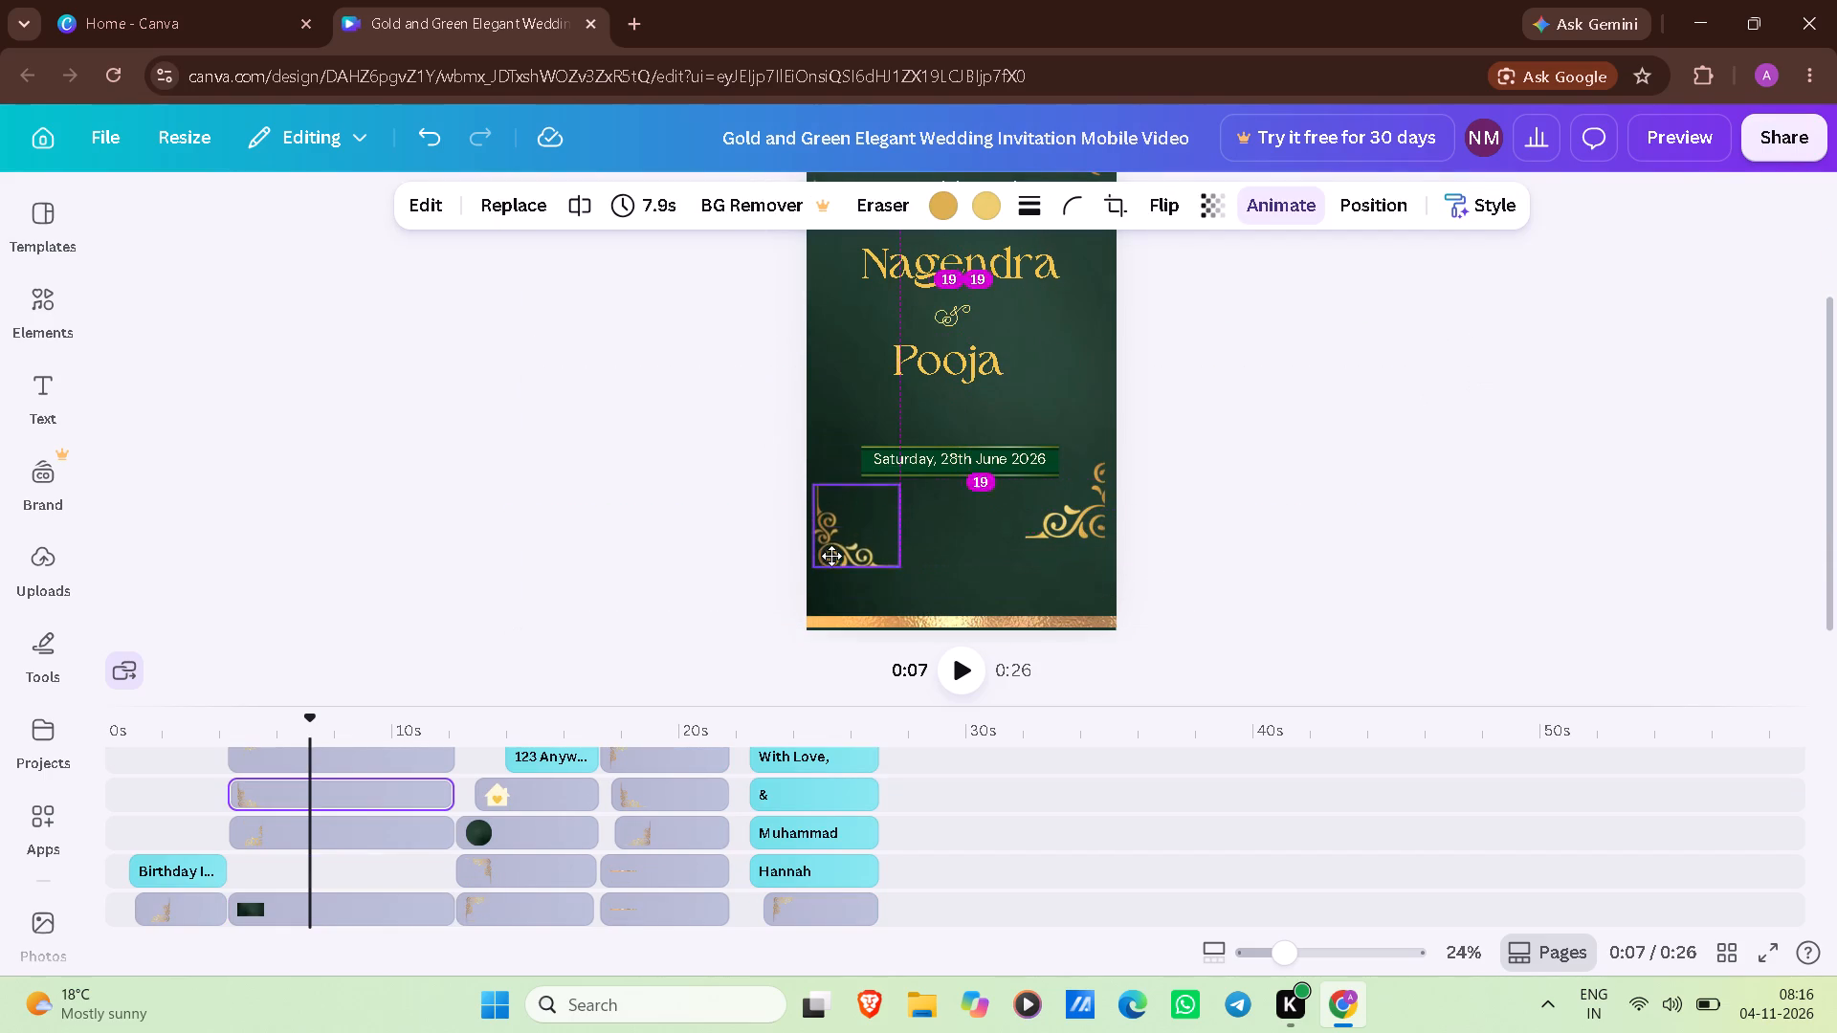
drag(831, 556, 835, 586)
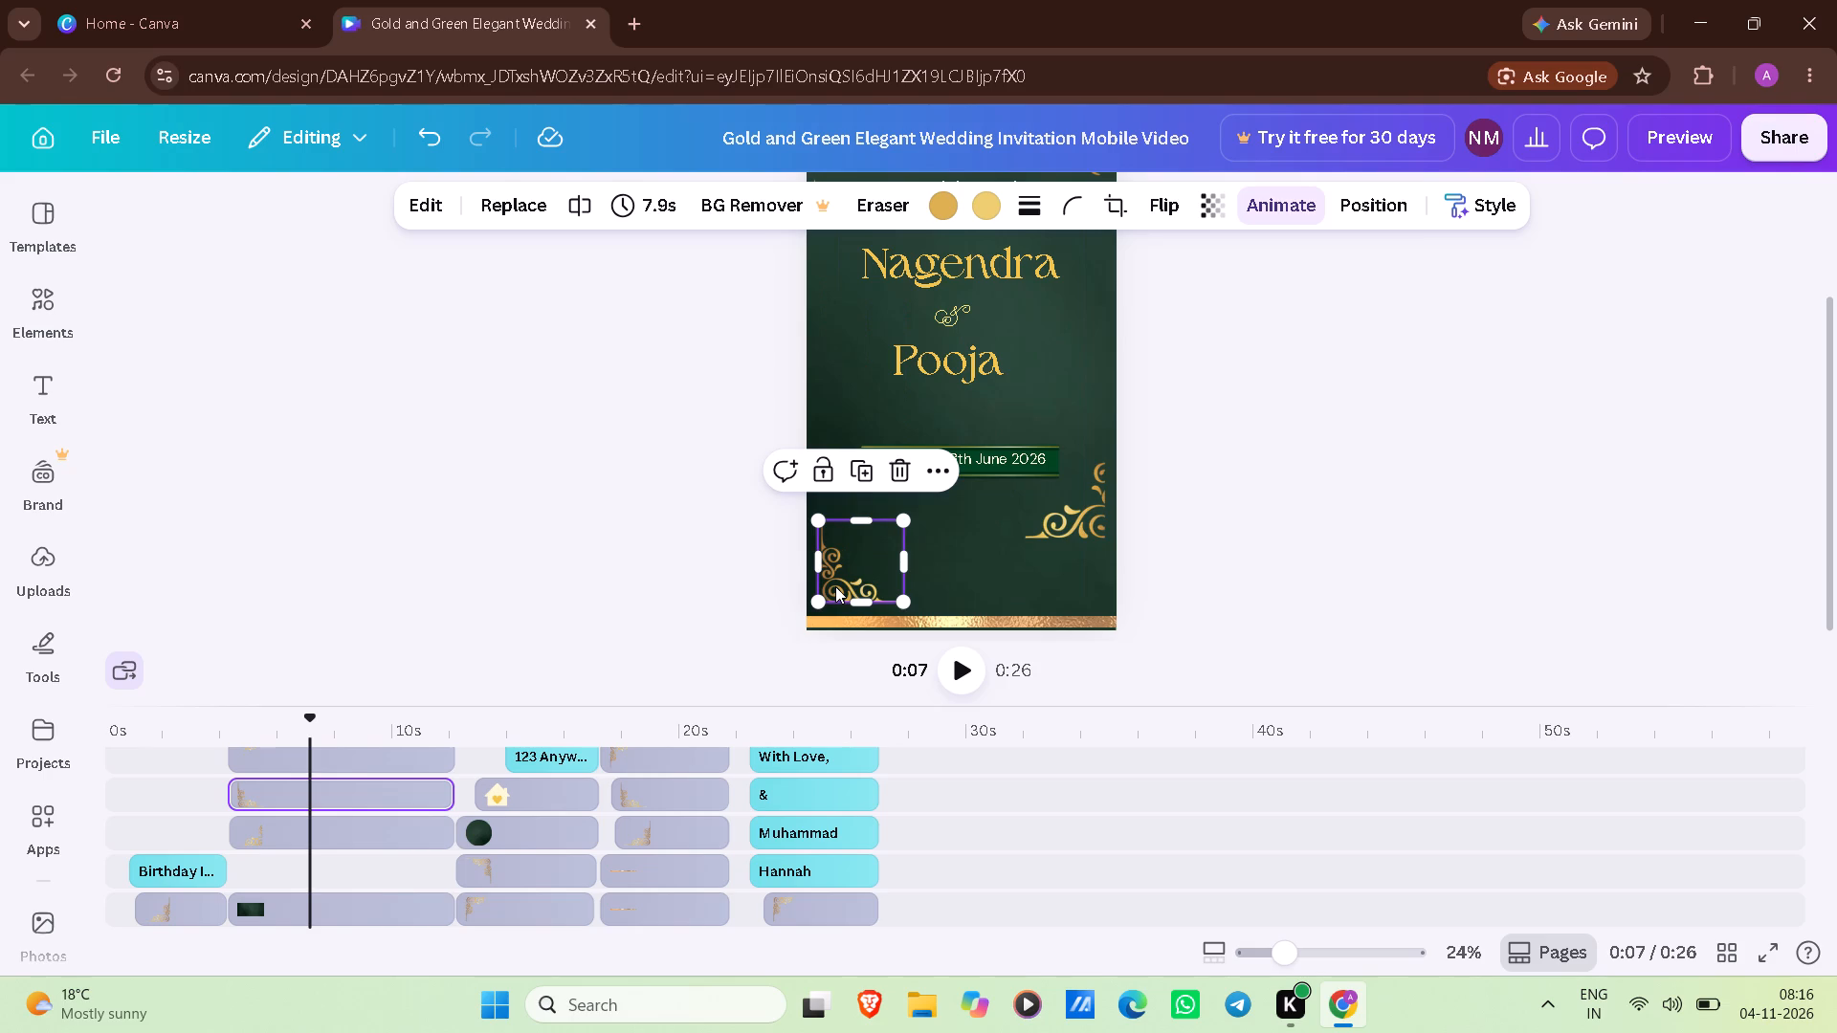
Lower the gold ornament in the invitation's lower-right corner to just above the gold strip, close to the right edge.
drag(1063, 514, 1056, 543)
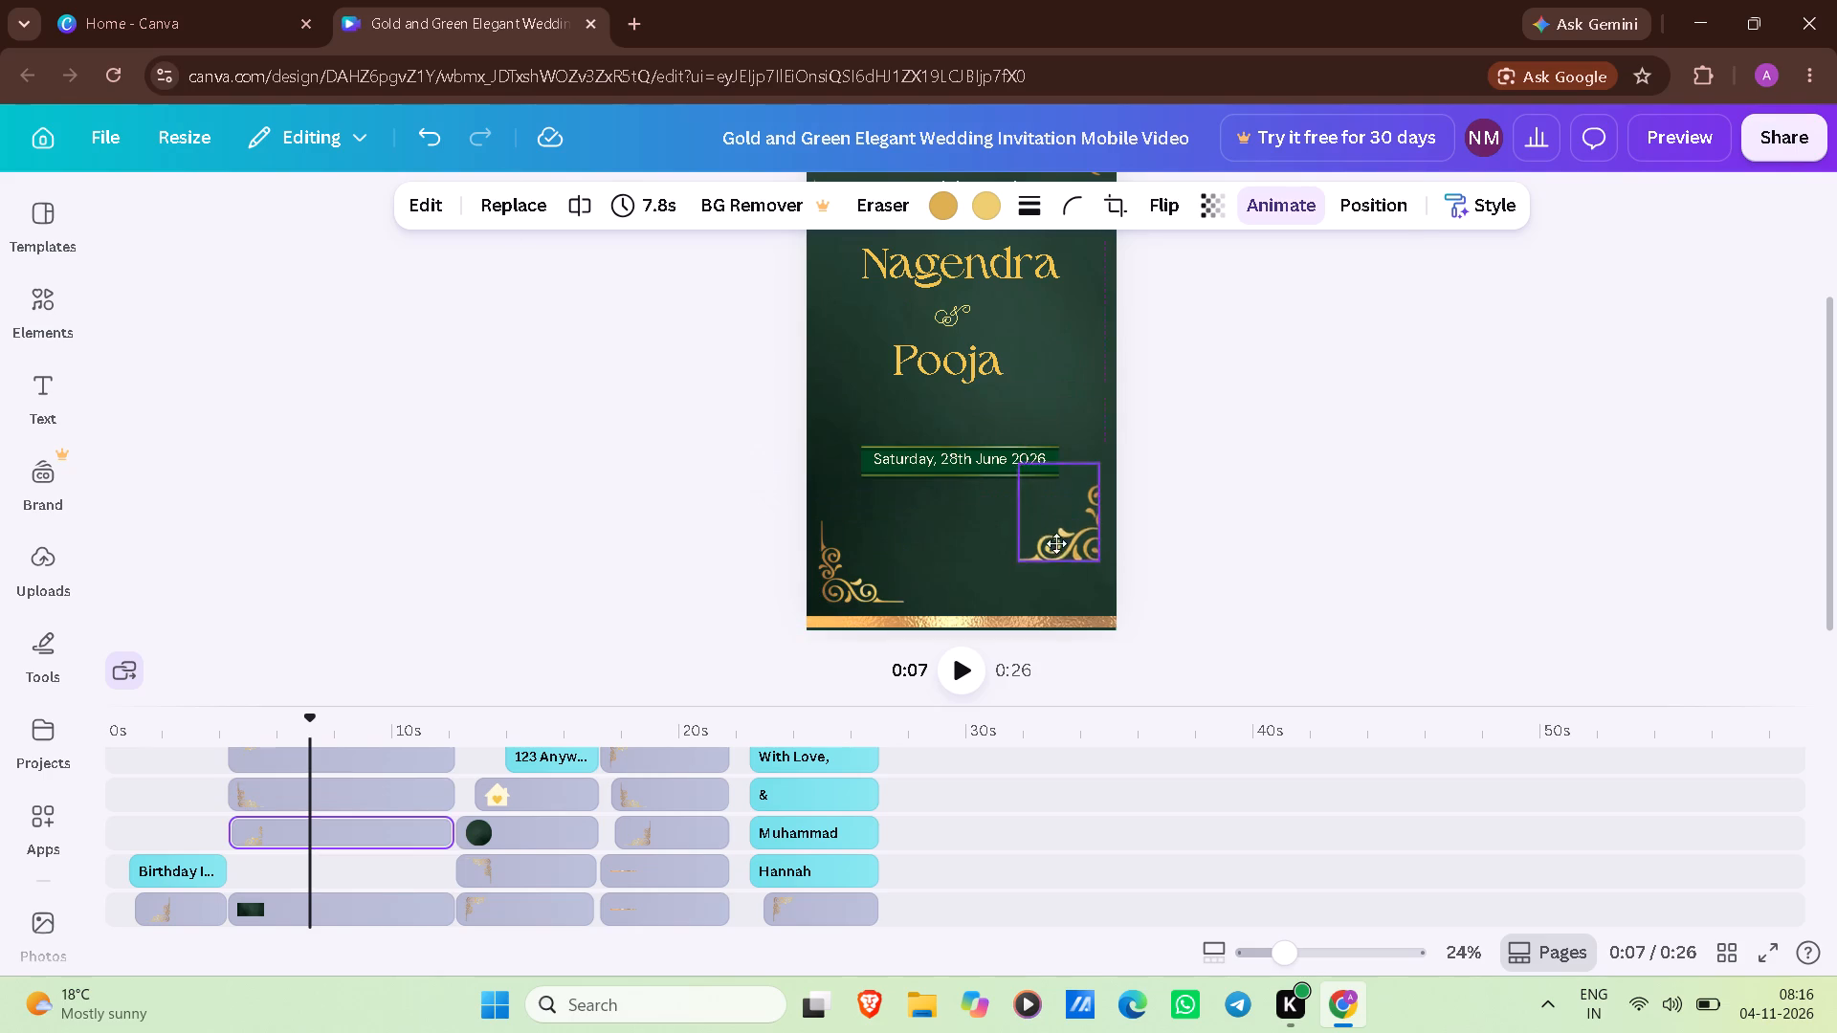
drag(1056, 543, 1062, 578)
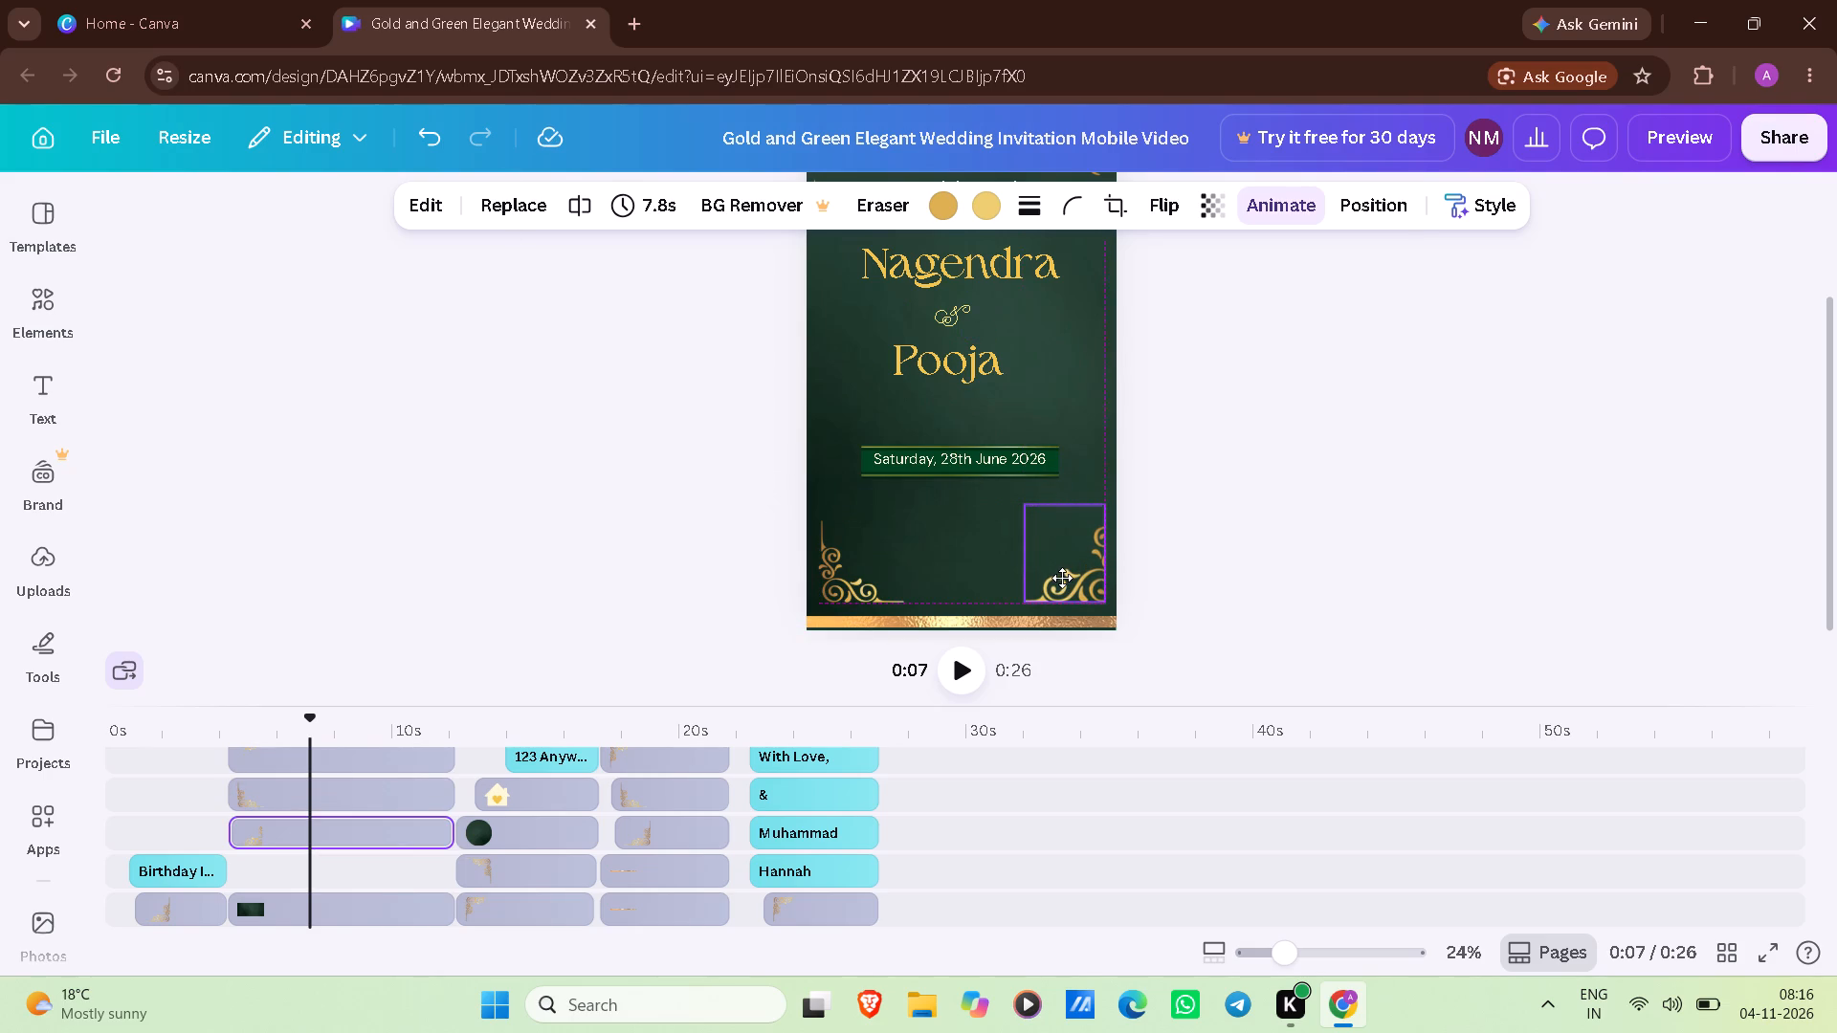
drag(1062, 578, 1065, 589)
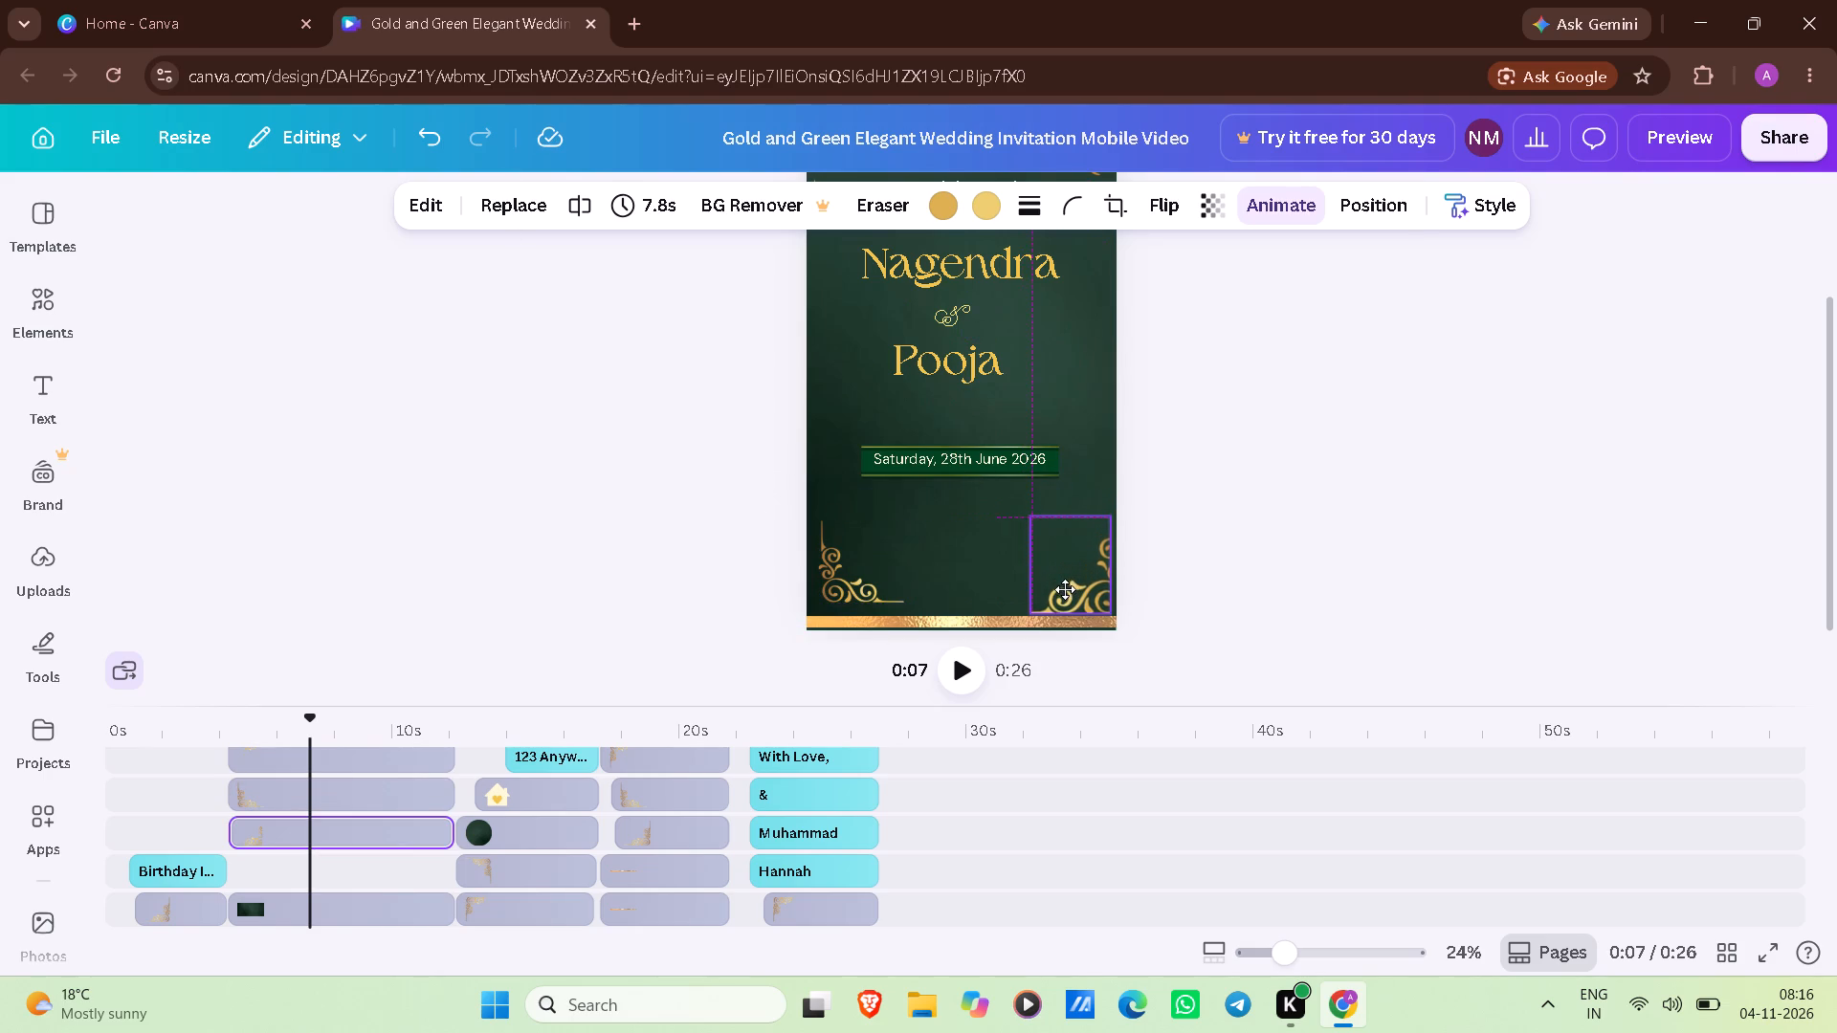
drag(1065, 589, 1066, 579)
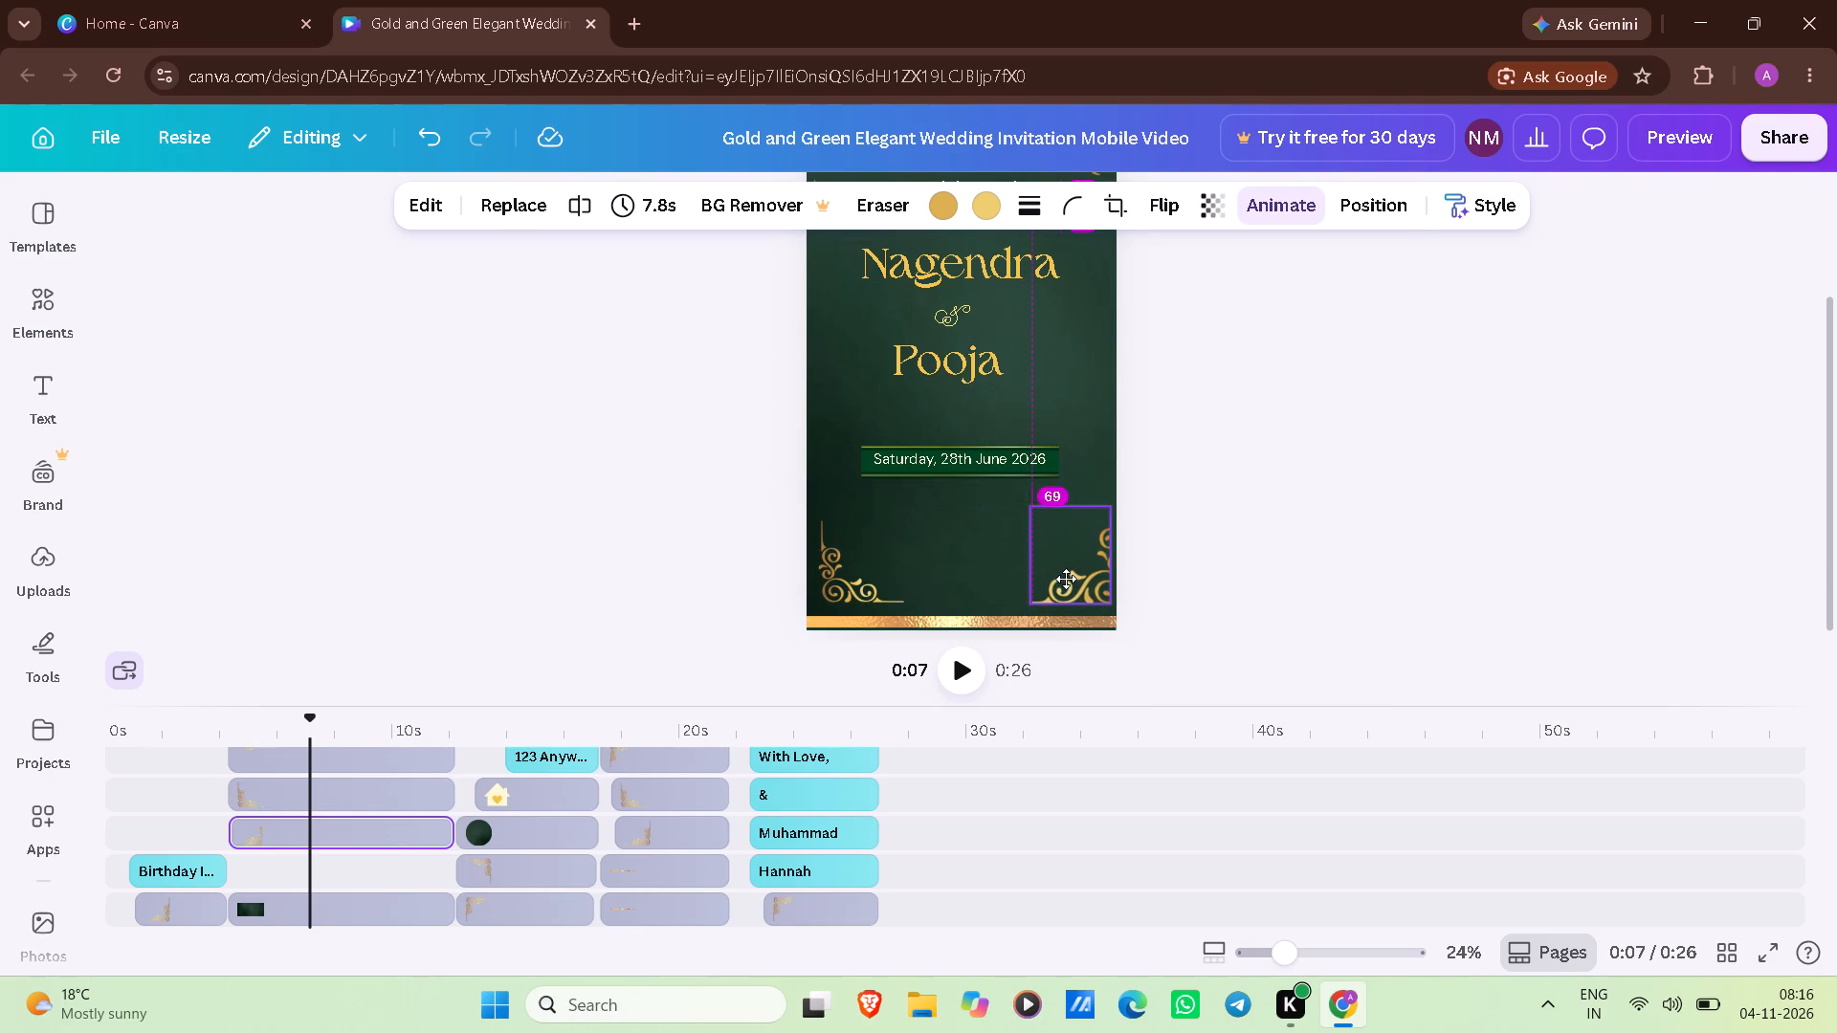
drag(1066, 579, 1066, 577)
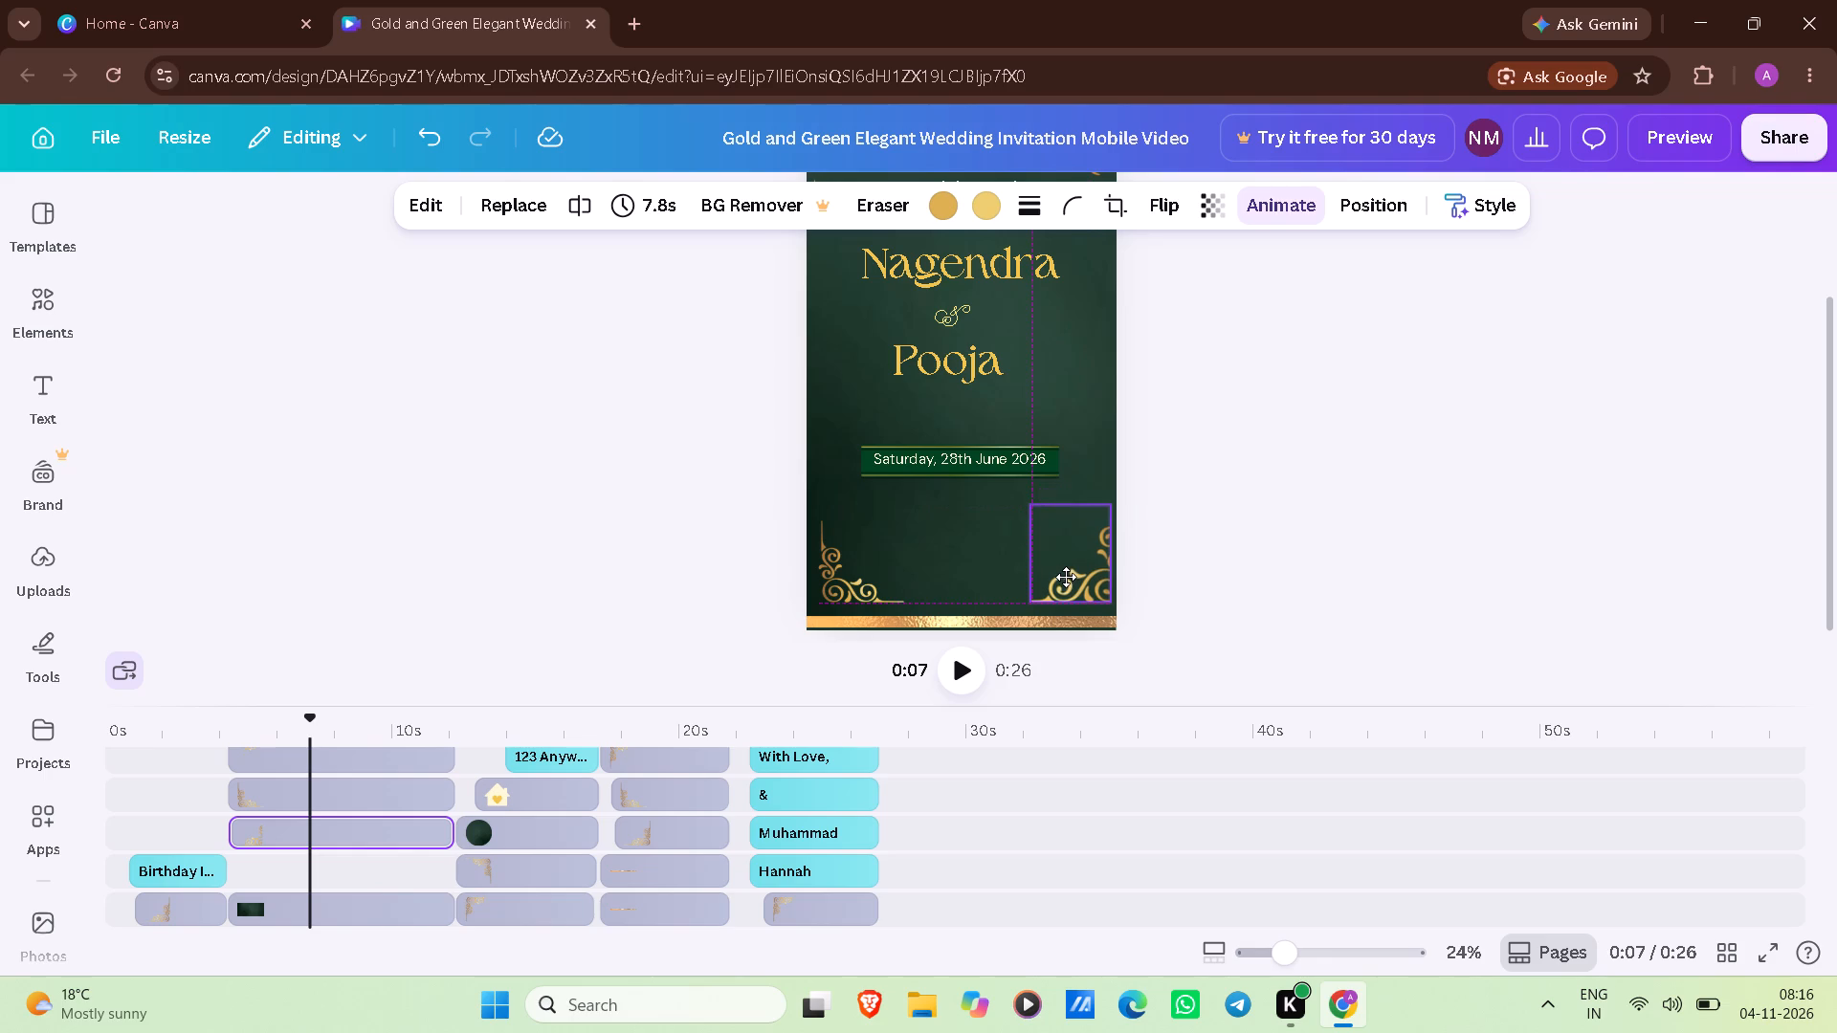
drag(1066, 577, 1067, 576)
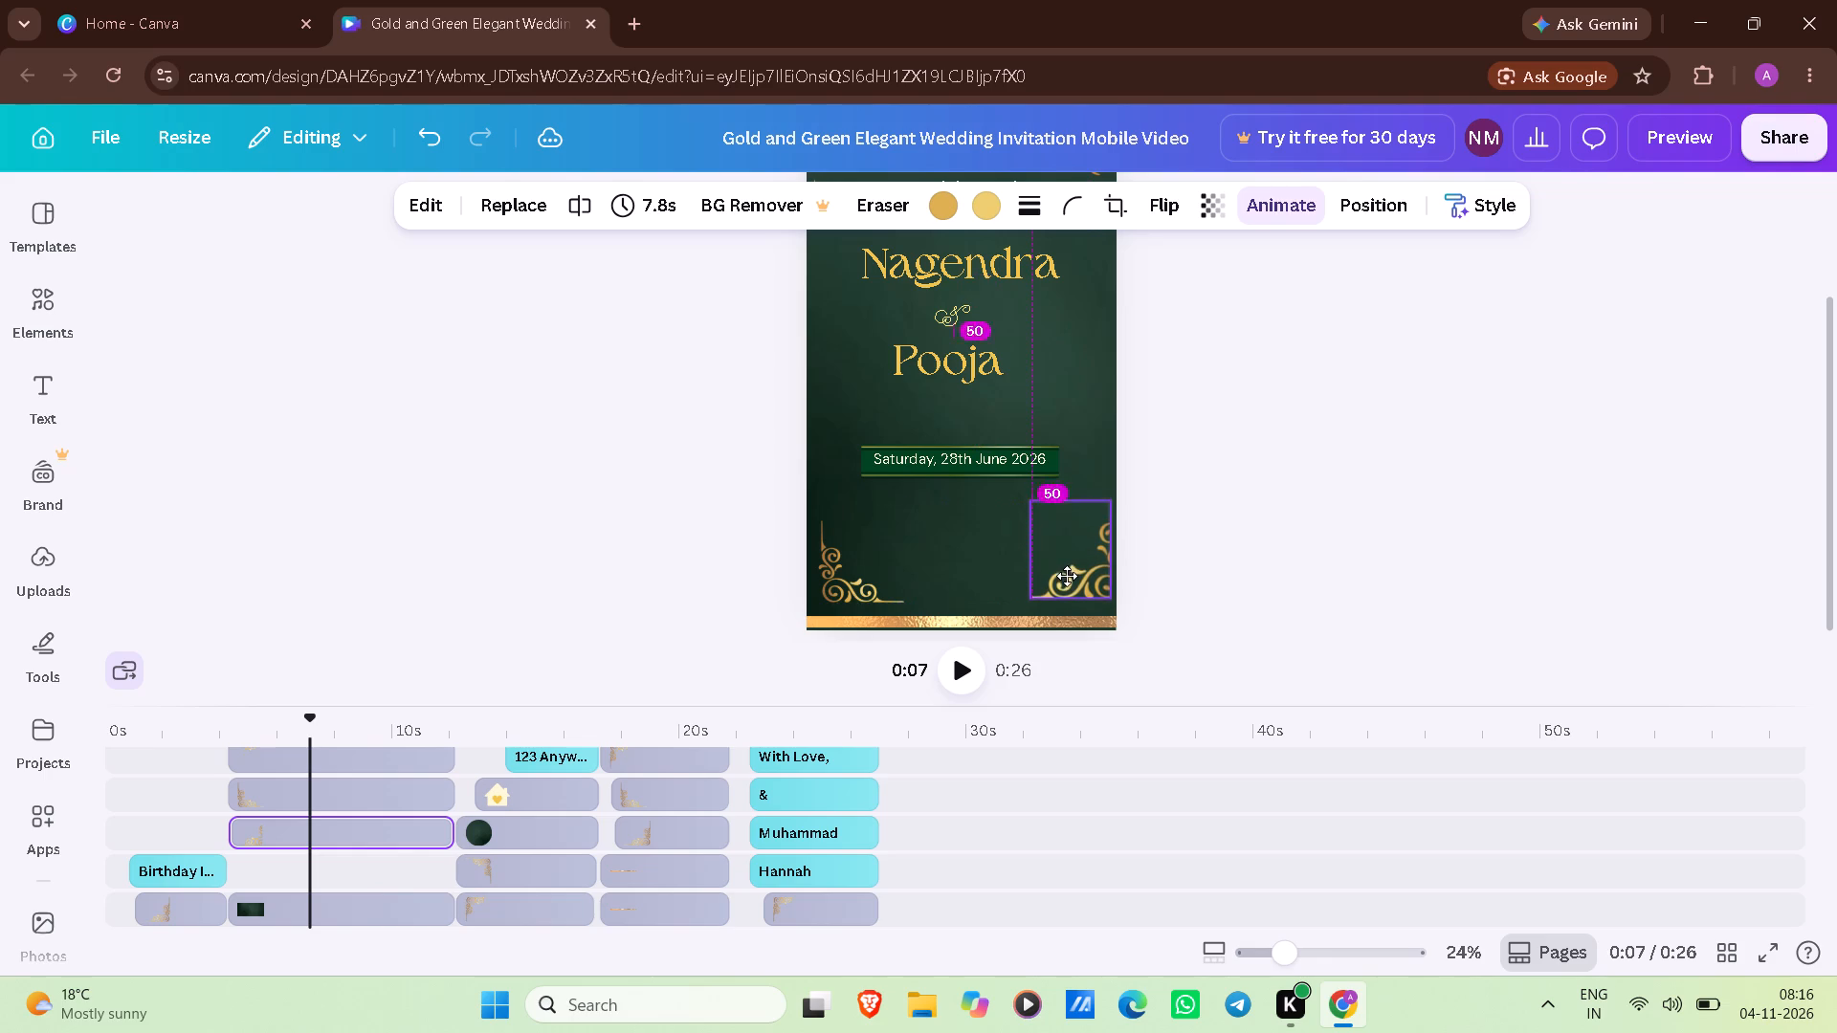
drag(1067, 576, 1066, 582)
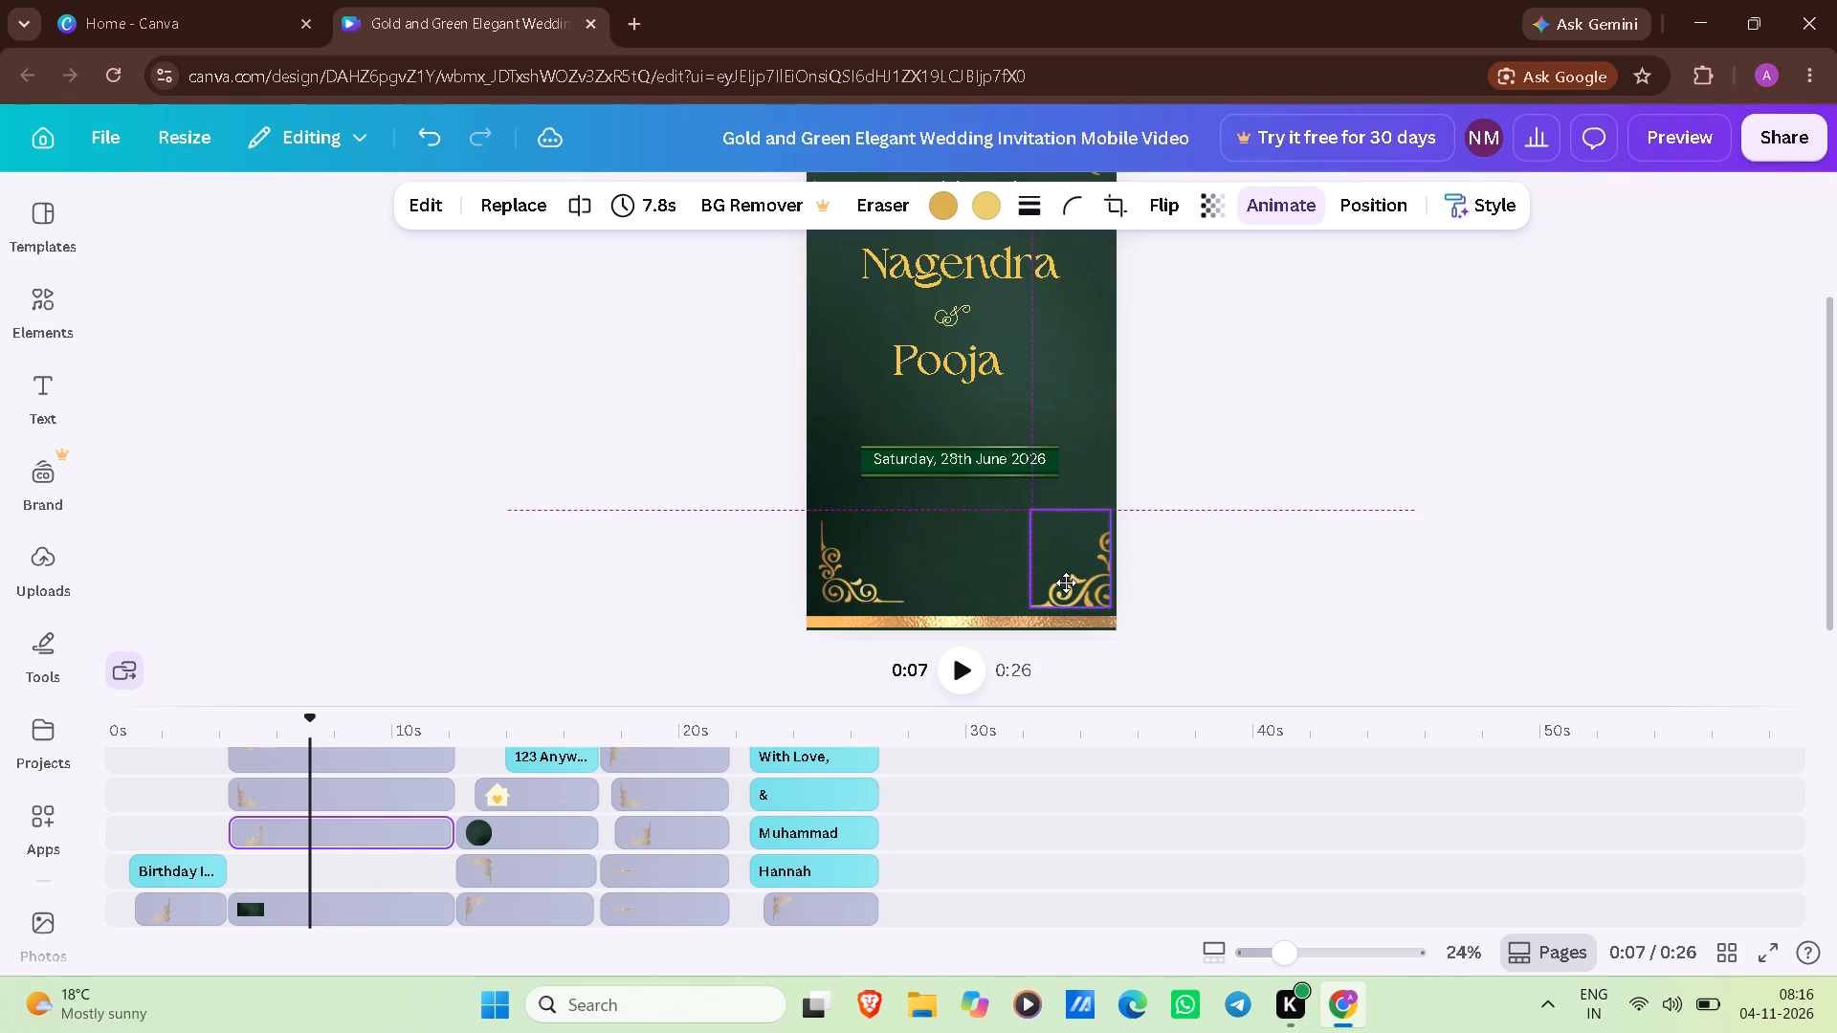
drag(1066, 582, 1066, 583)
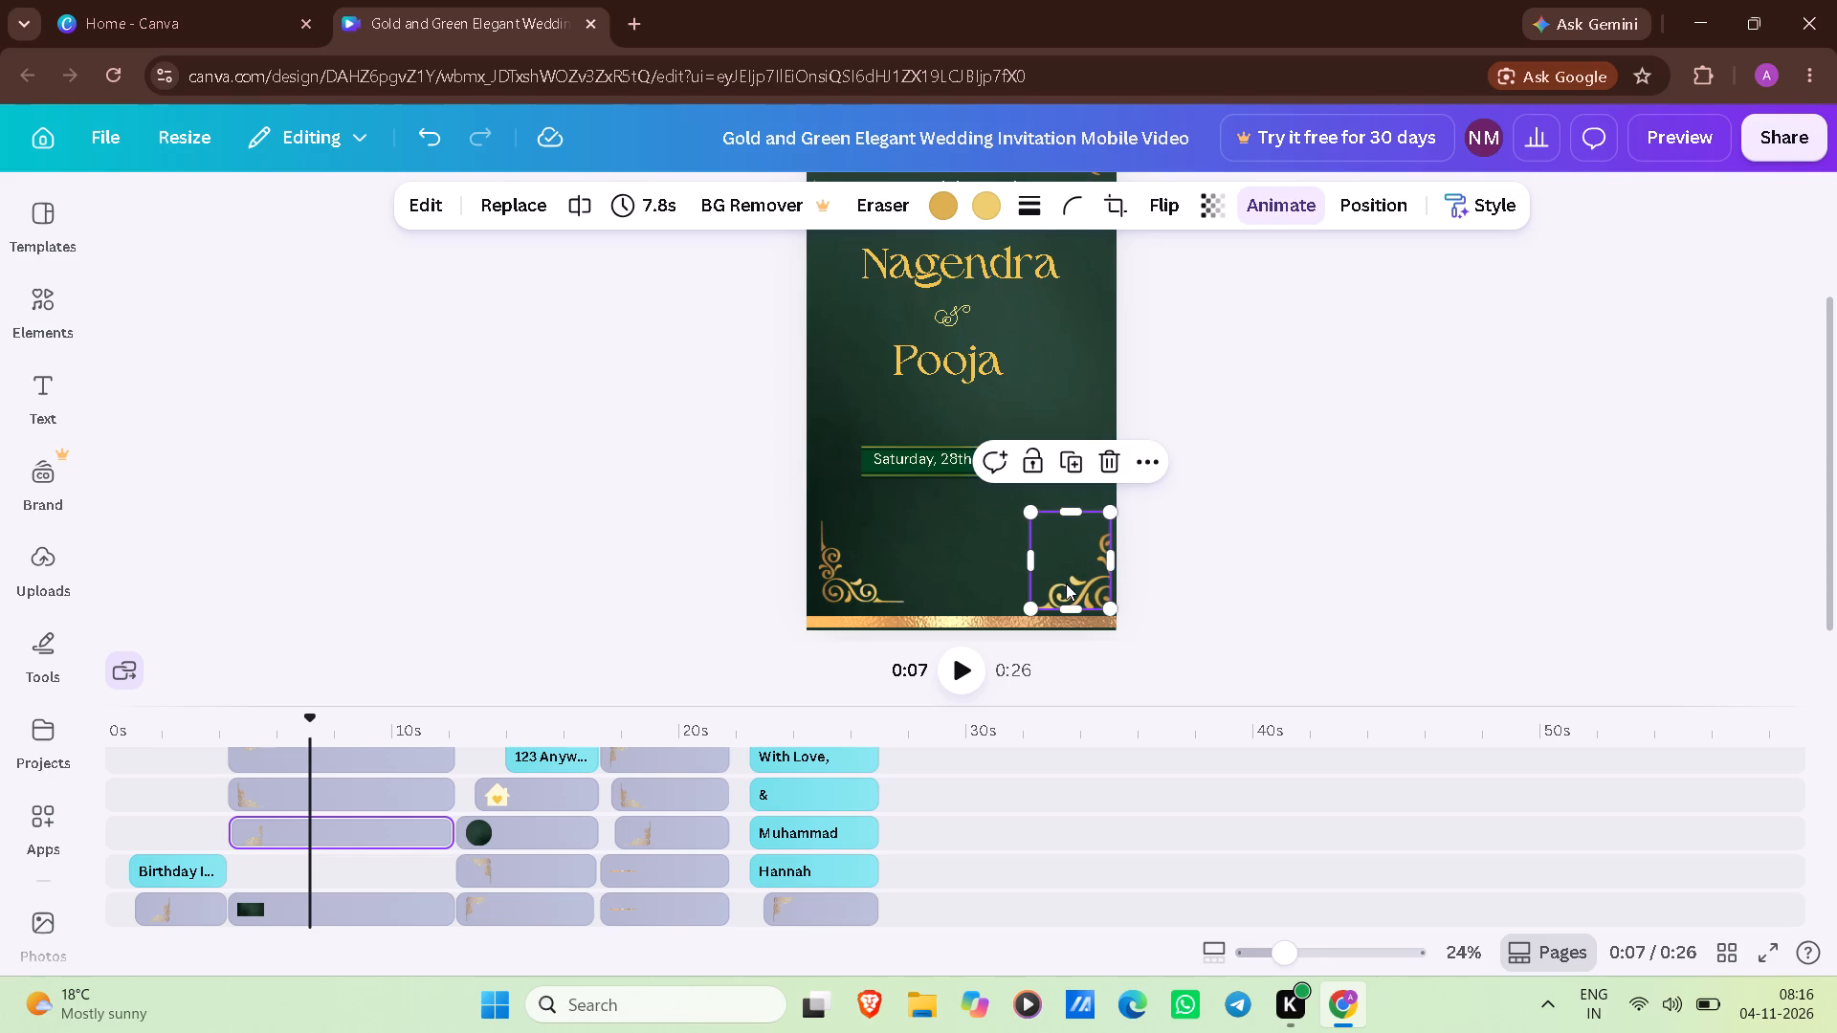
Nudge the lower-left ornament outward and slightly down to line up with the lower-right one, and deselect it.
click(844, 563)
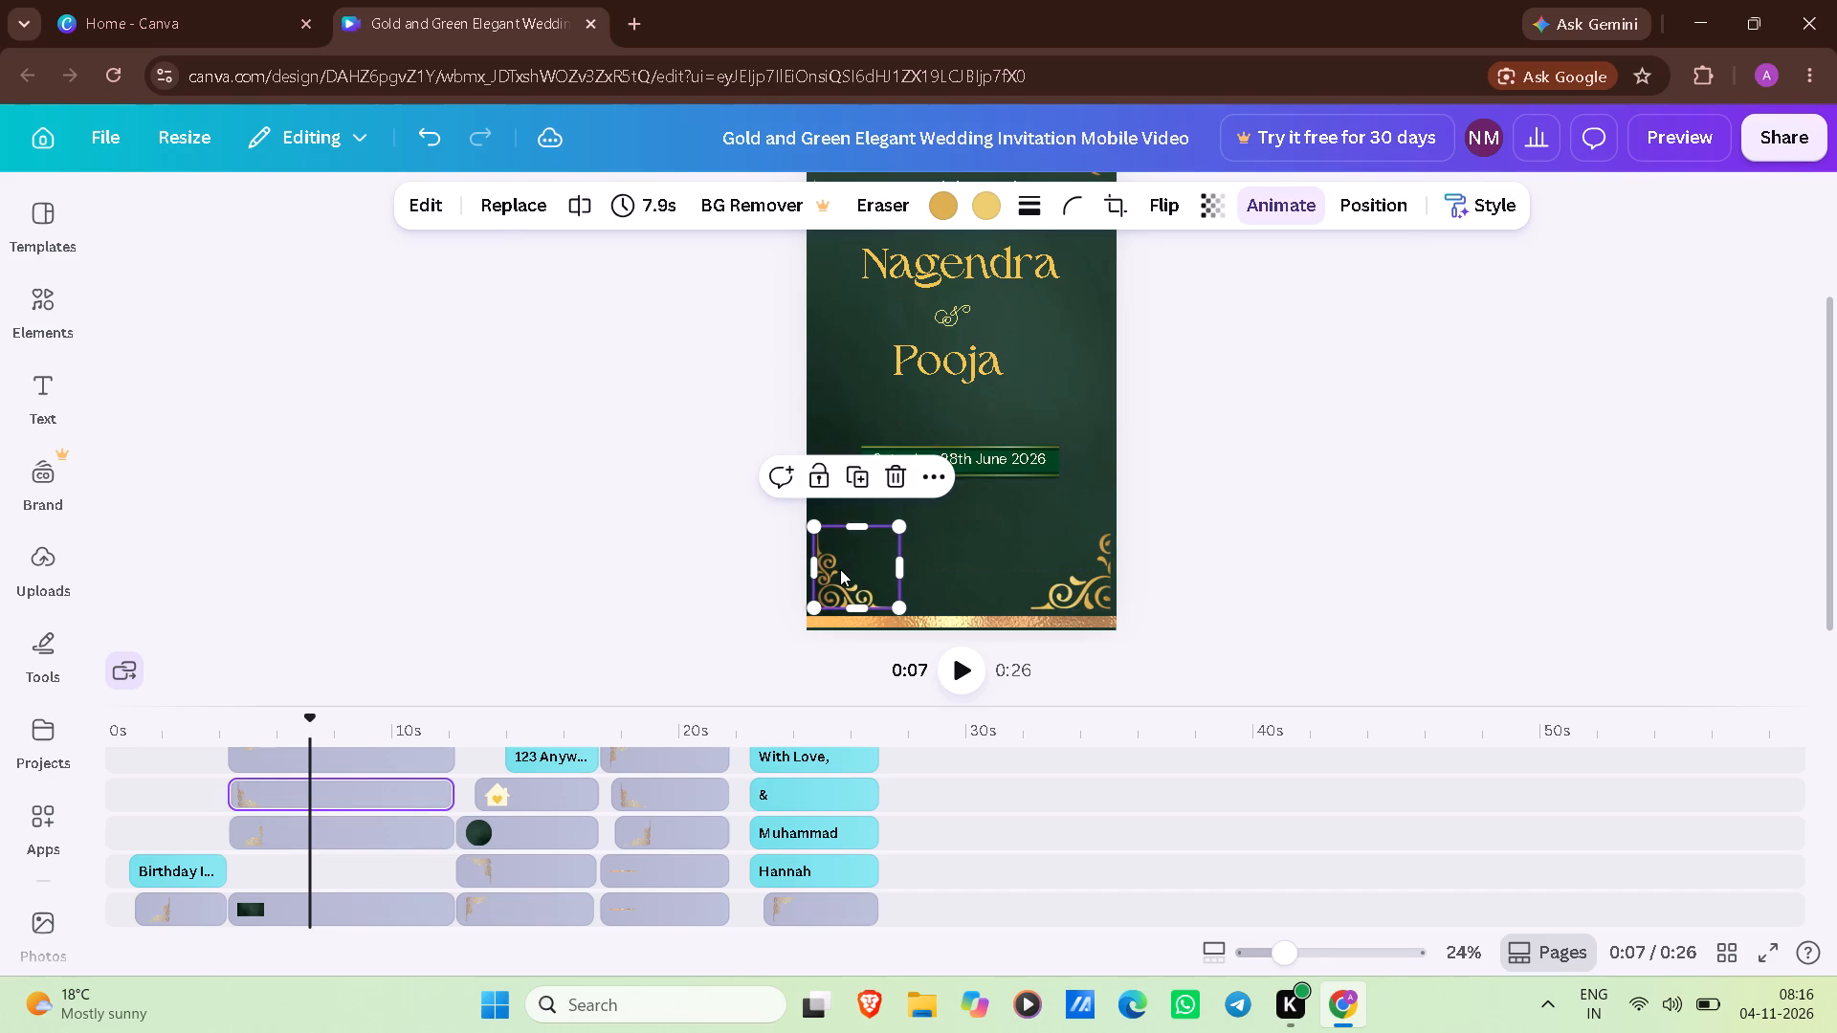
click(1273, 499)
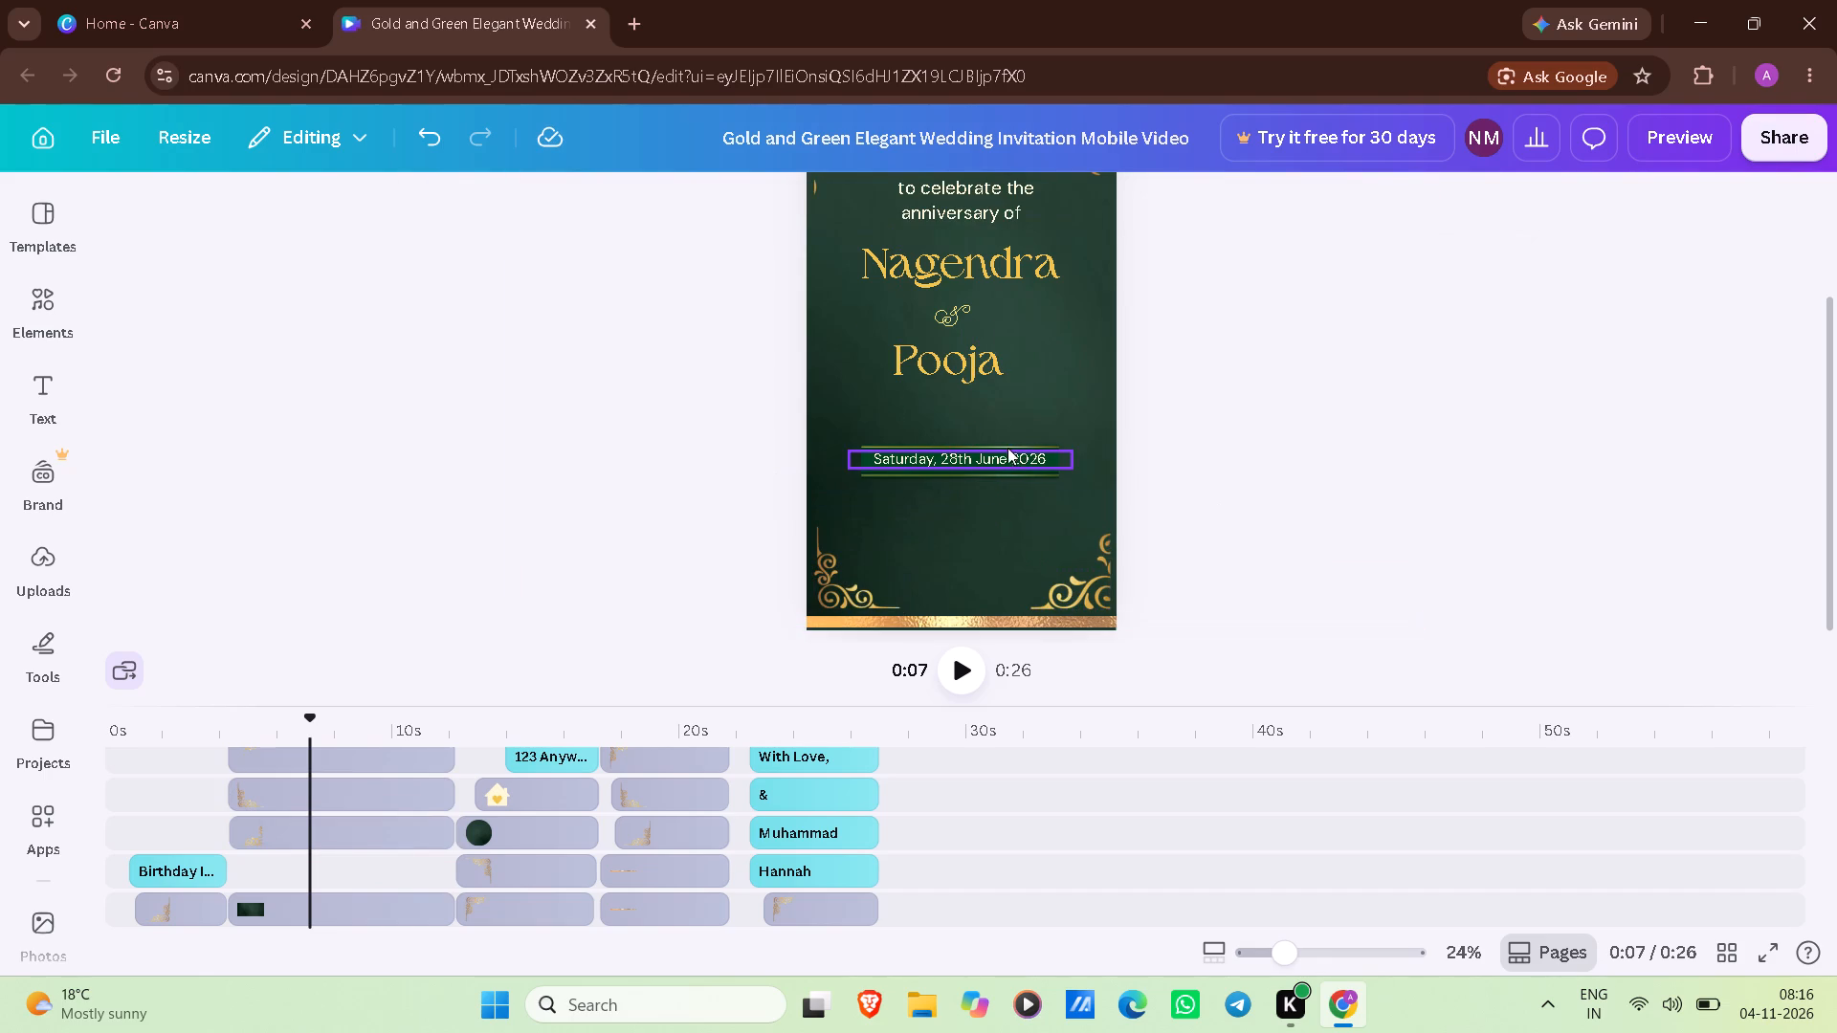
Move the "Saturday, 28th June 2026" text off the green banner down to between the two lower corner ornaments.
drag(1006, 454, 1014, 560)
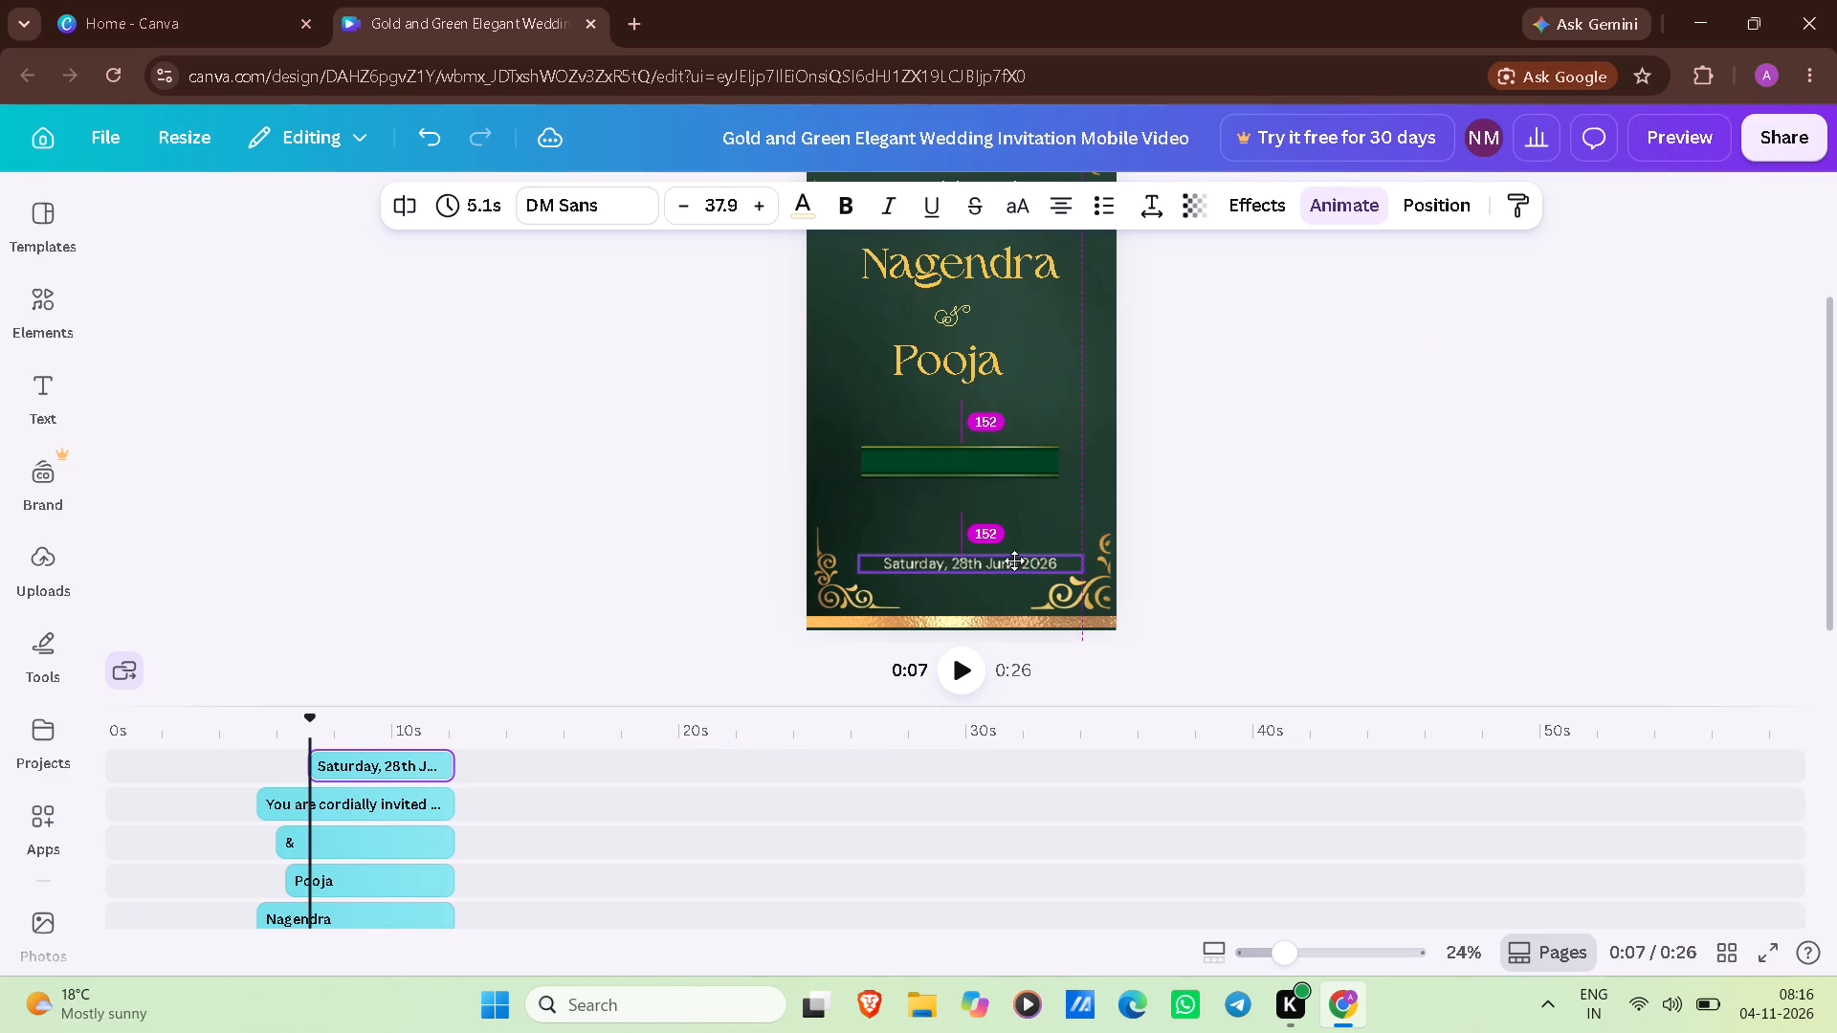
drag(1014, 560, 1009, 554)
click(1313, 481)
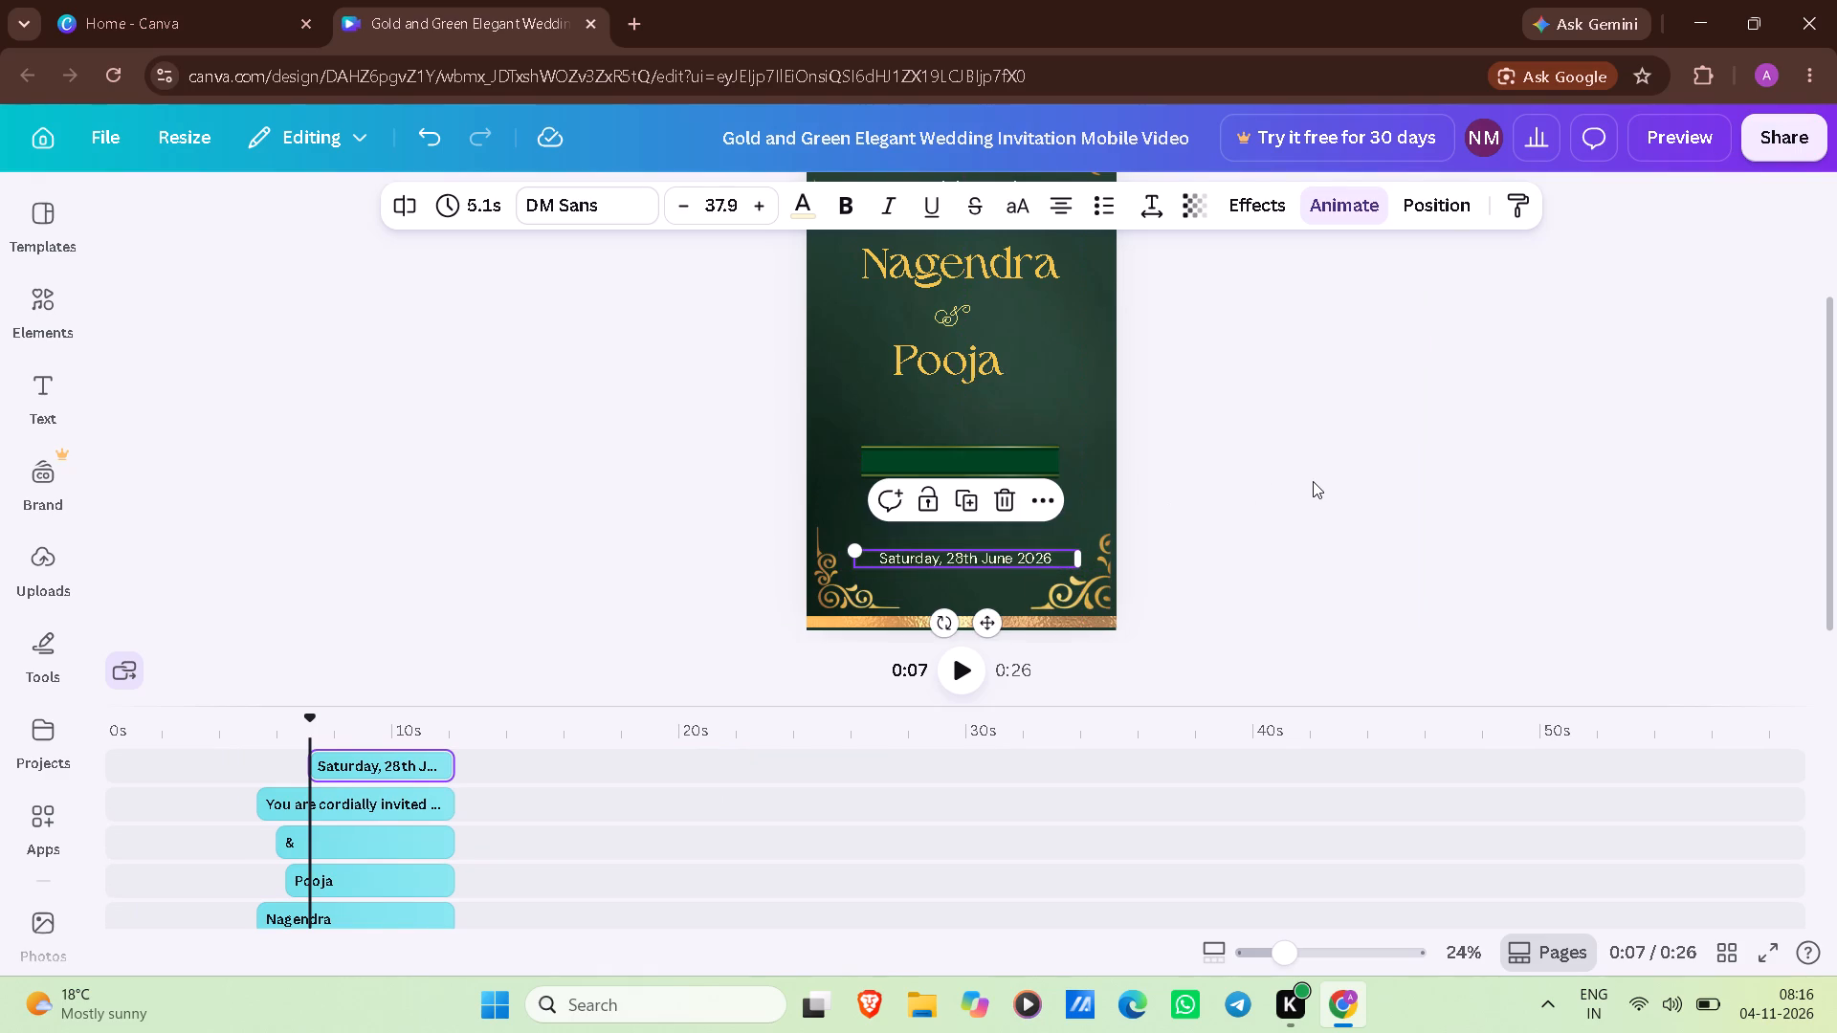
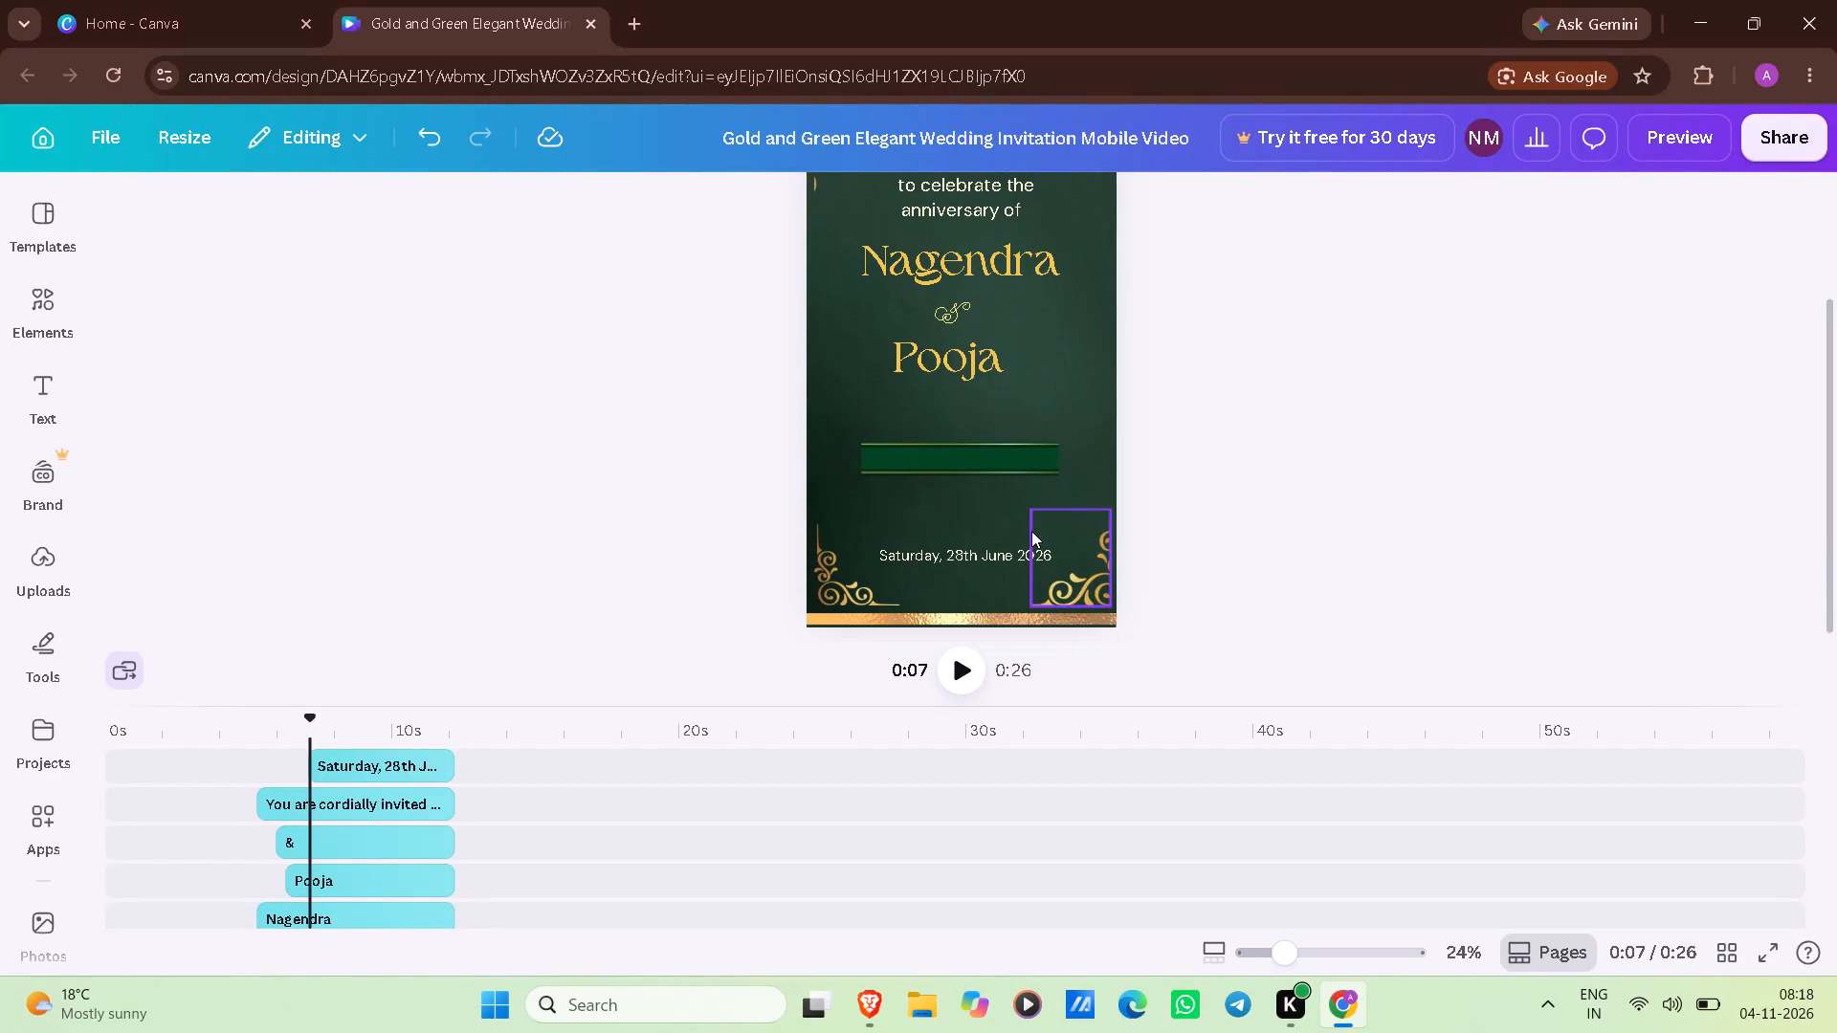
Move the green banner down behind the "Saturday, 28th June 2026" text between the lower corner ornaments.
drag(976, 450, 975, 547)
click(1326, 416)
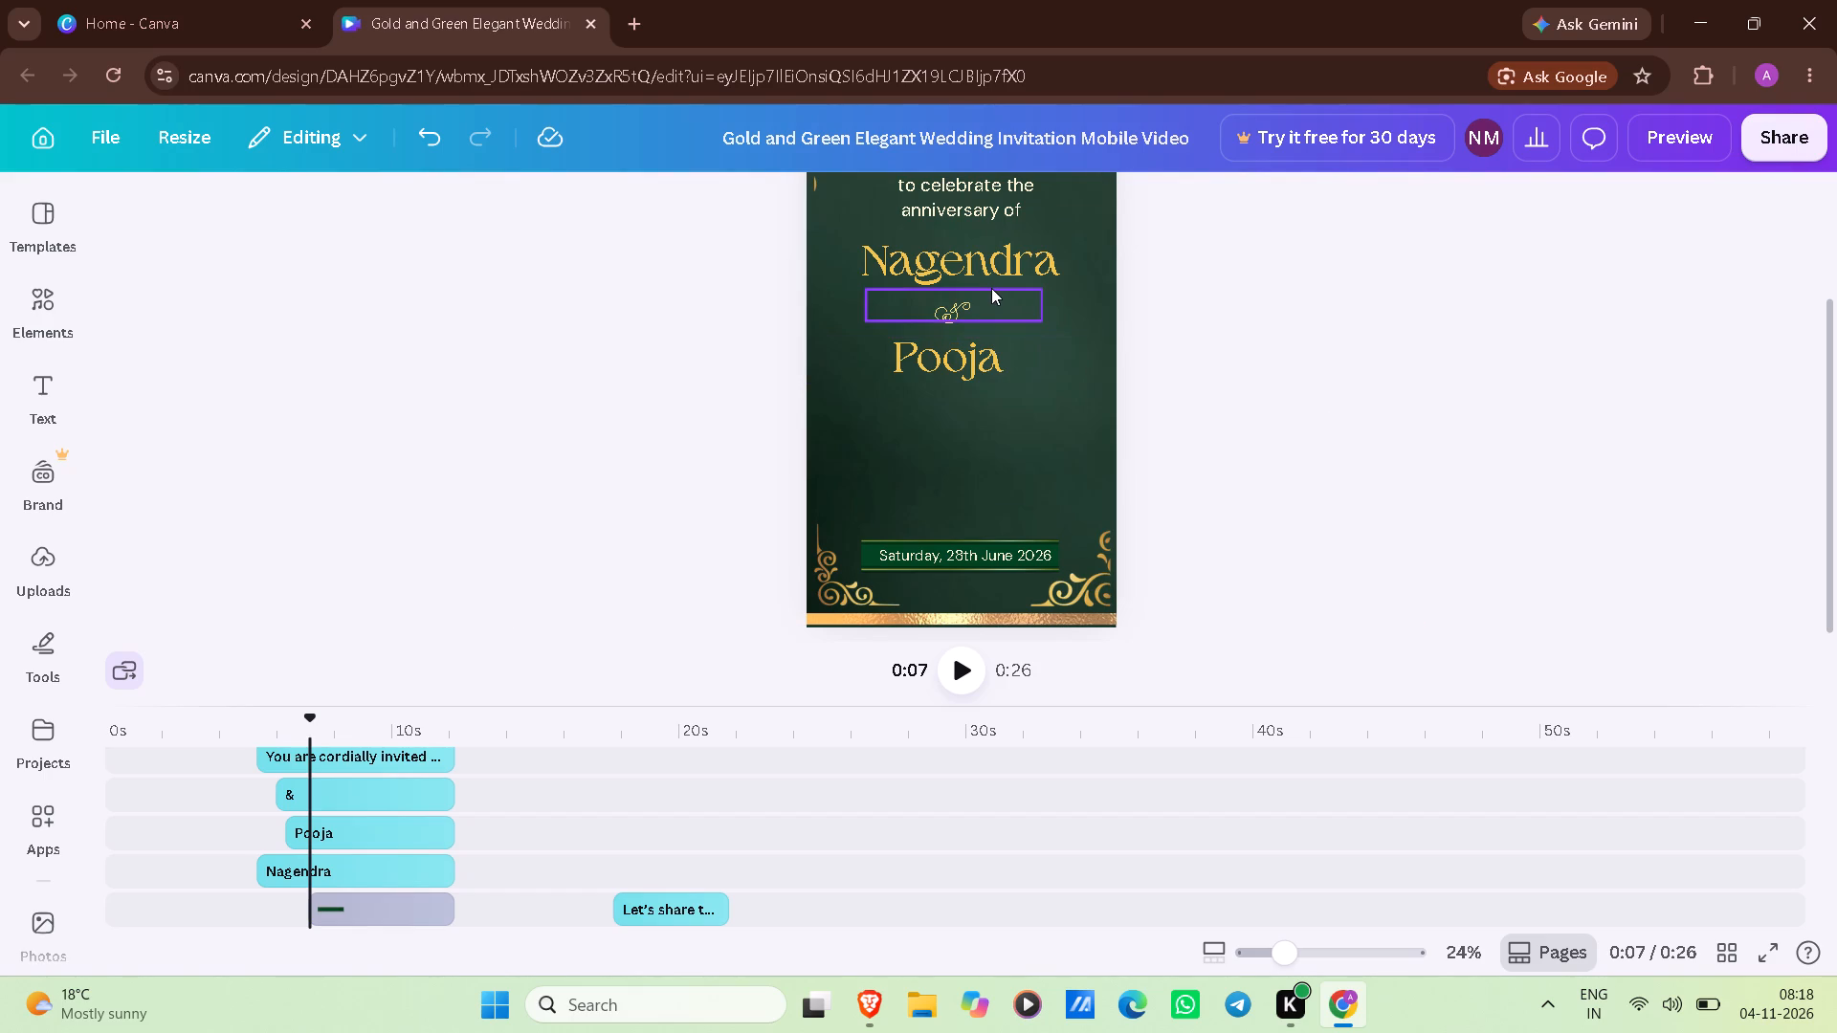
Lower the two gold names and the ampersand between them into a roughly centred, evenly spaced stack above the date banner.
drag(962, 357, 985, 466)
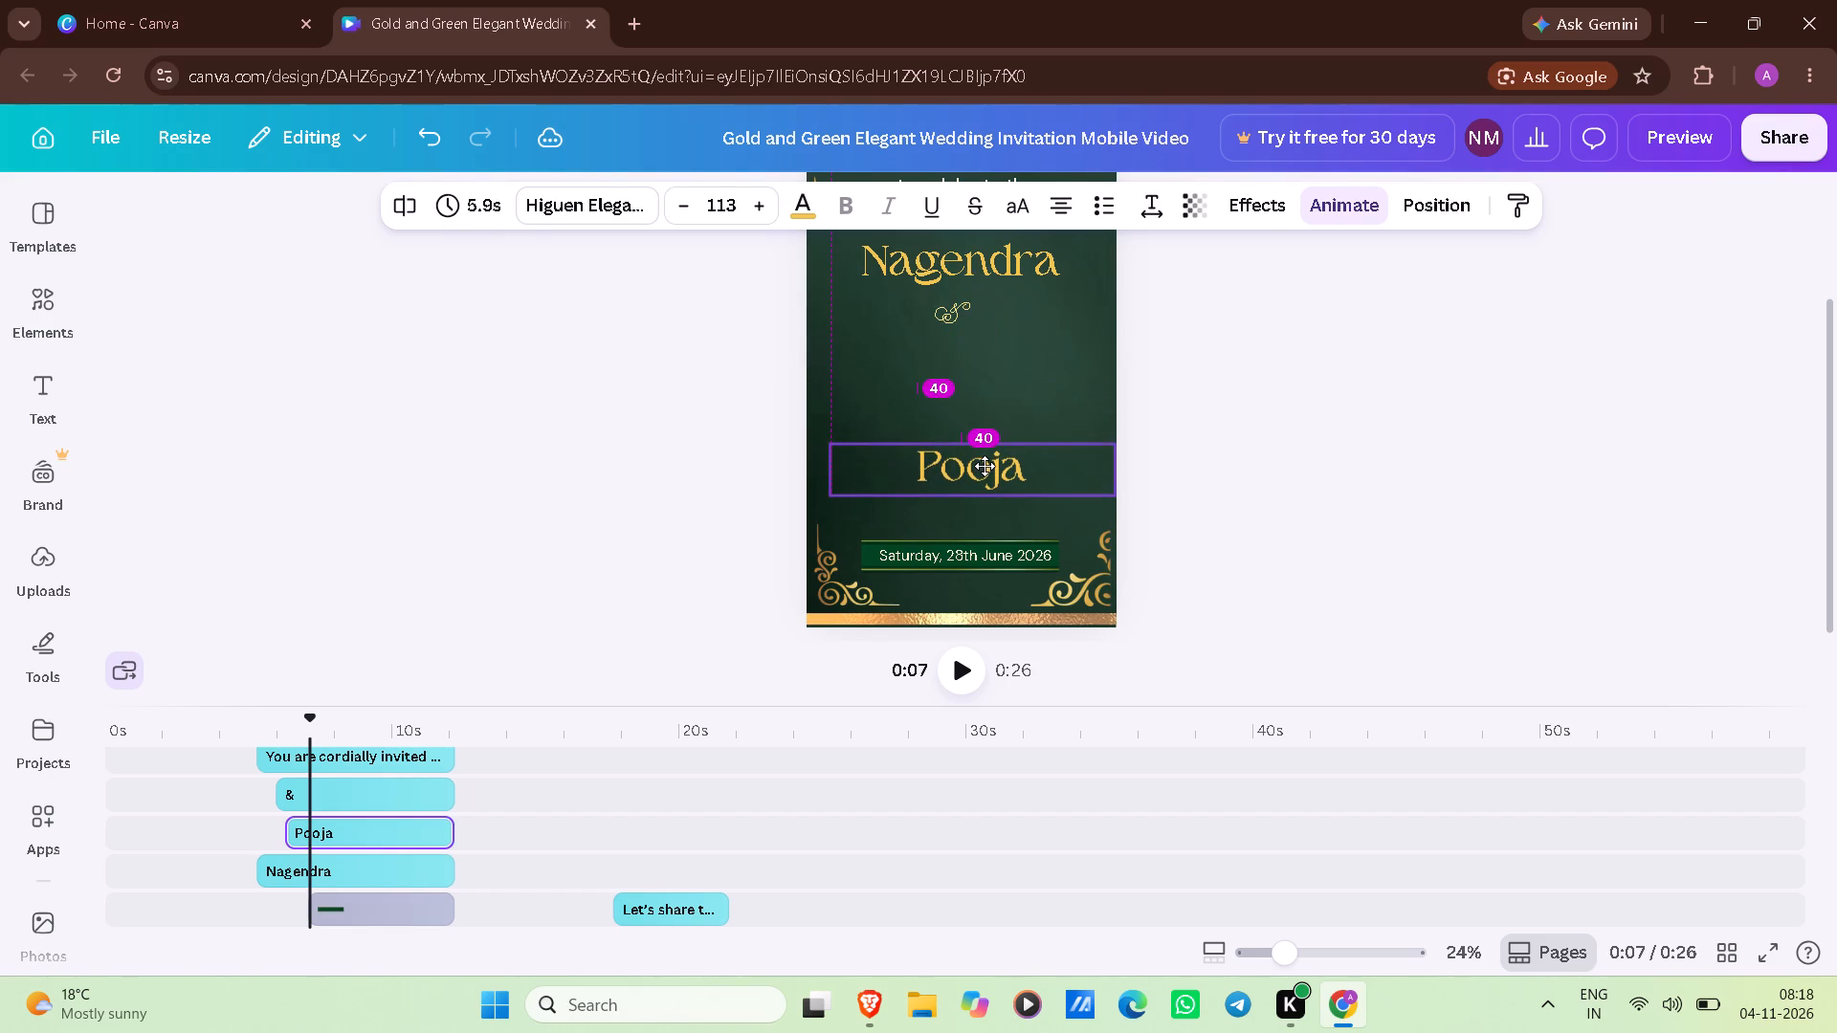
drag(985, 466, 980, 472)
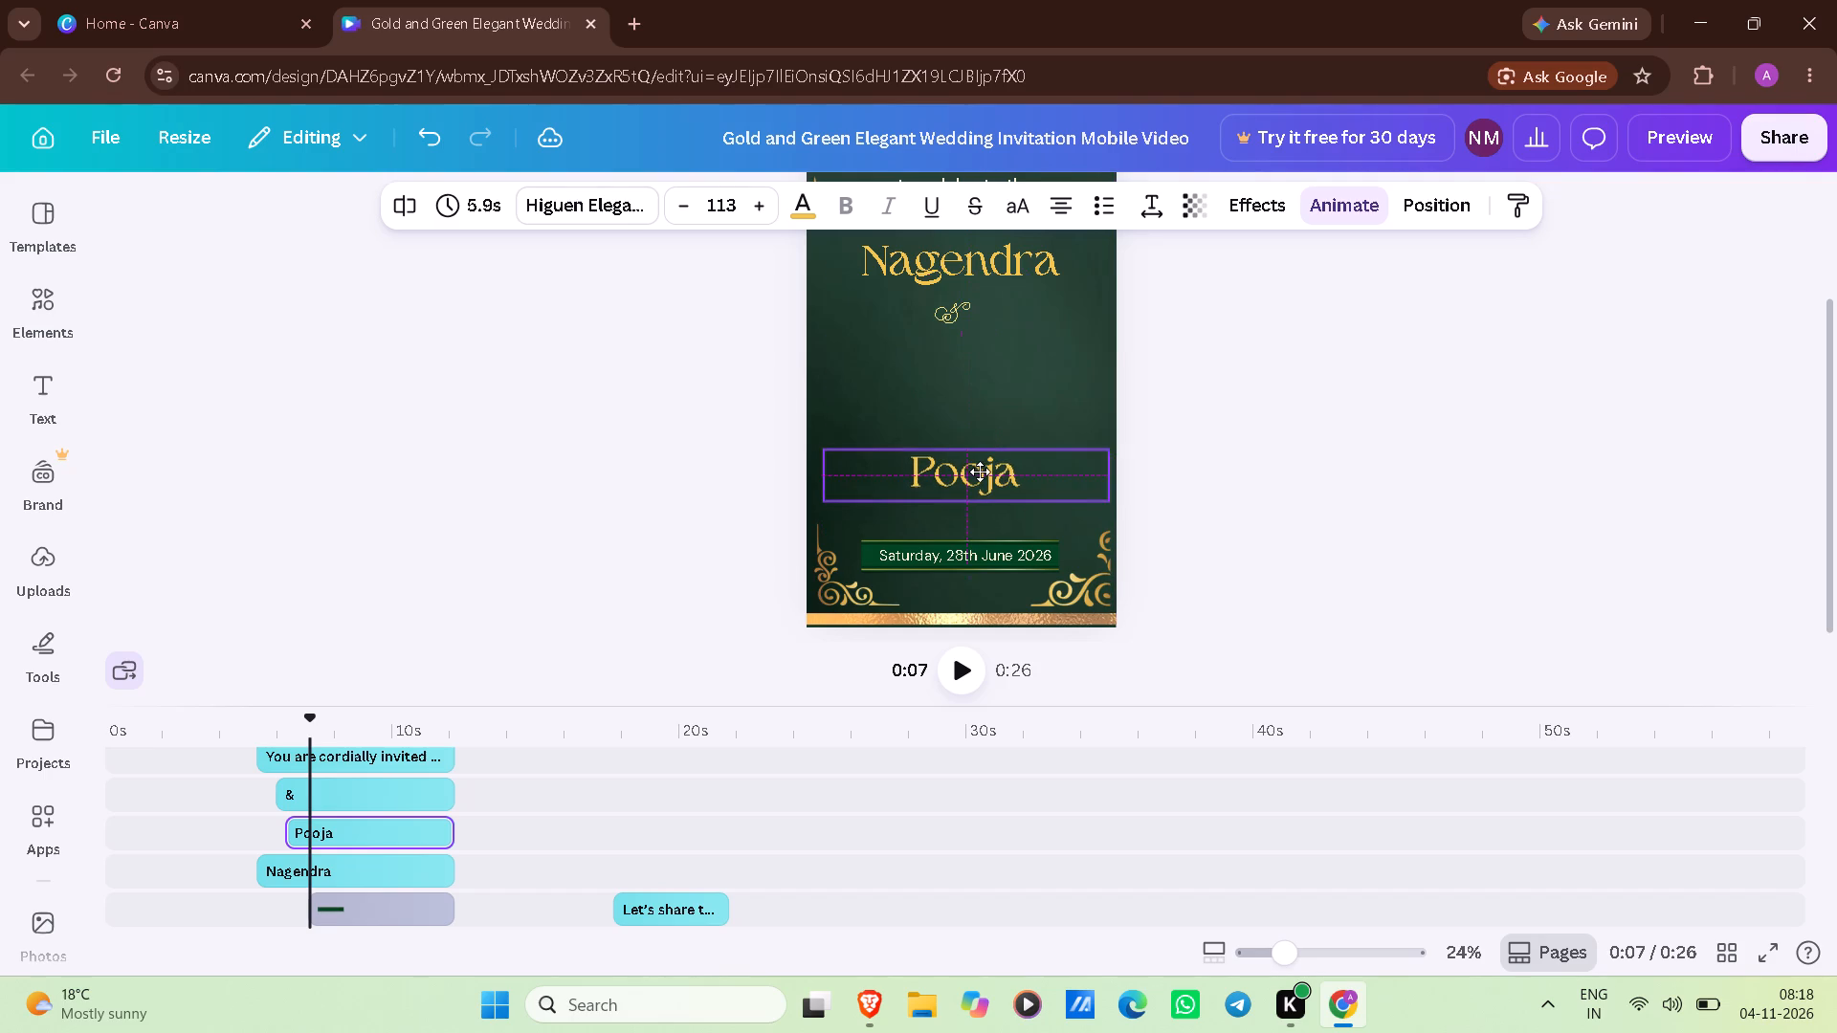
drag(980, 472, 983, 466)
drag(946, 317, 955, 407)
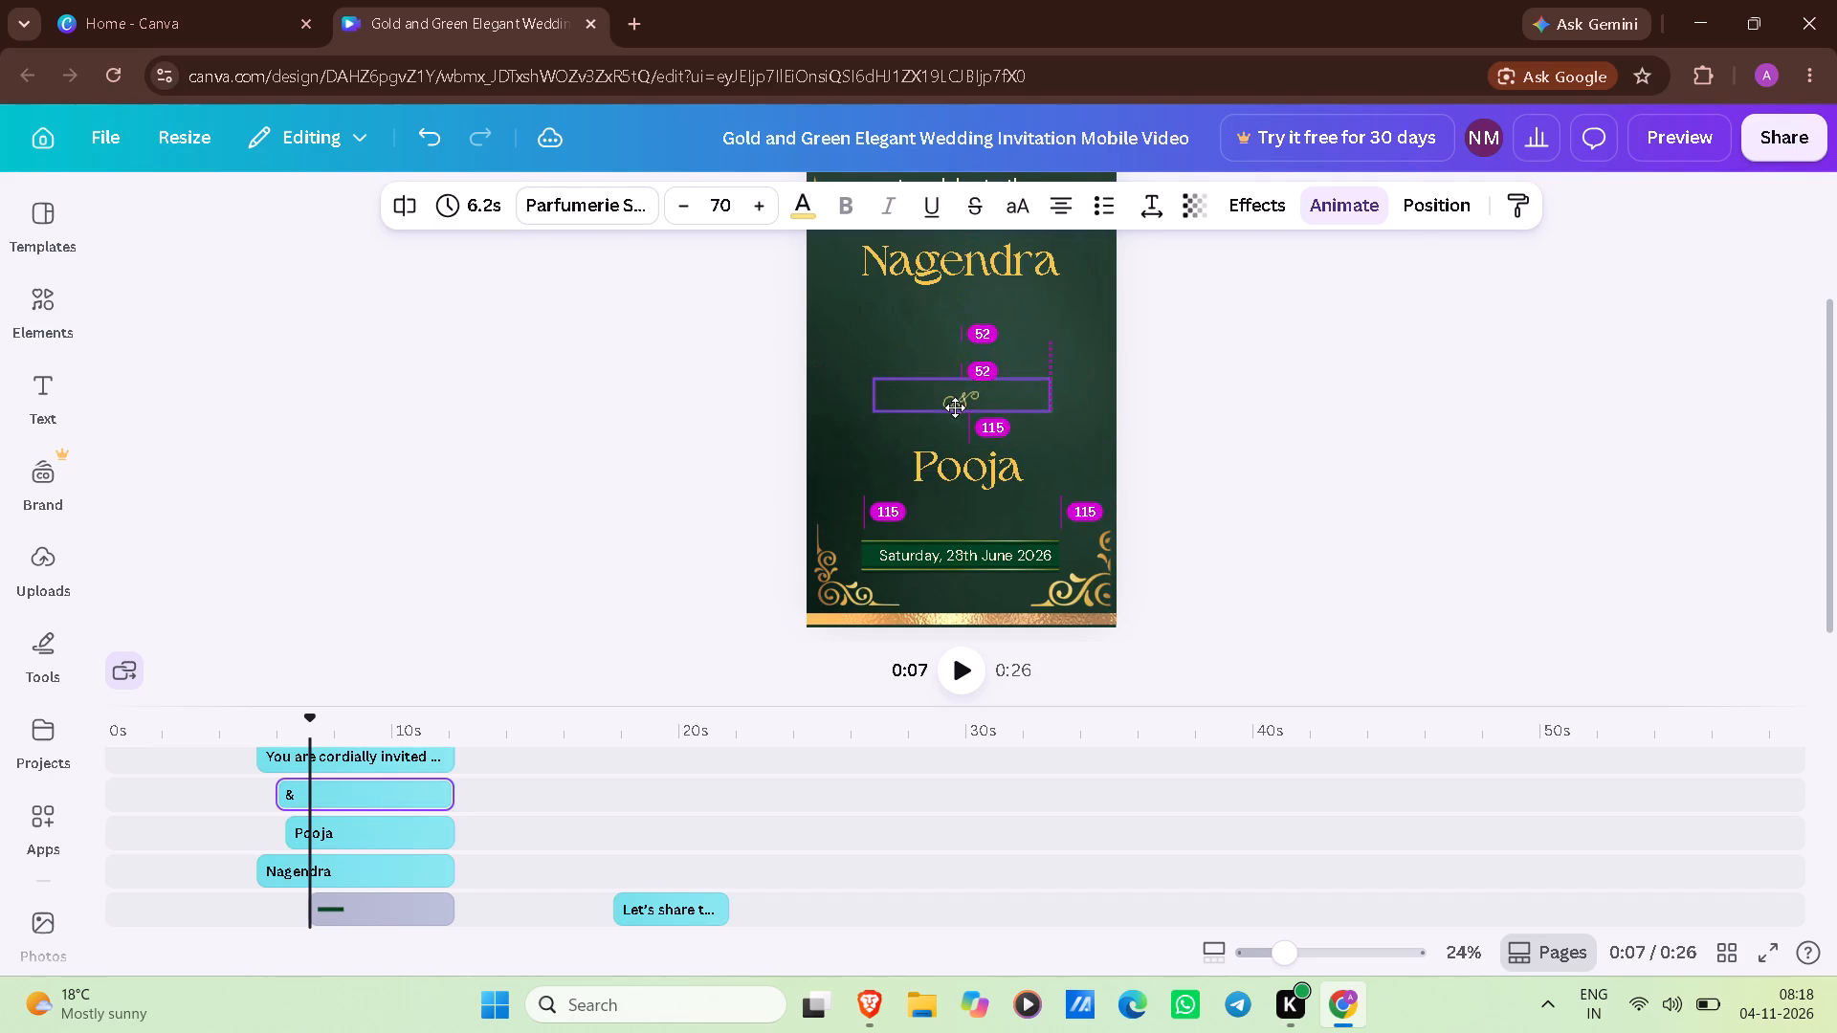
drag(955, 407, 958, 388)
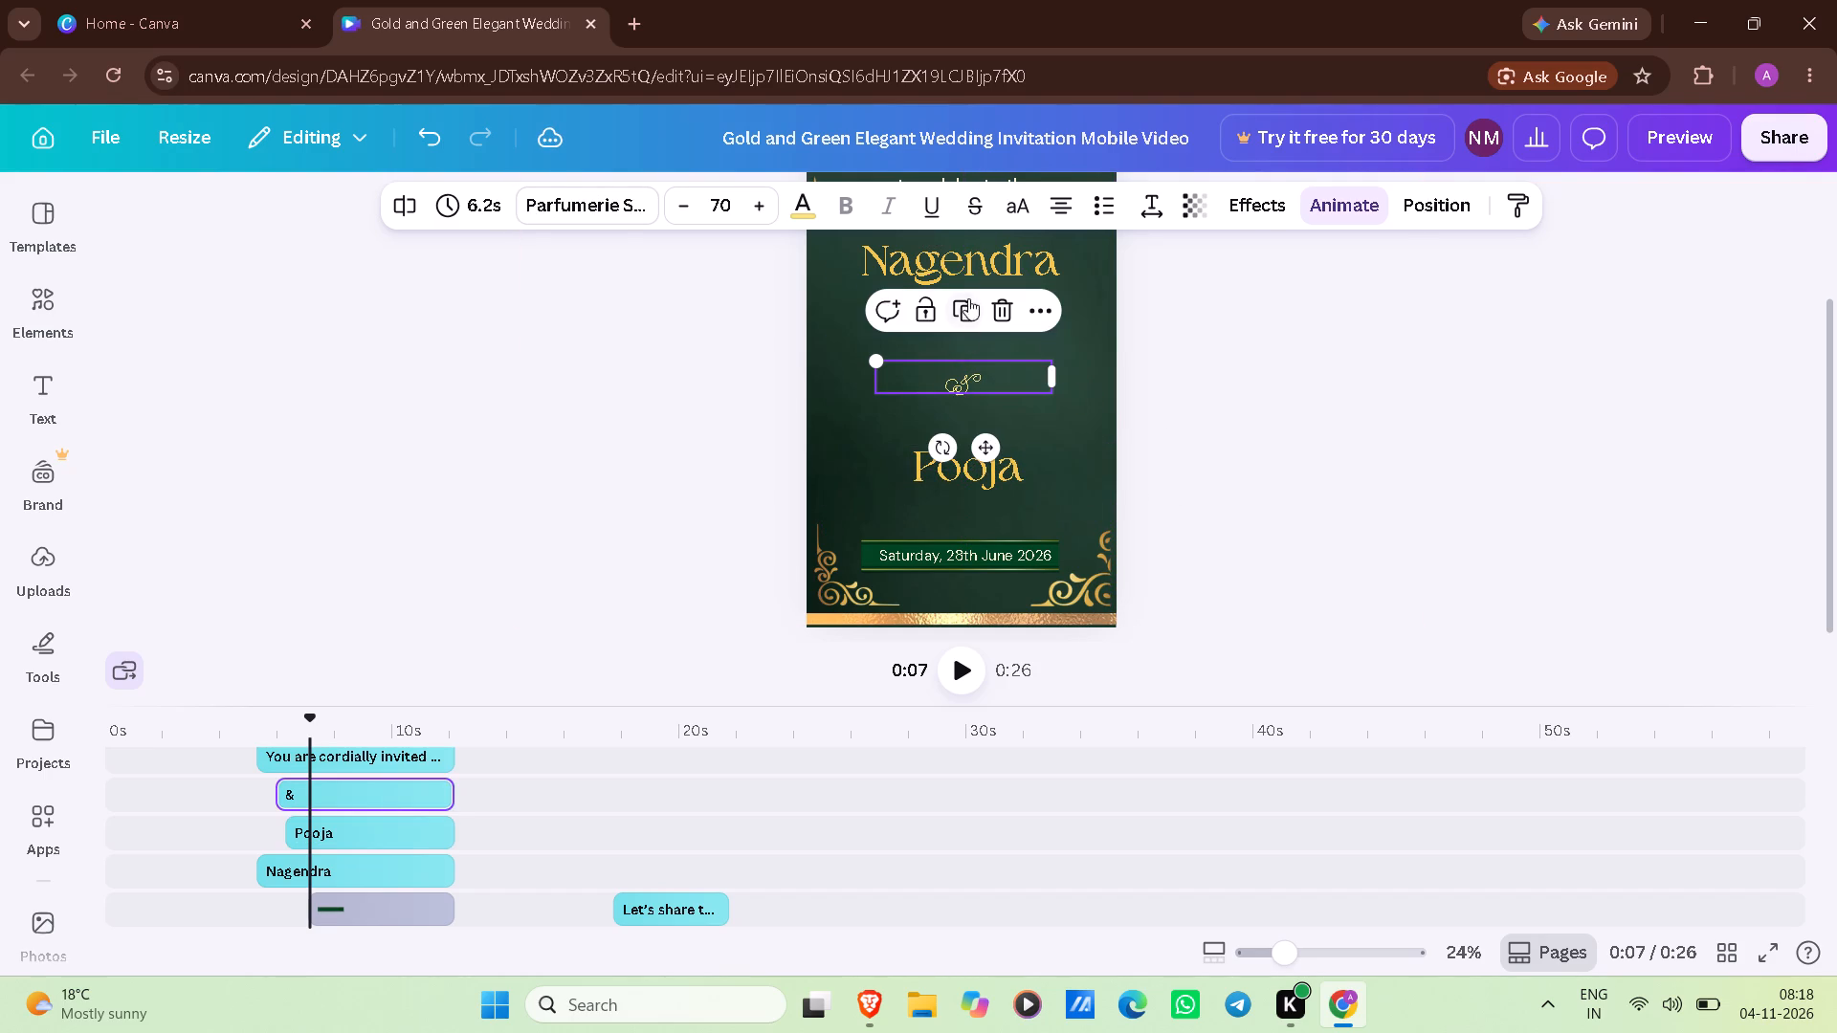
drag(966, 275, 972, 298)
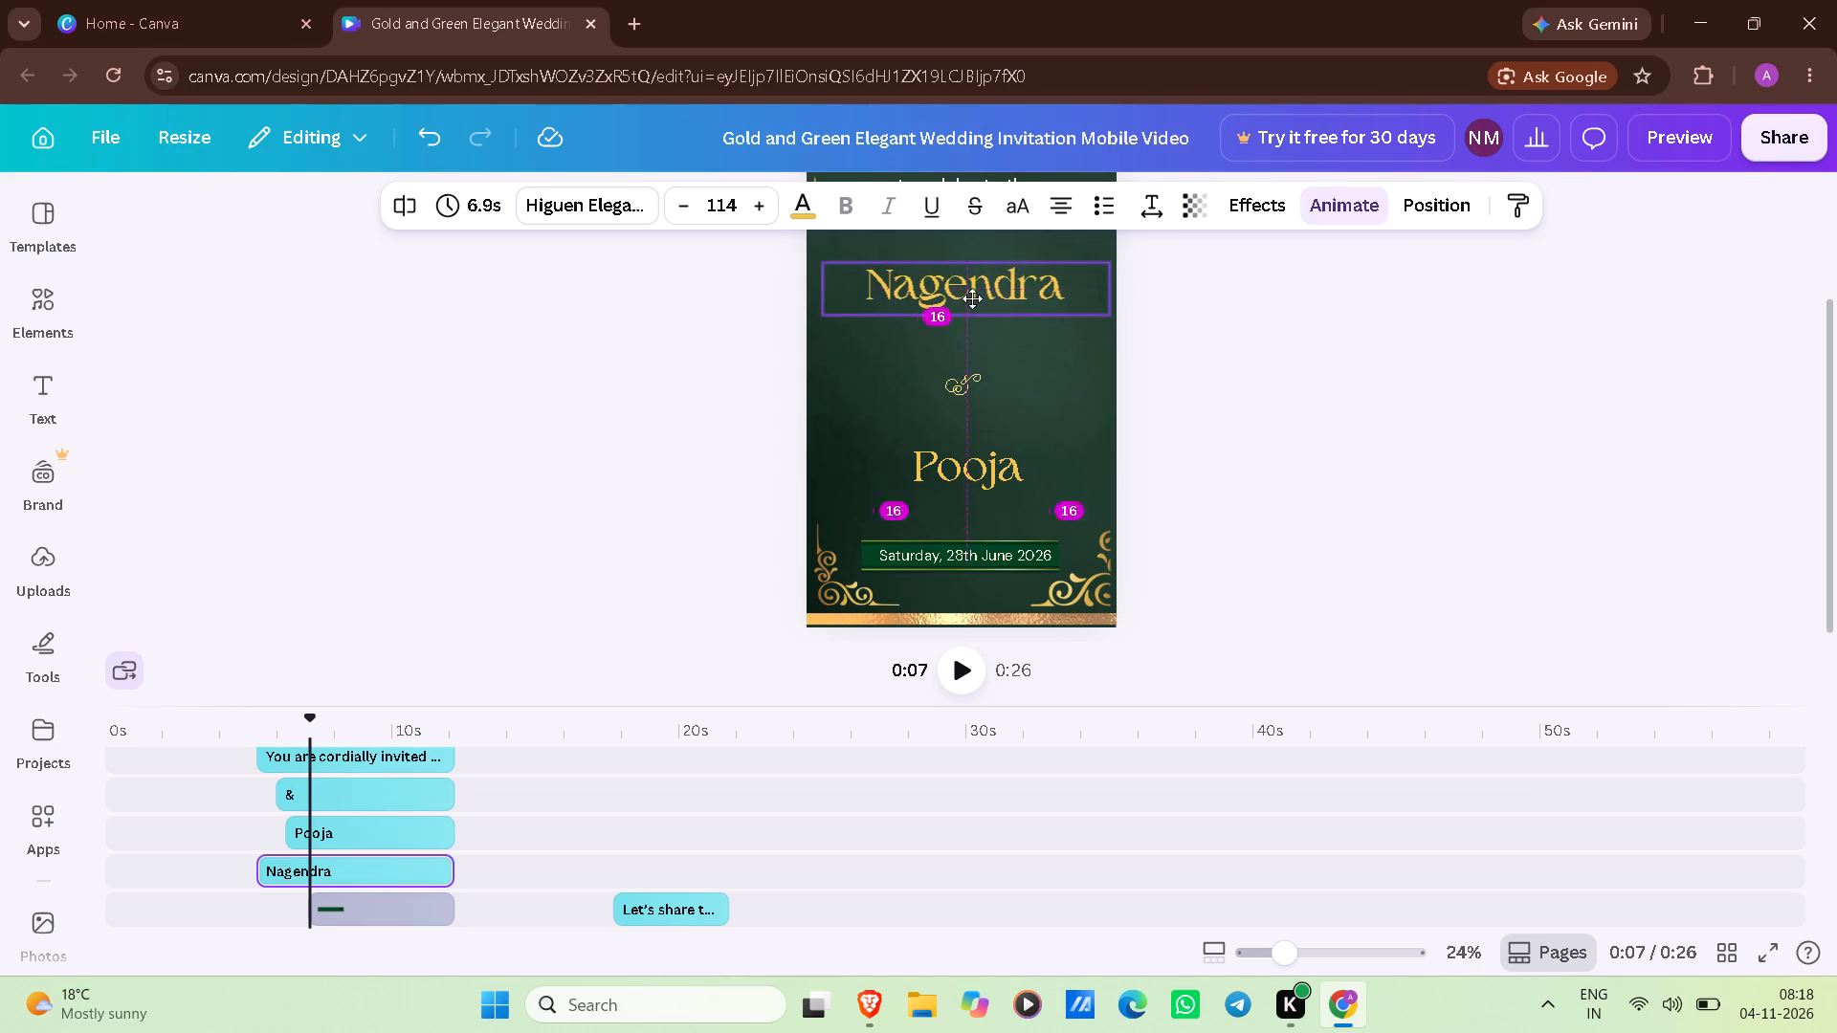
drag(972, 298, 977, 346)
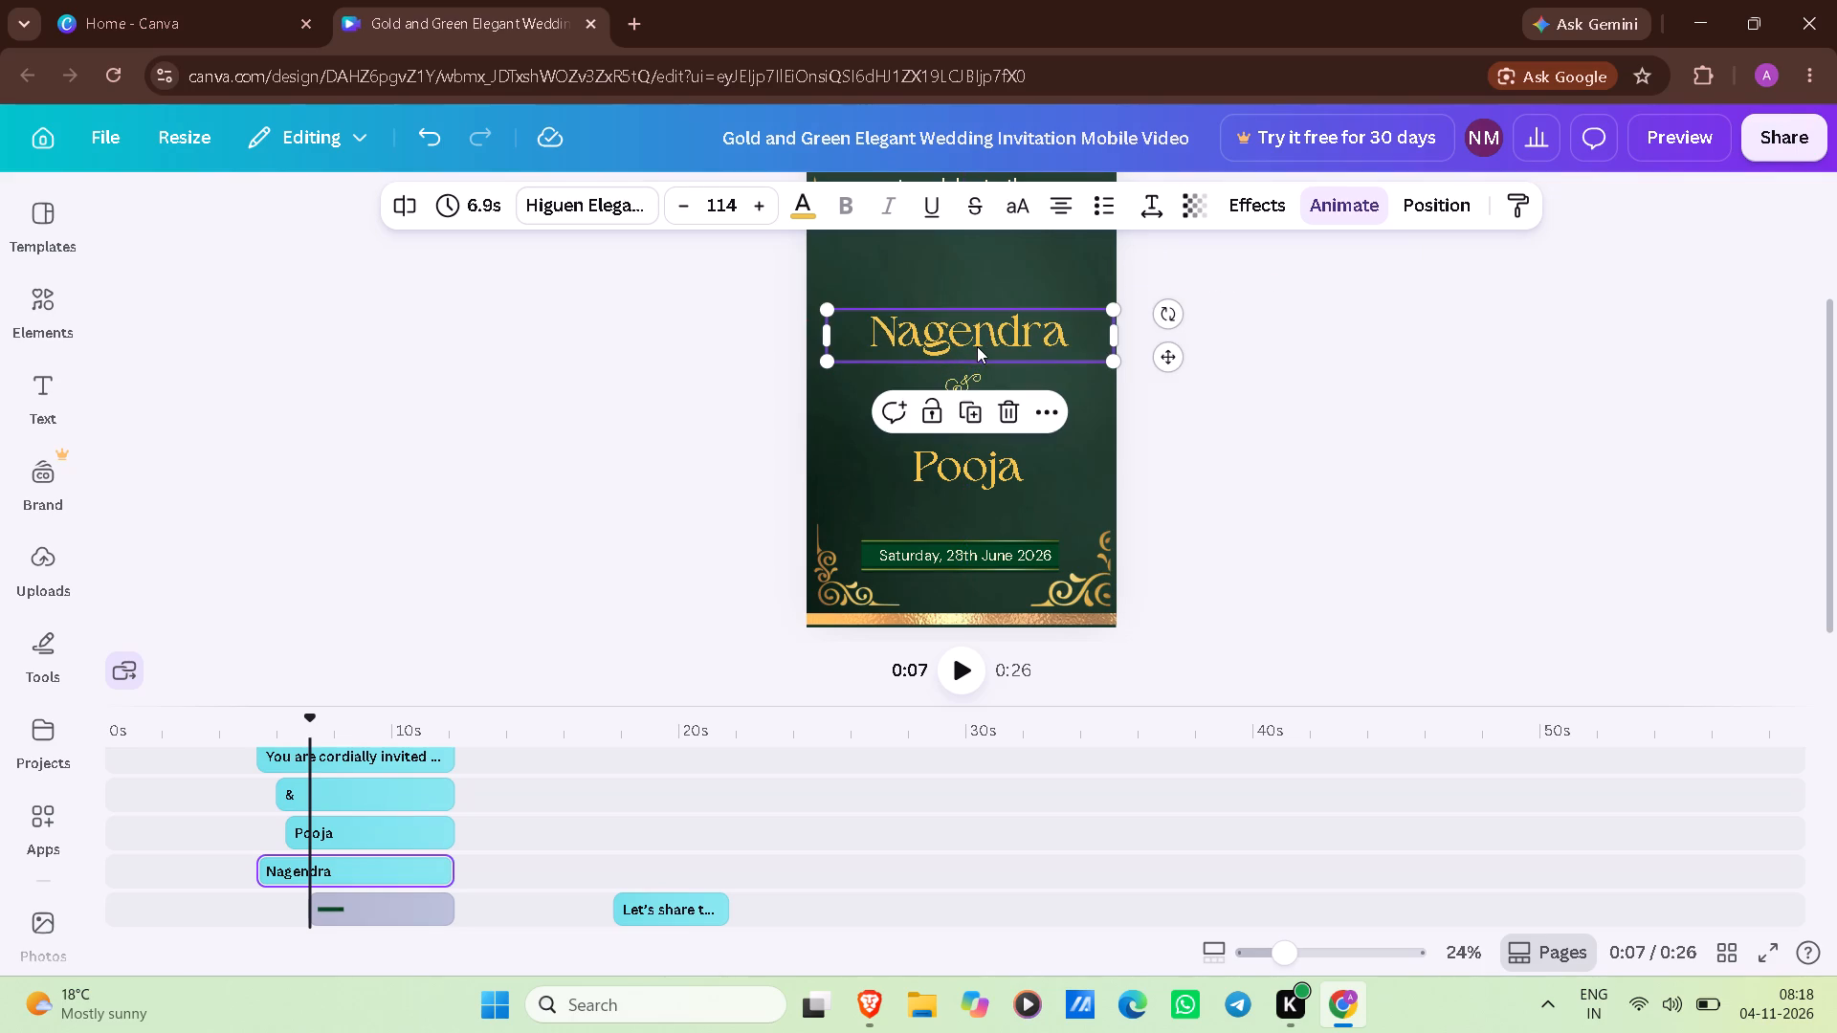
drag(944, 463, 938, 447)
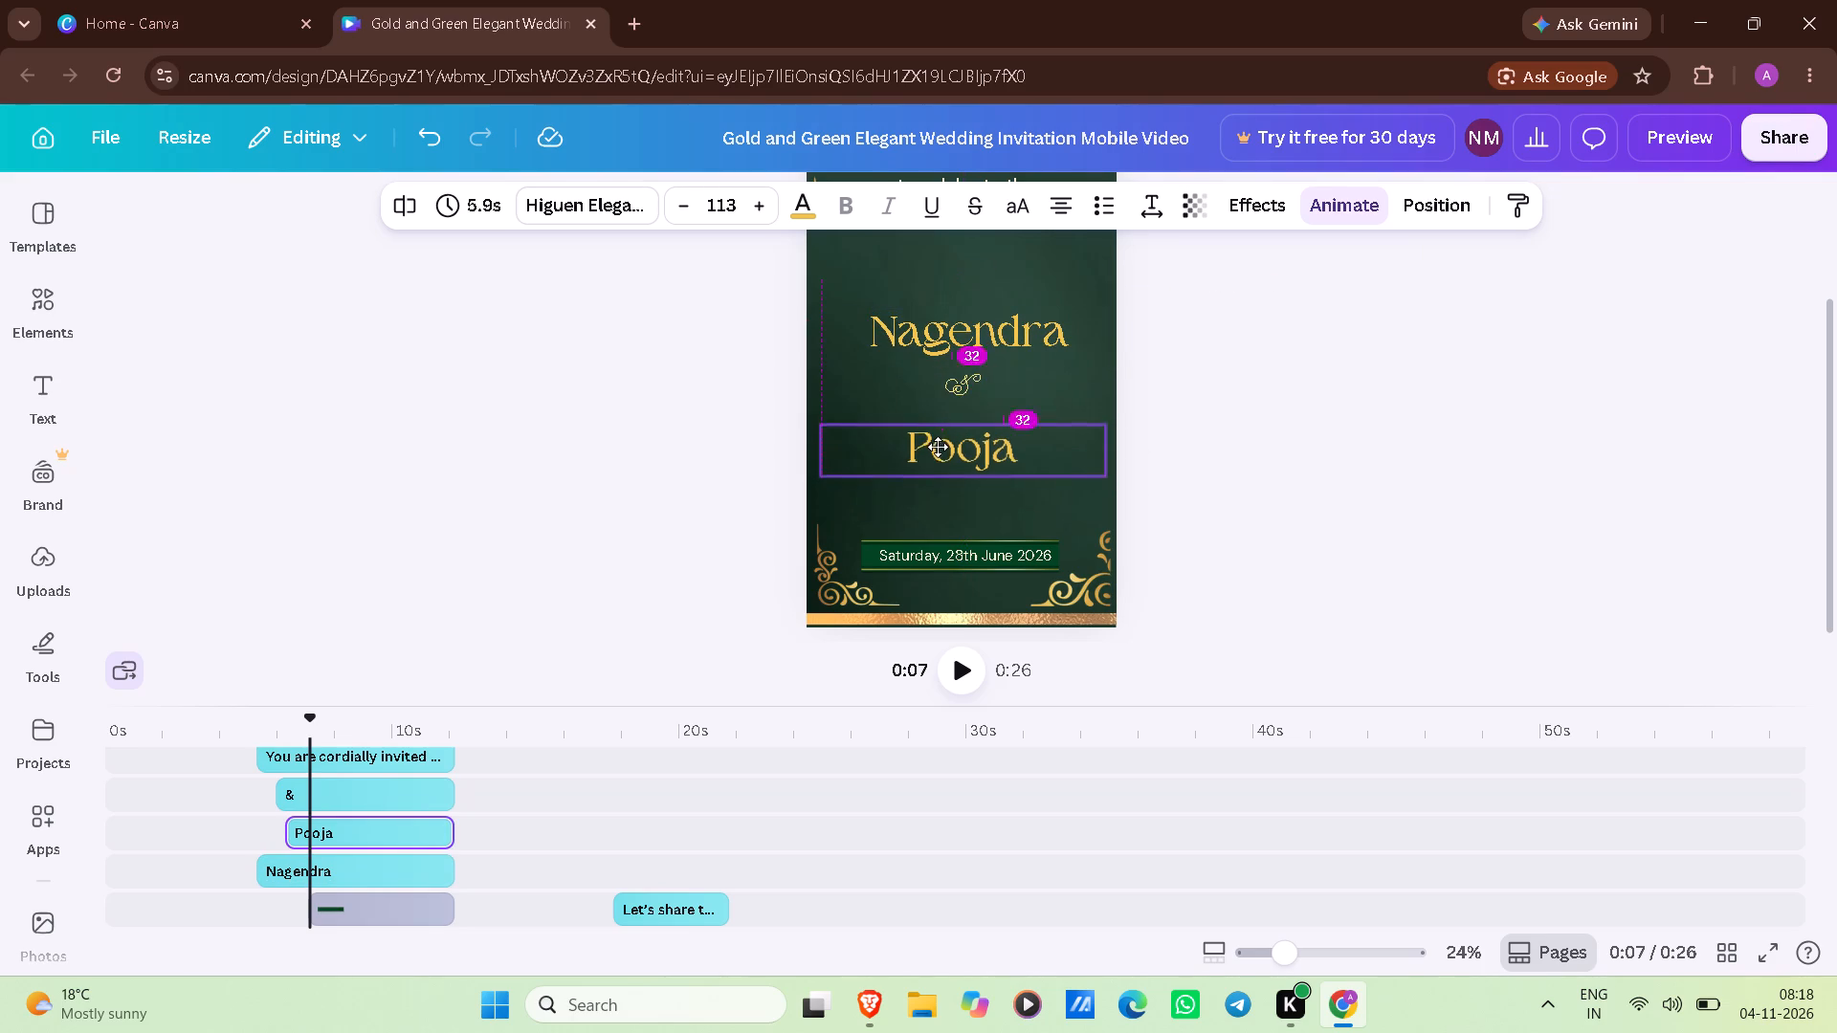
drag(938, 447, 937, 448)
click(937, 448)
click(1387, 319)
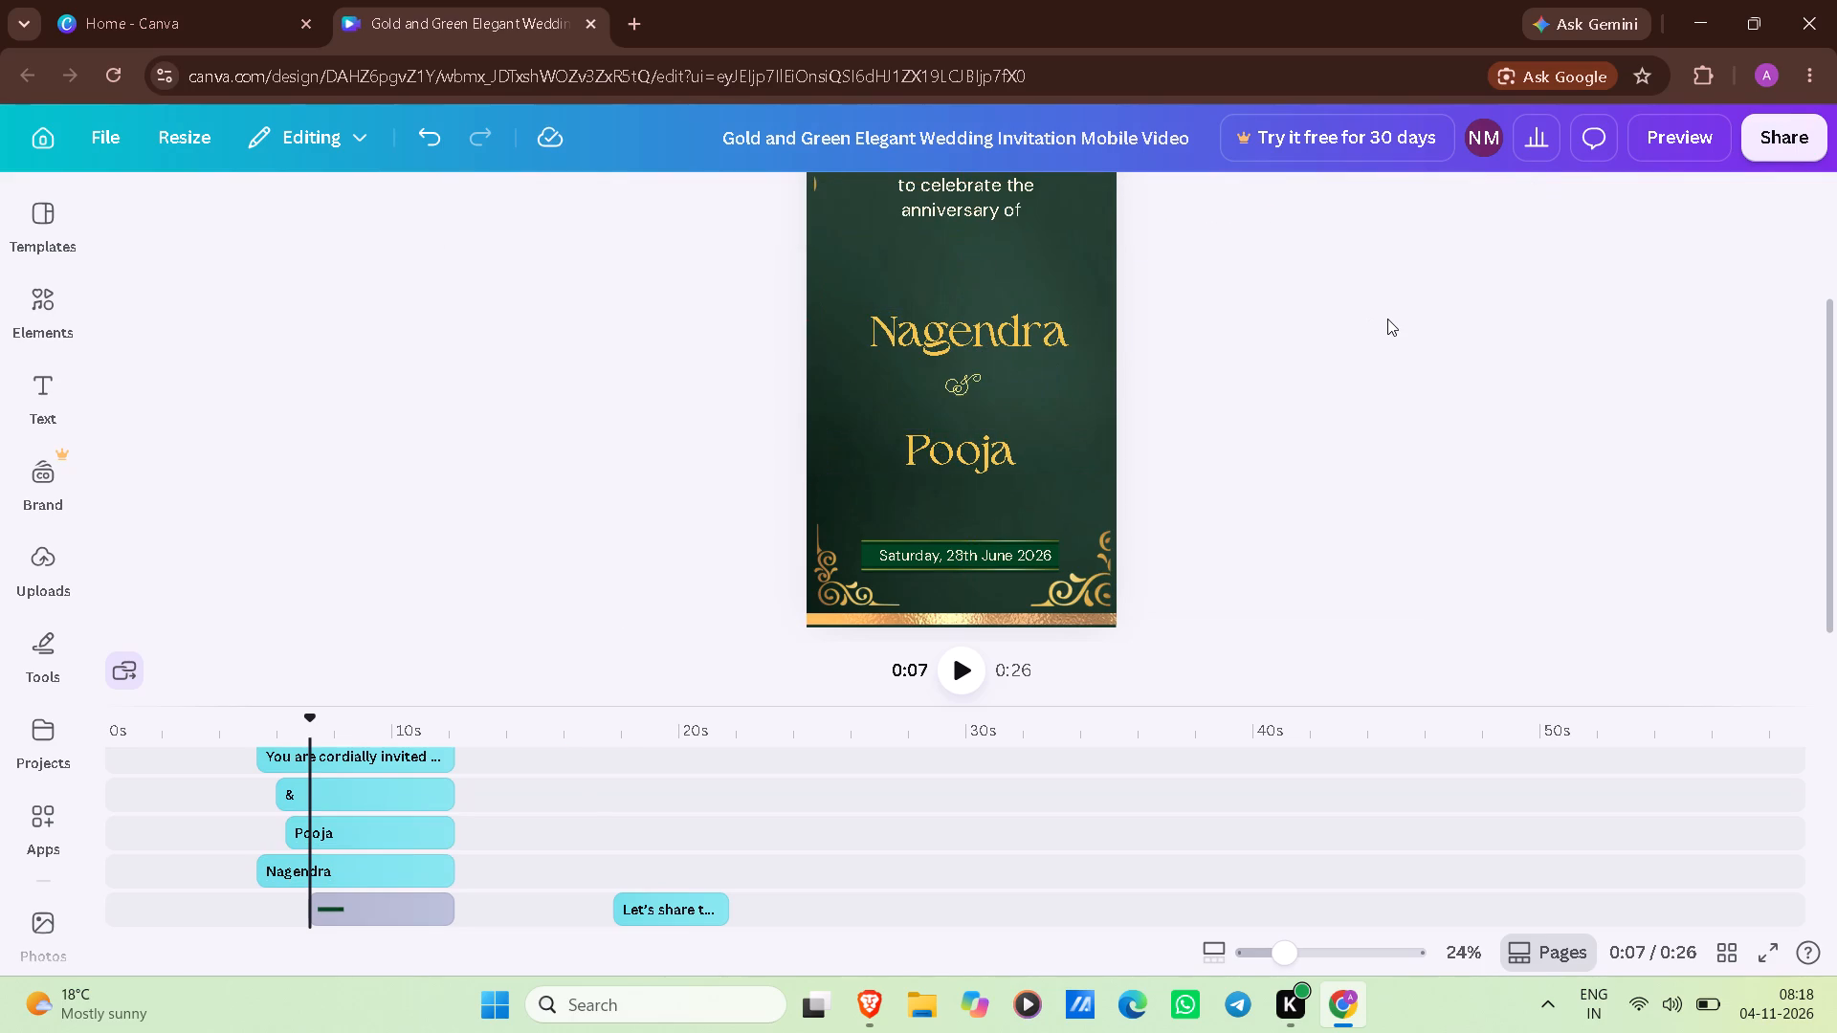
Move the "You are cordially invited to celebrate the anniversary of" text down, clear of the upper gold strip.
scroll(1387, 319, up, 1)
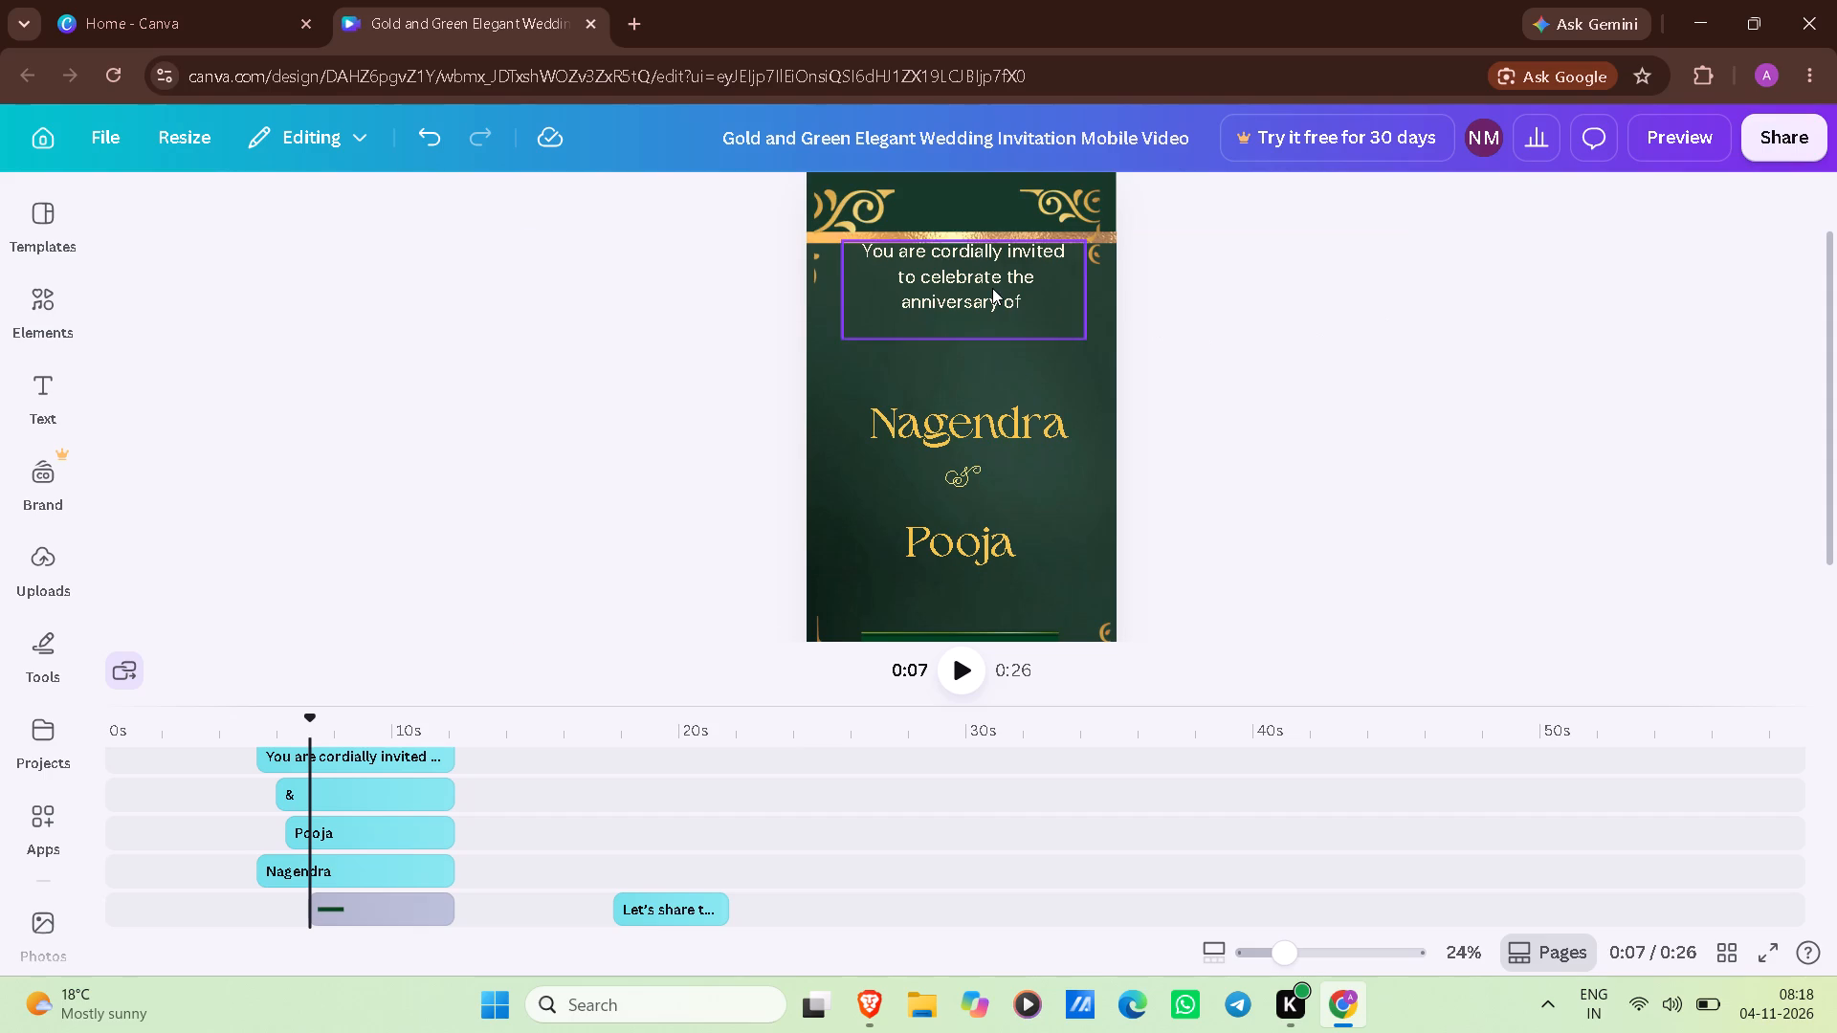
click(992, 288)
drag(992, 288, 992, 333)
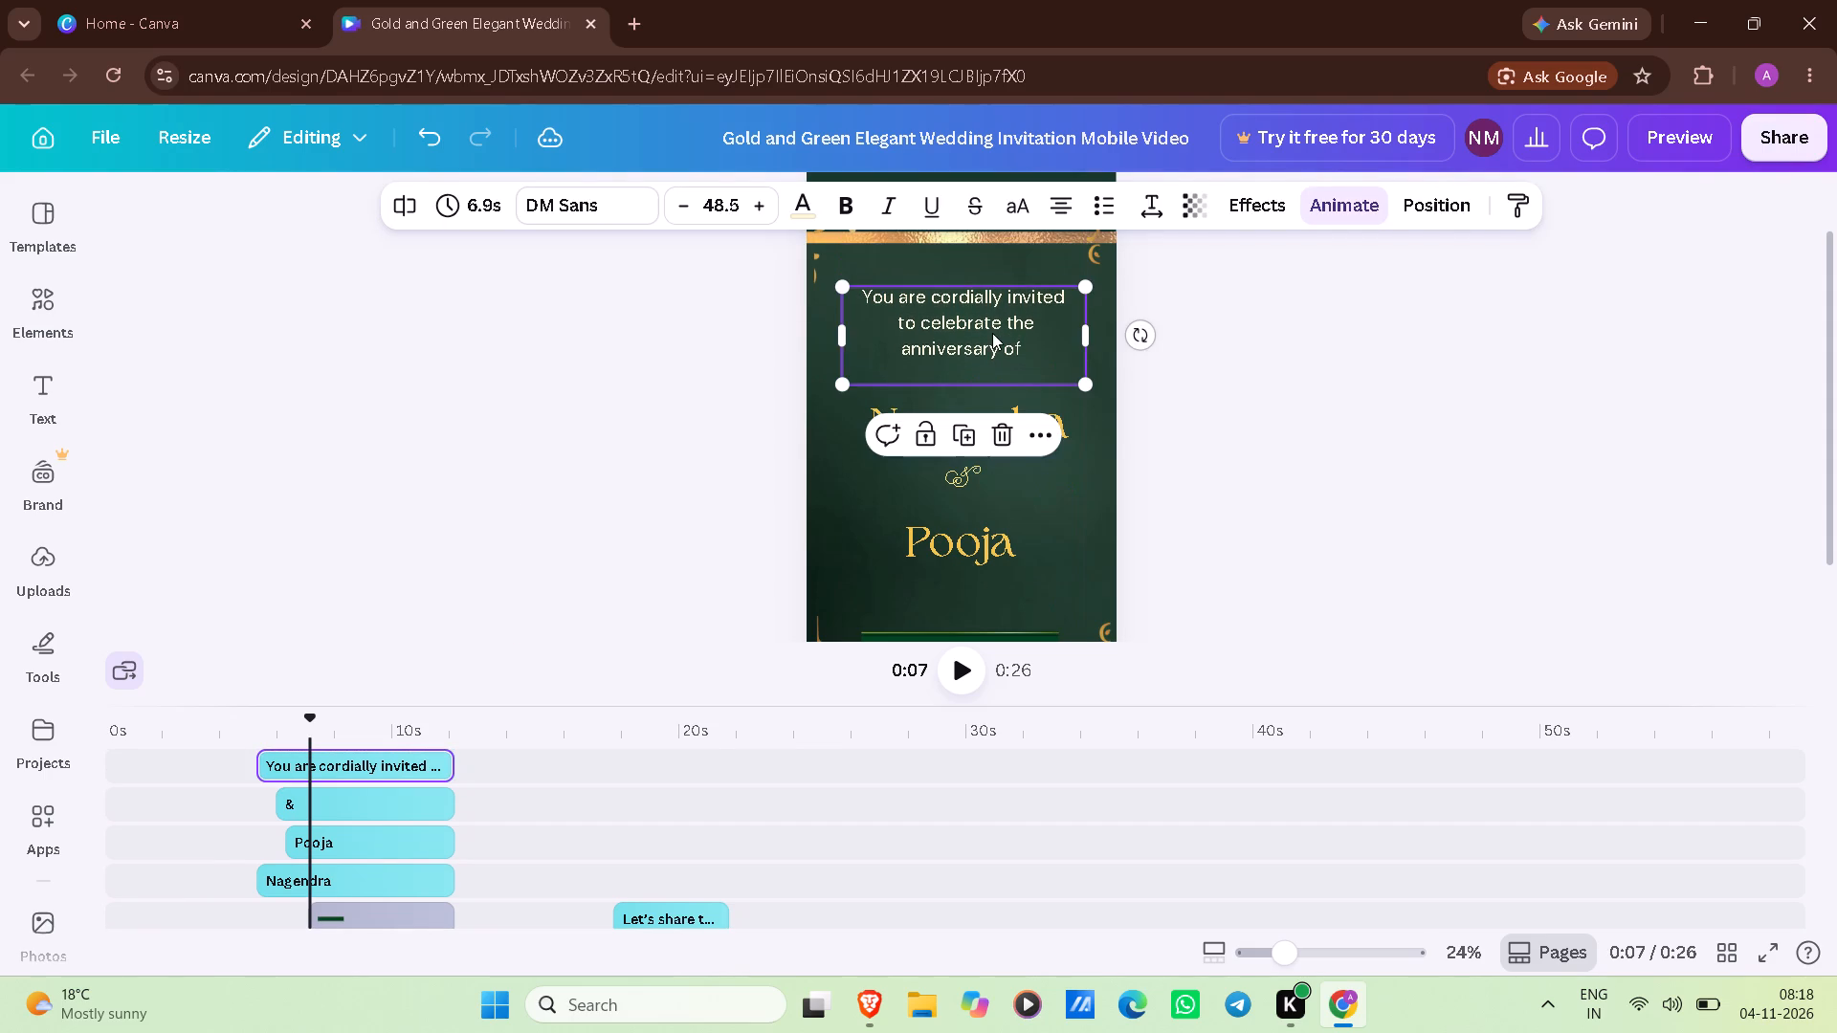
click(1237, 300)
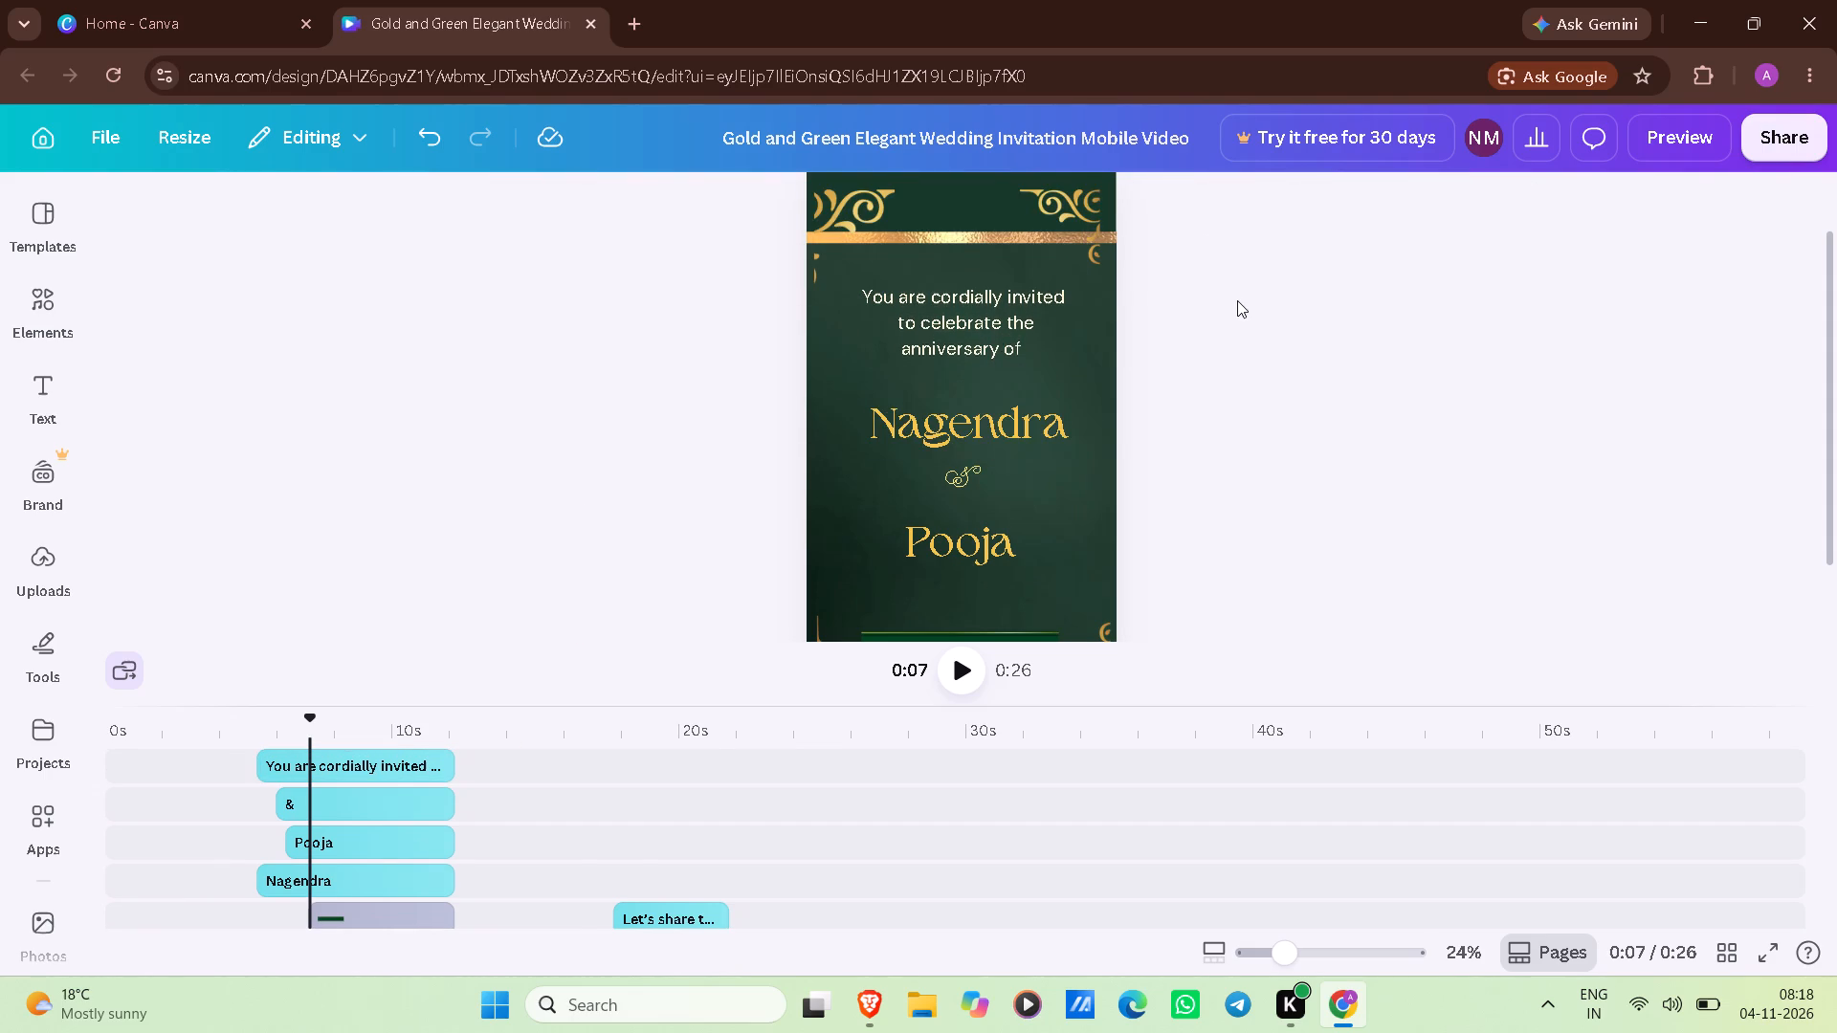
Stretch the gold-edged green background group upward so its upper gold strip sits at the page's top edge.
scroll(1237, 300, up, 1)
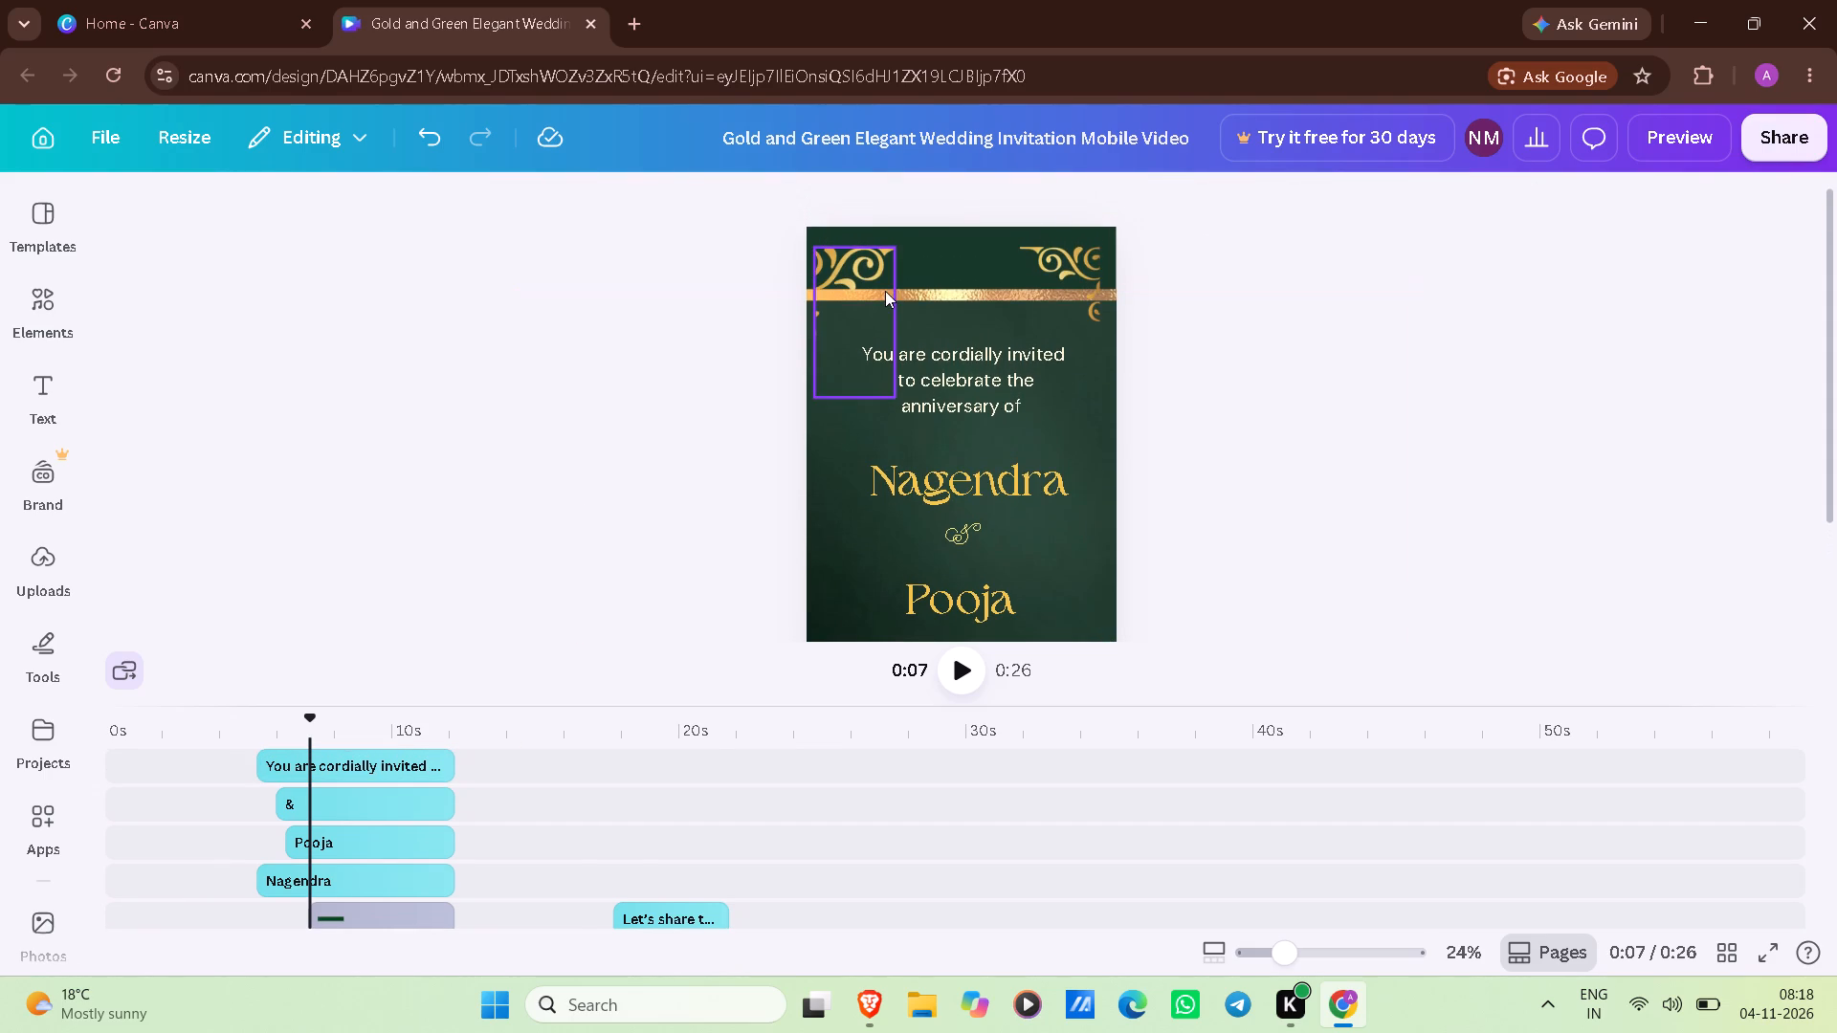
click(918, 293)
click(918, 293)
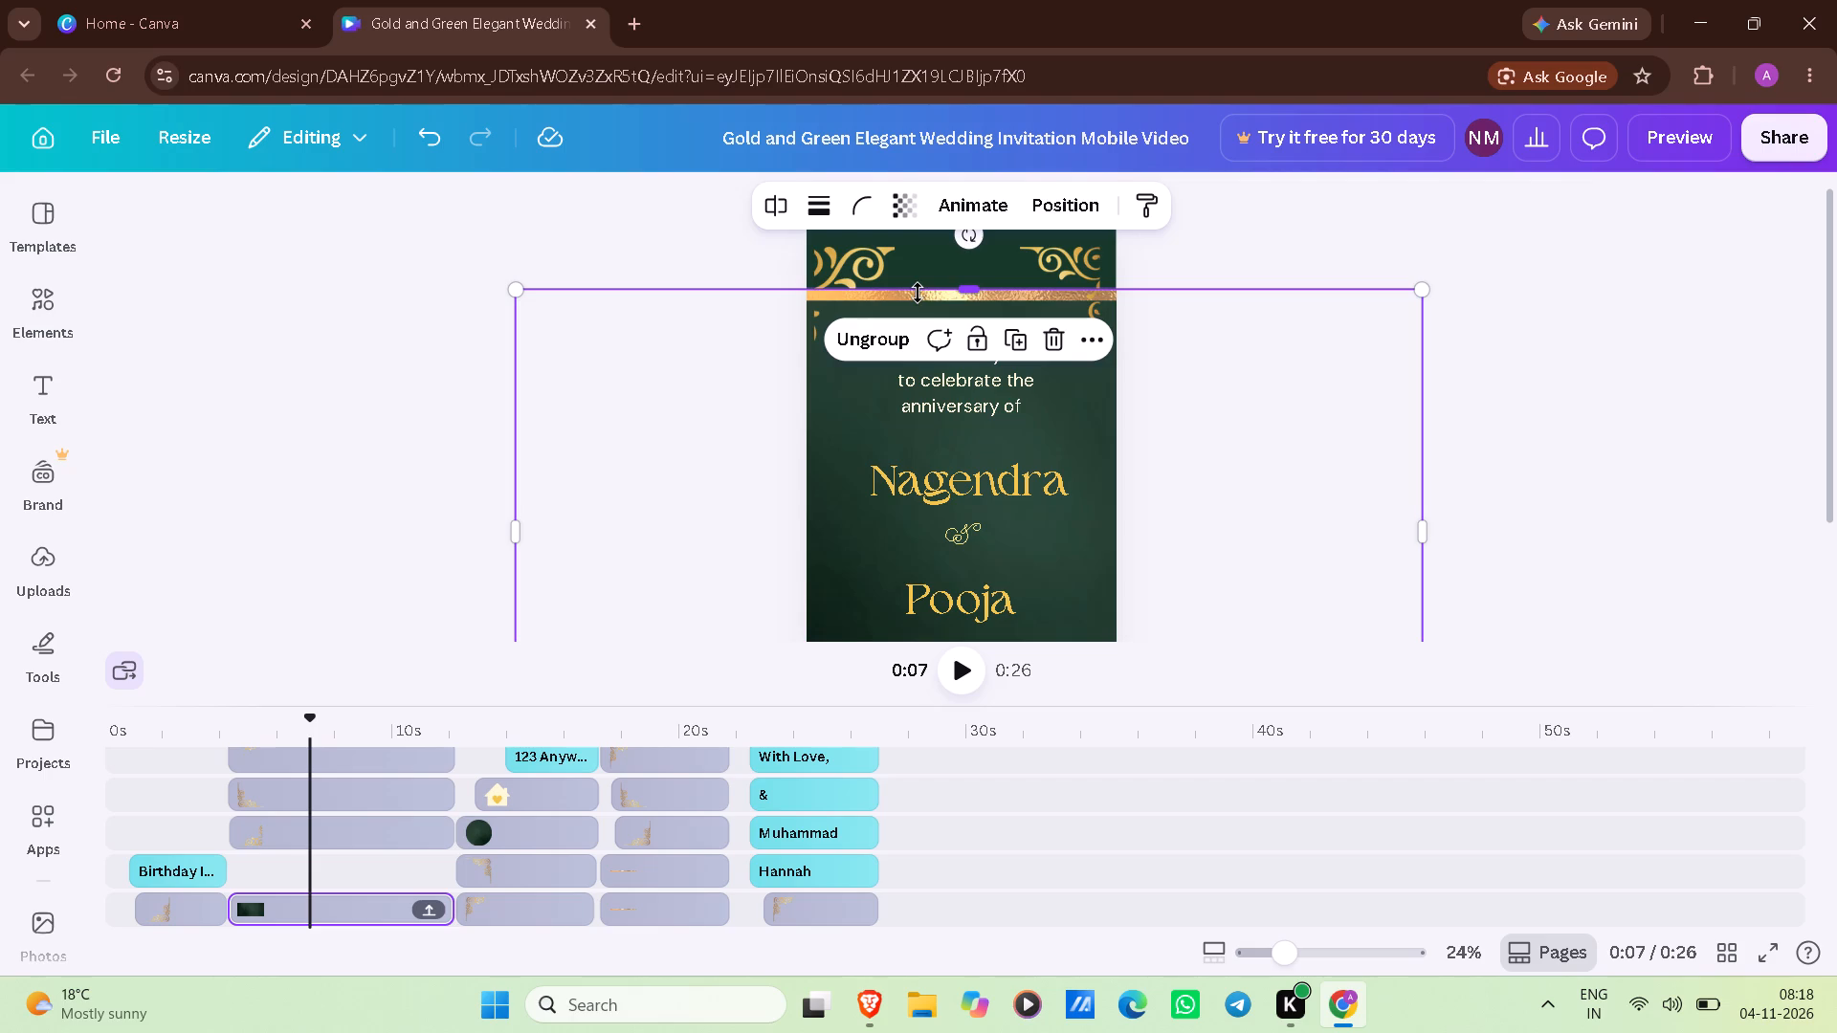
drag(973, 285, 962, 214)
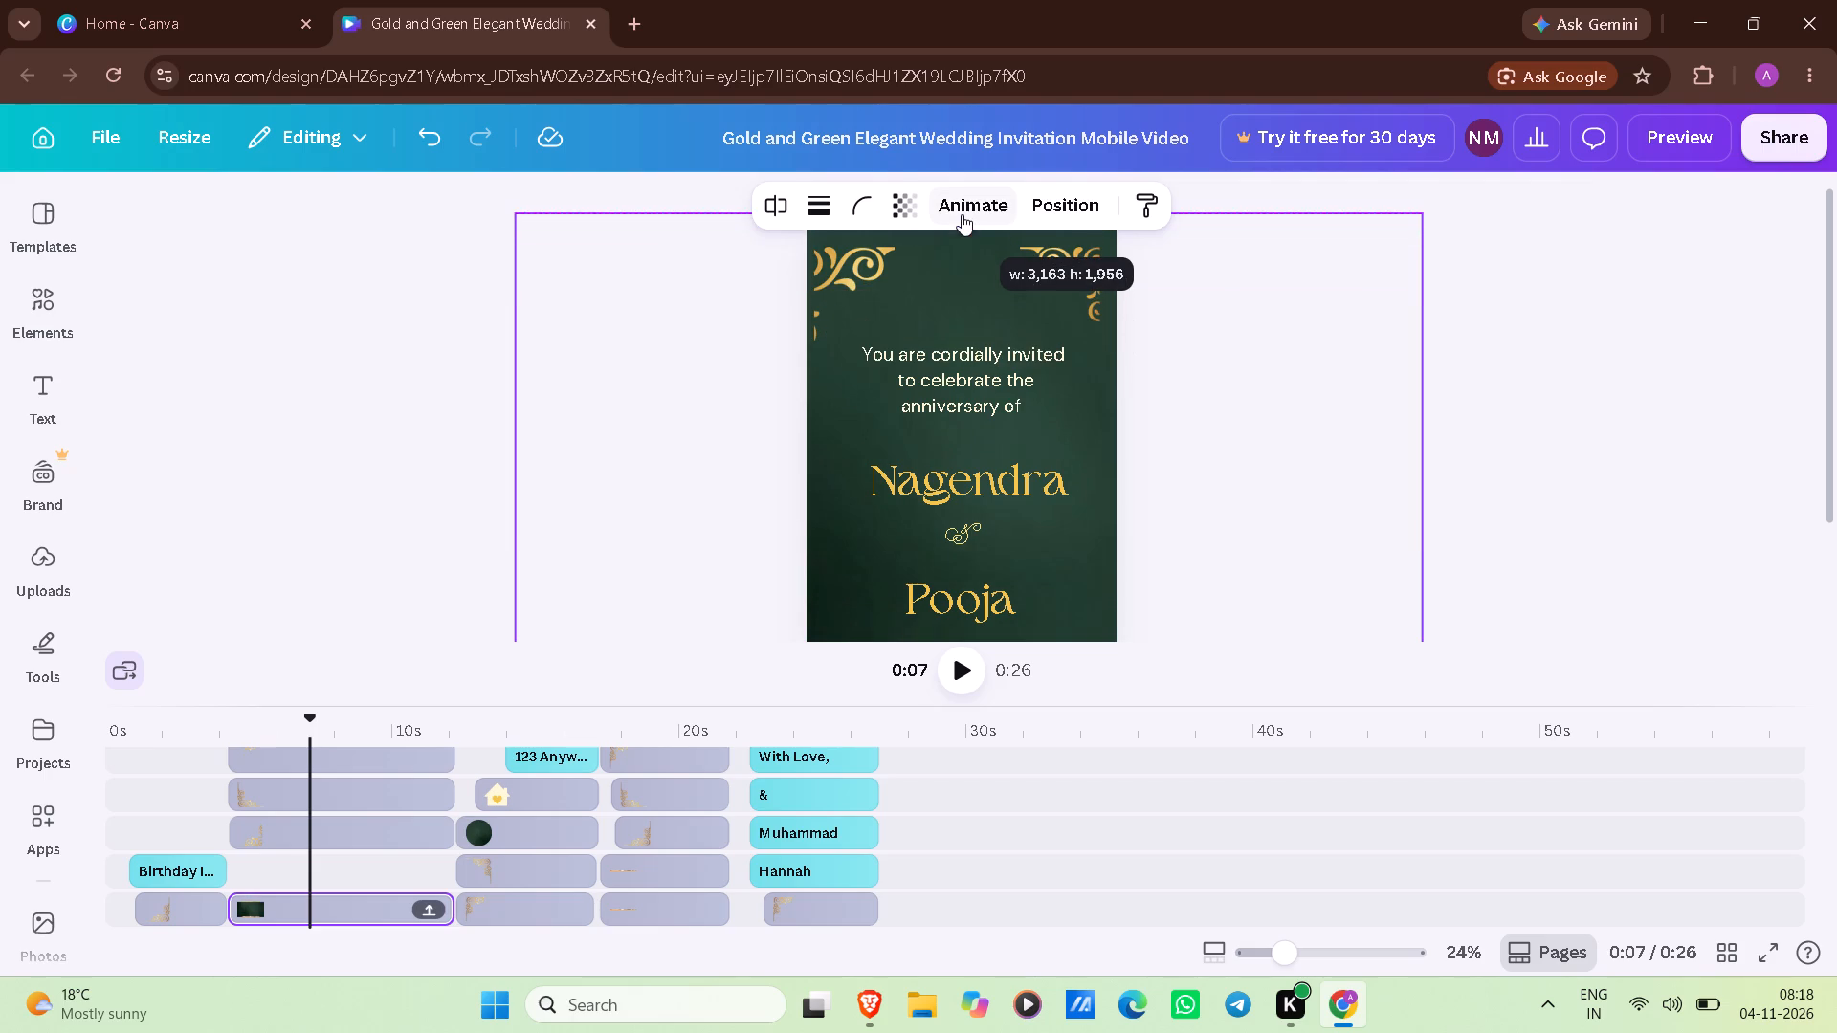
drag(962, 214, 958, 219)
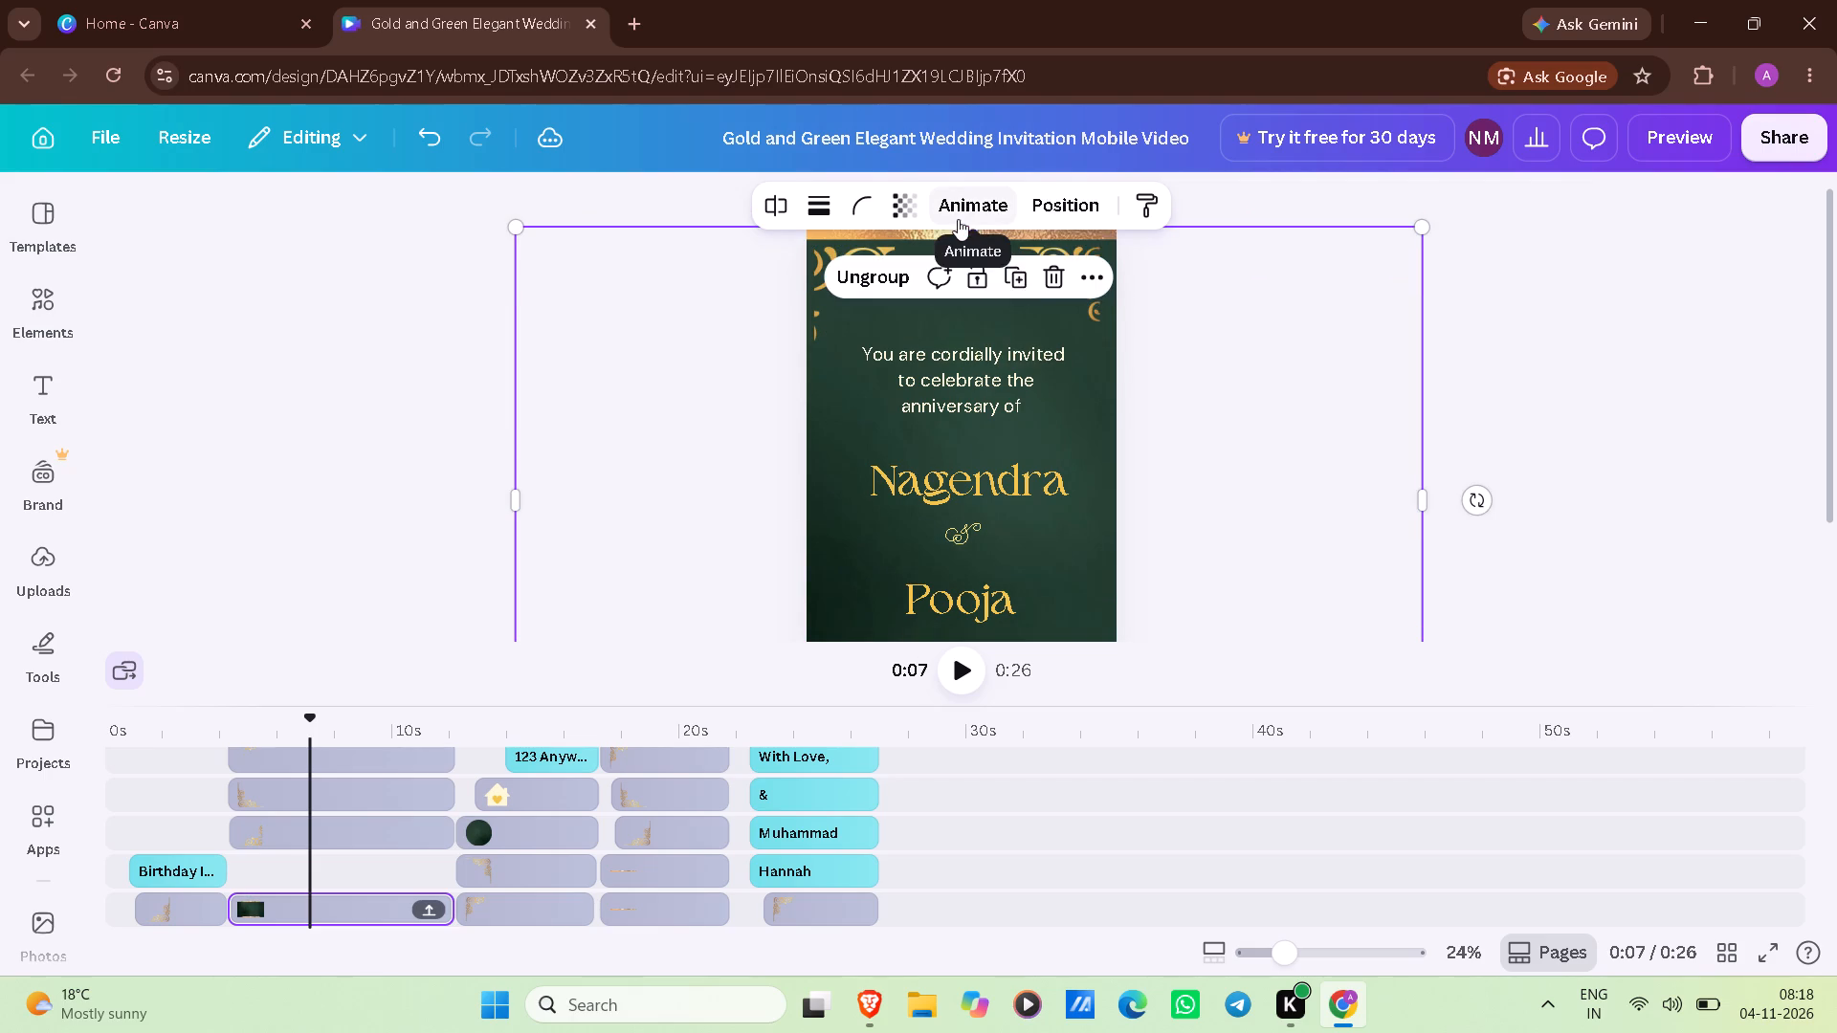
scroll(1170, 427, down, 1)
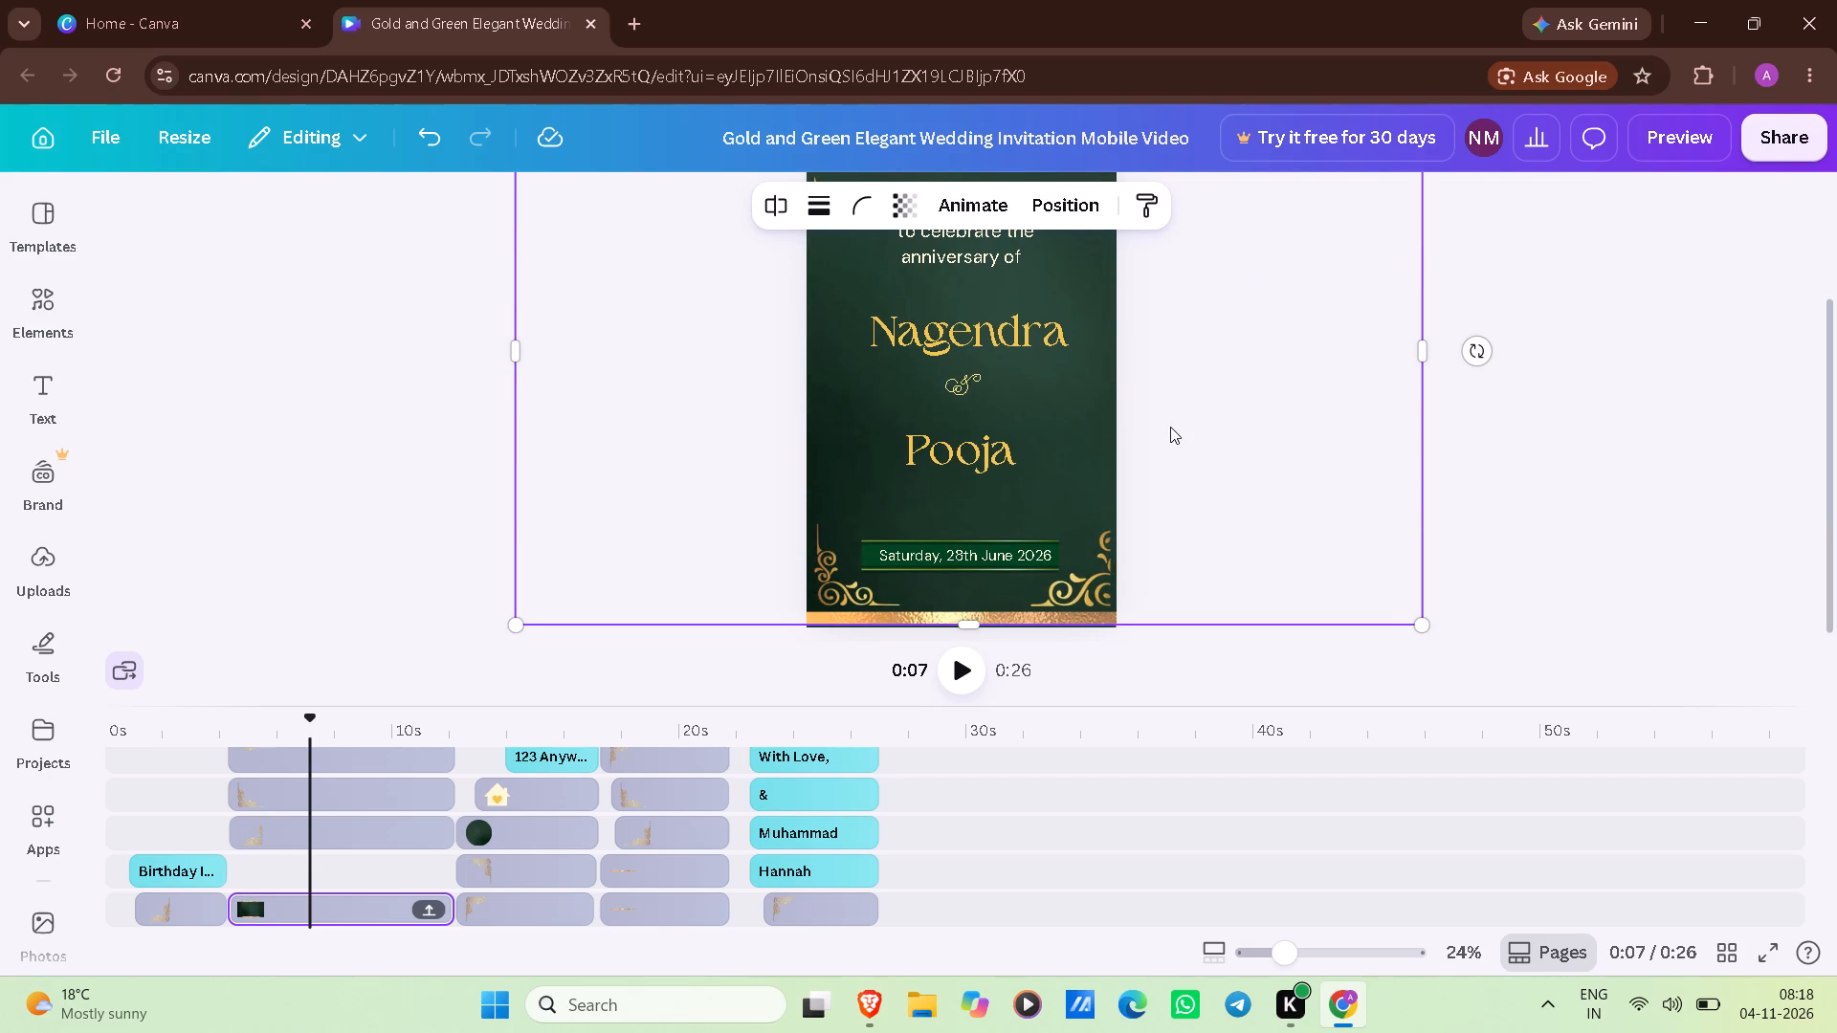
scroll(1170, 427, down, 1)
click(1562, 469)
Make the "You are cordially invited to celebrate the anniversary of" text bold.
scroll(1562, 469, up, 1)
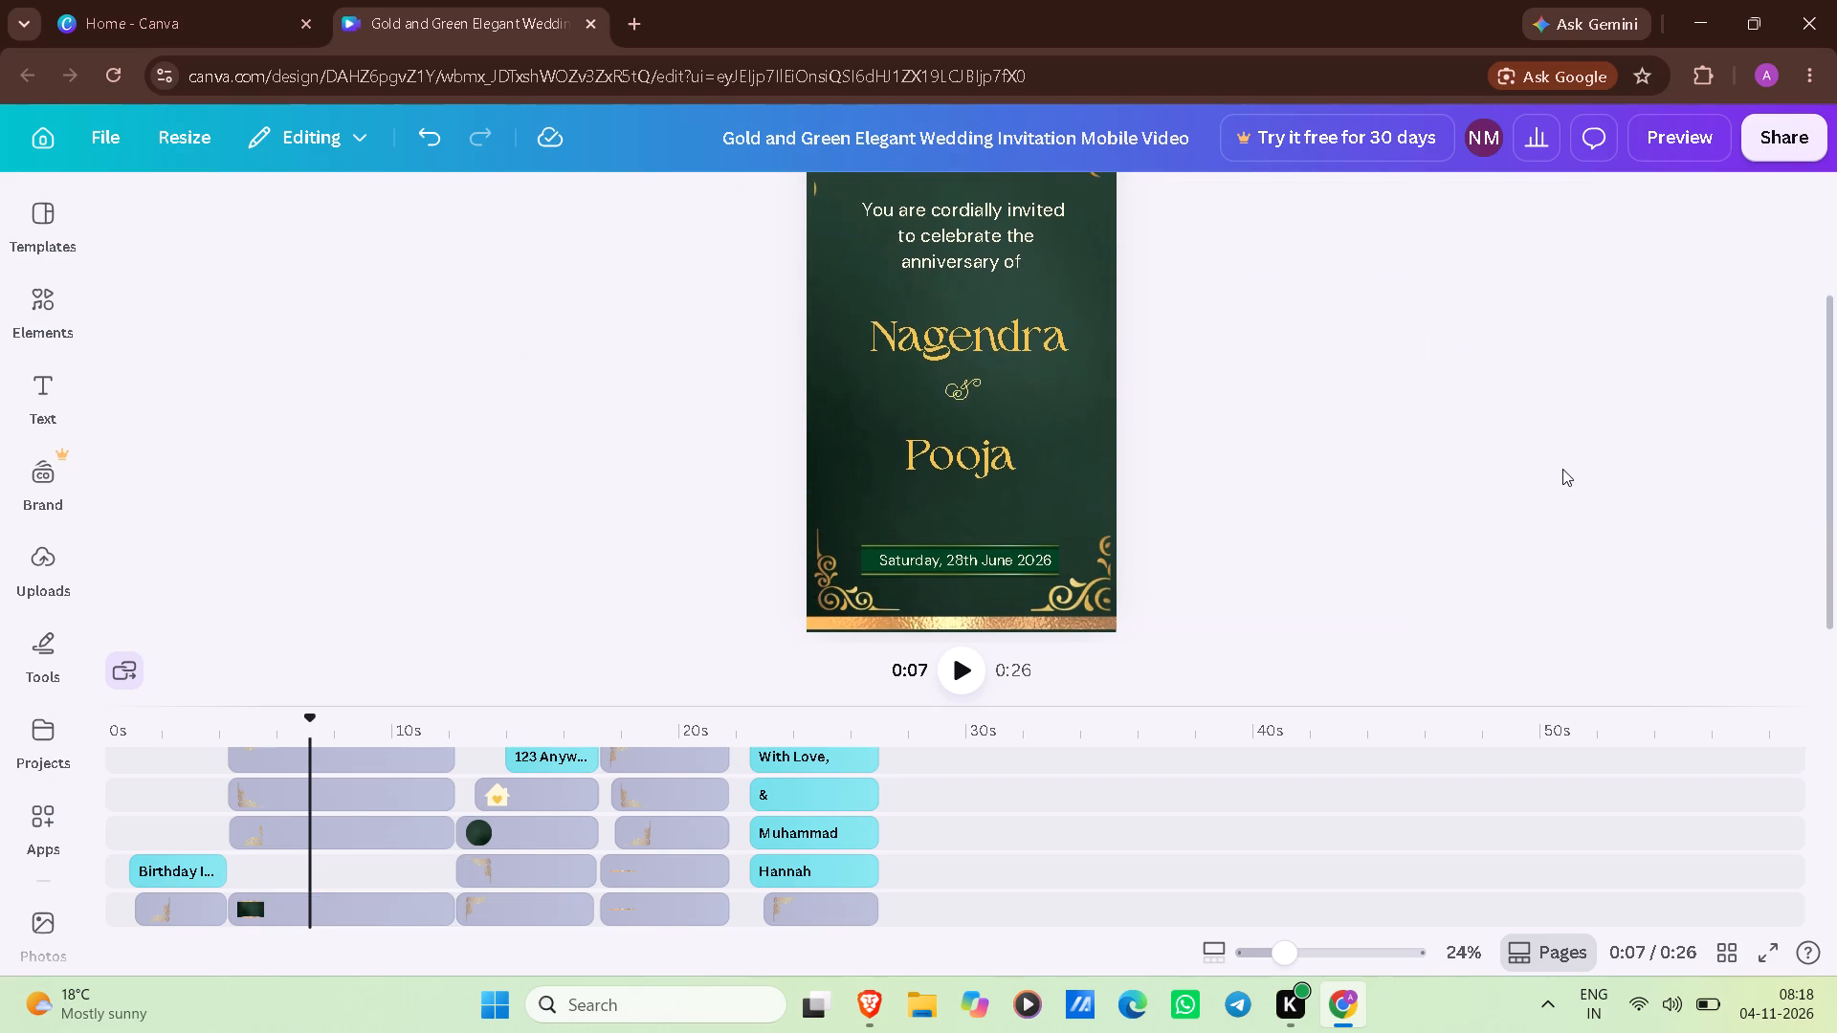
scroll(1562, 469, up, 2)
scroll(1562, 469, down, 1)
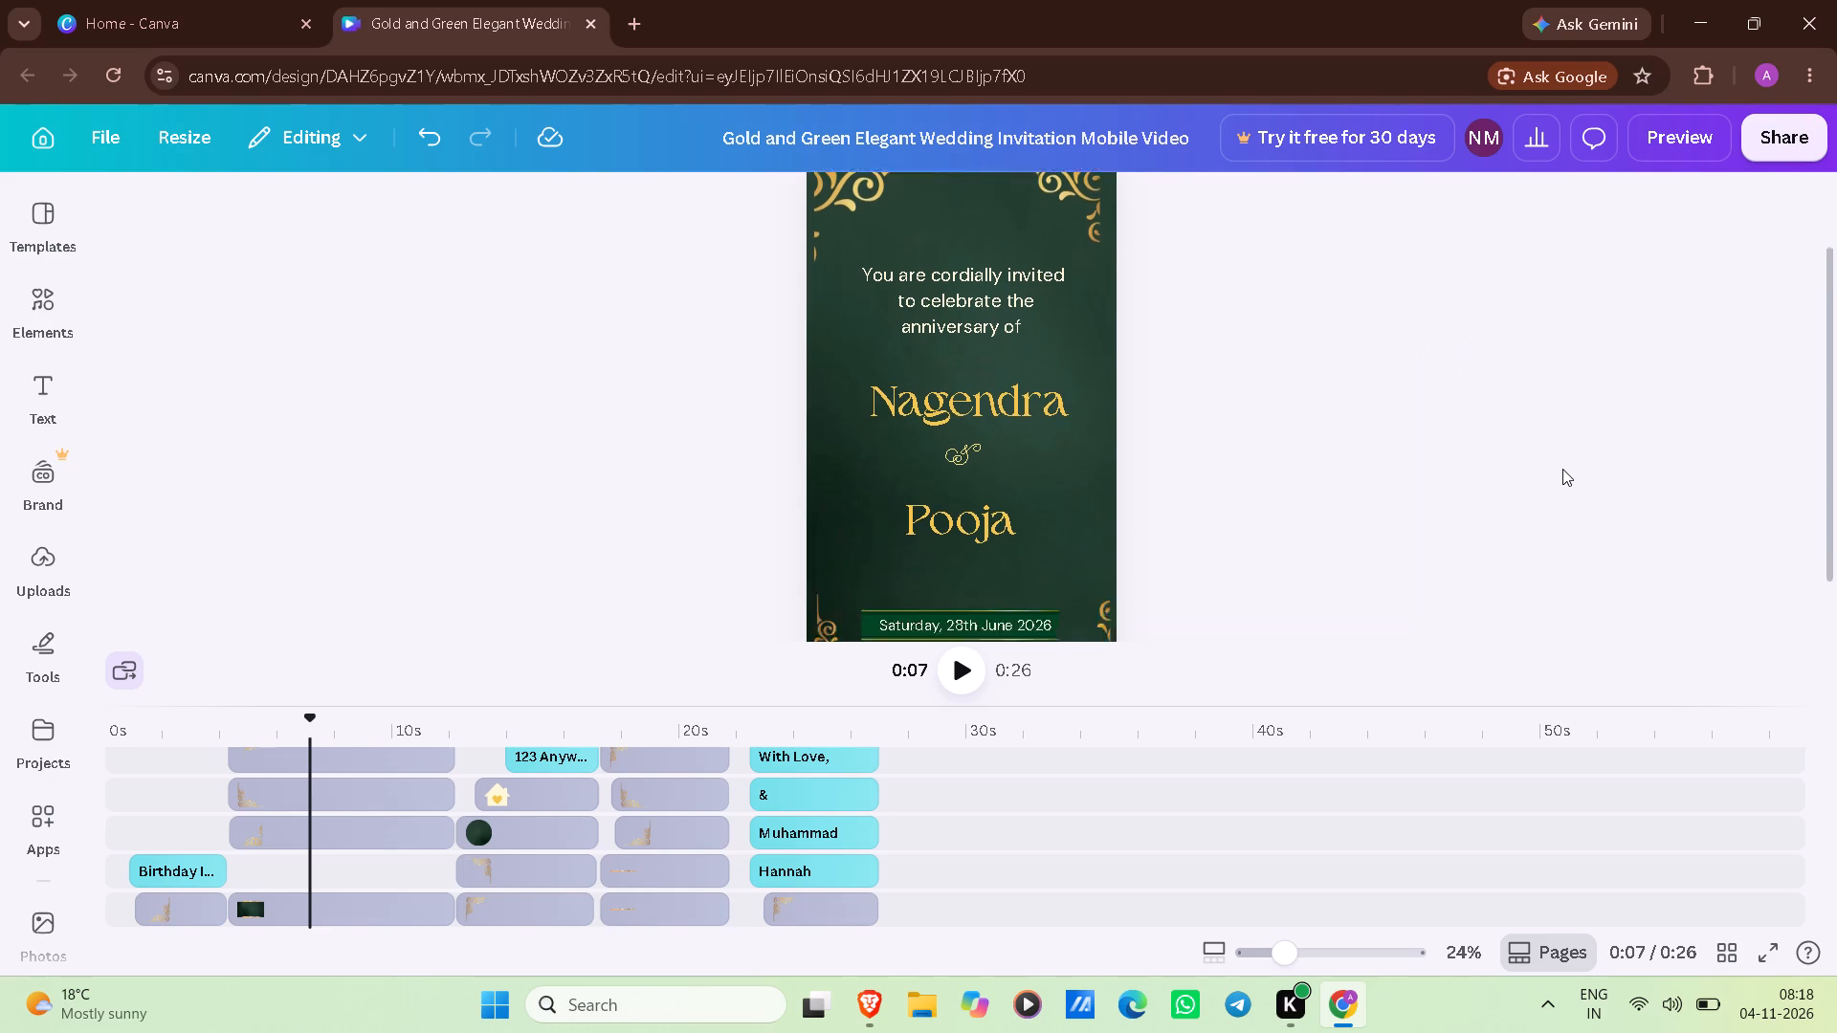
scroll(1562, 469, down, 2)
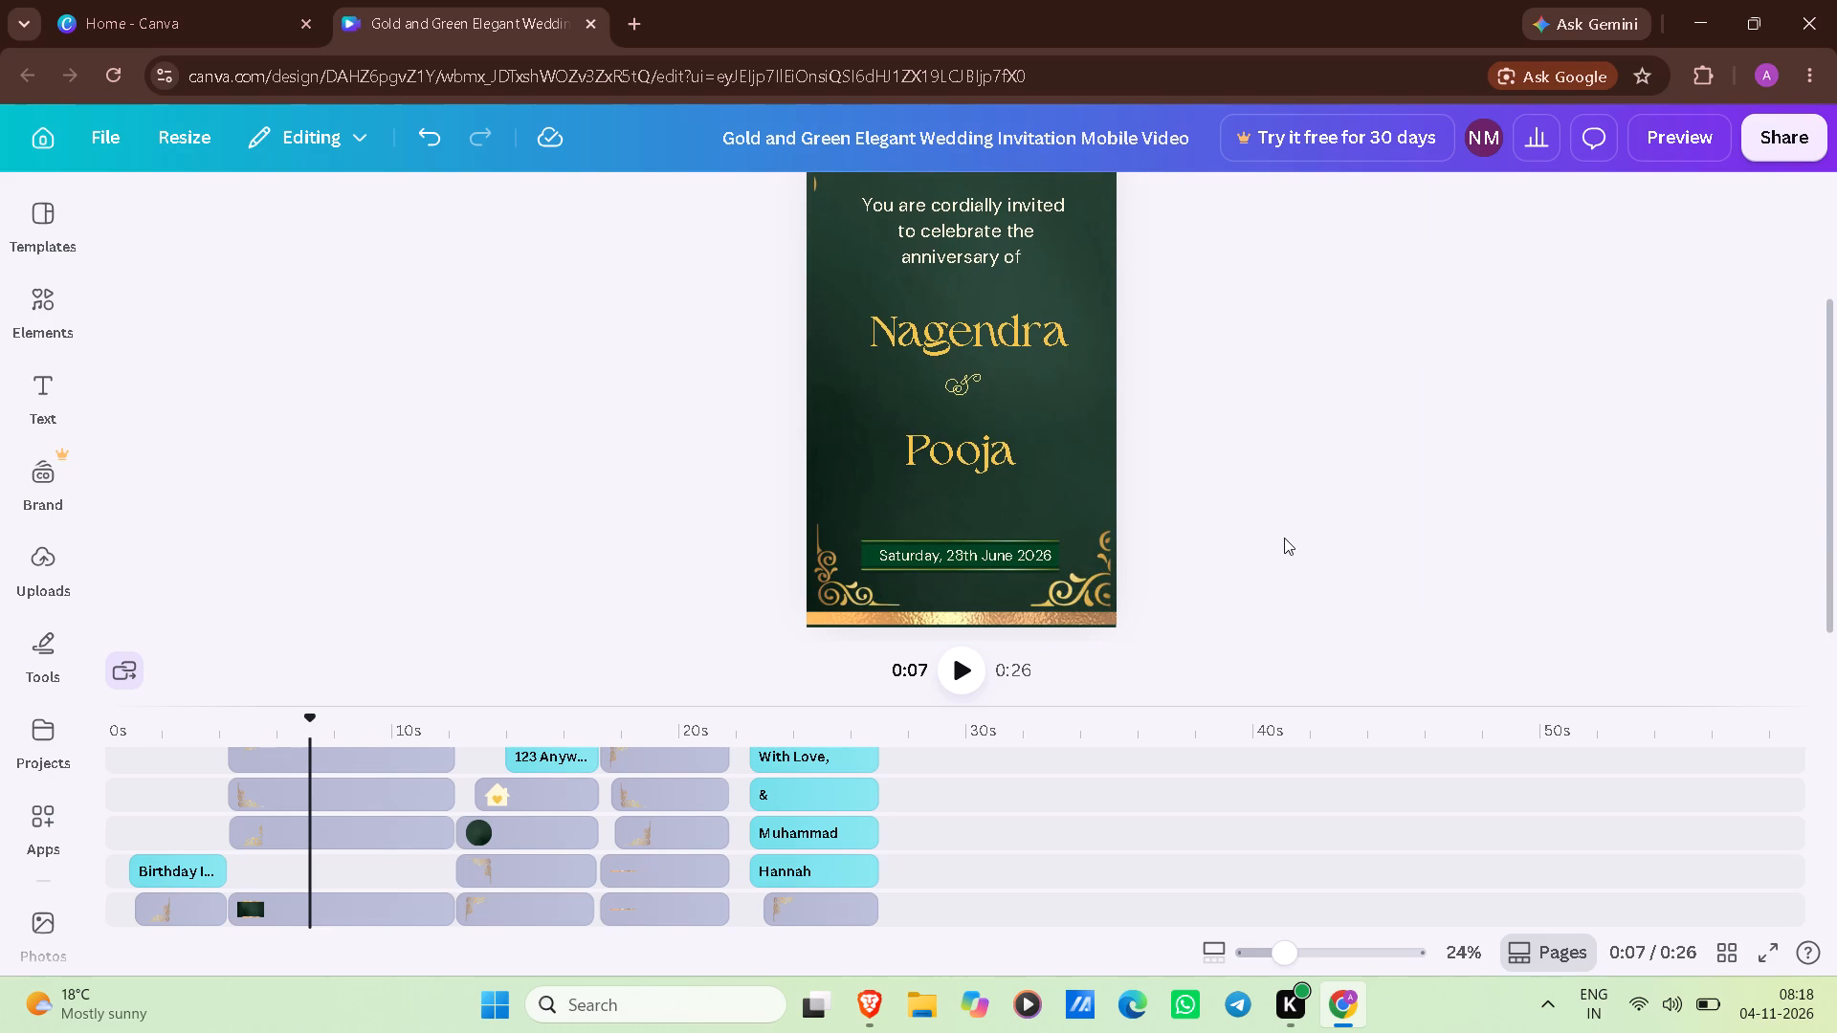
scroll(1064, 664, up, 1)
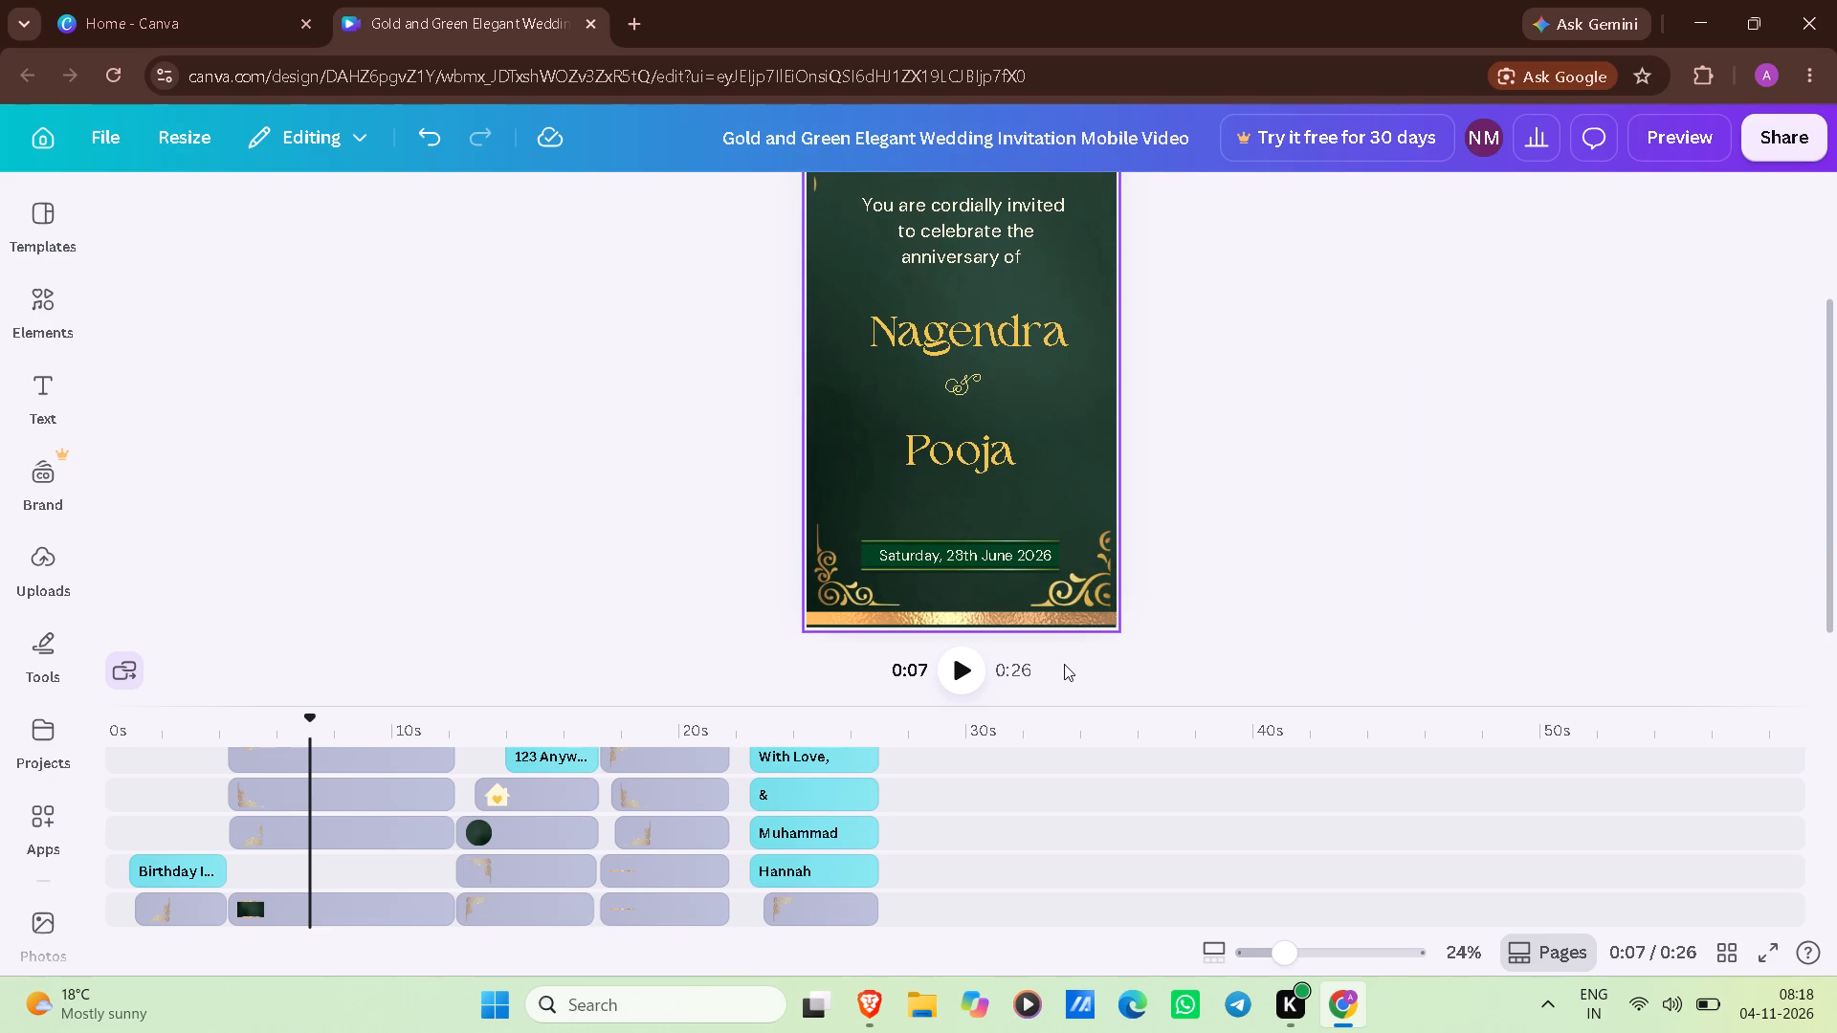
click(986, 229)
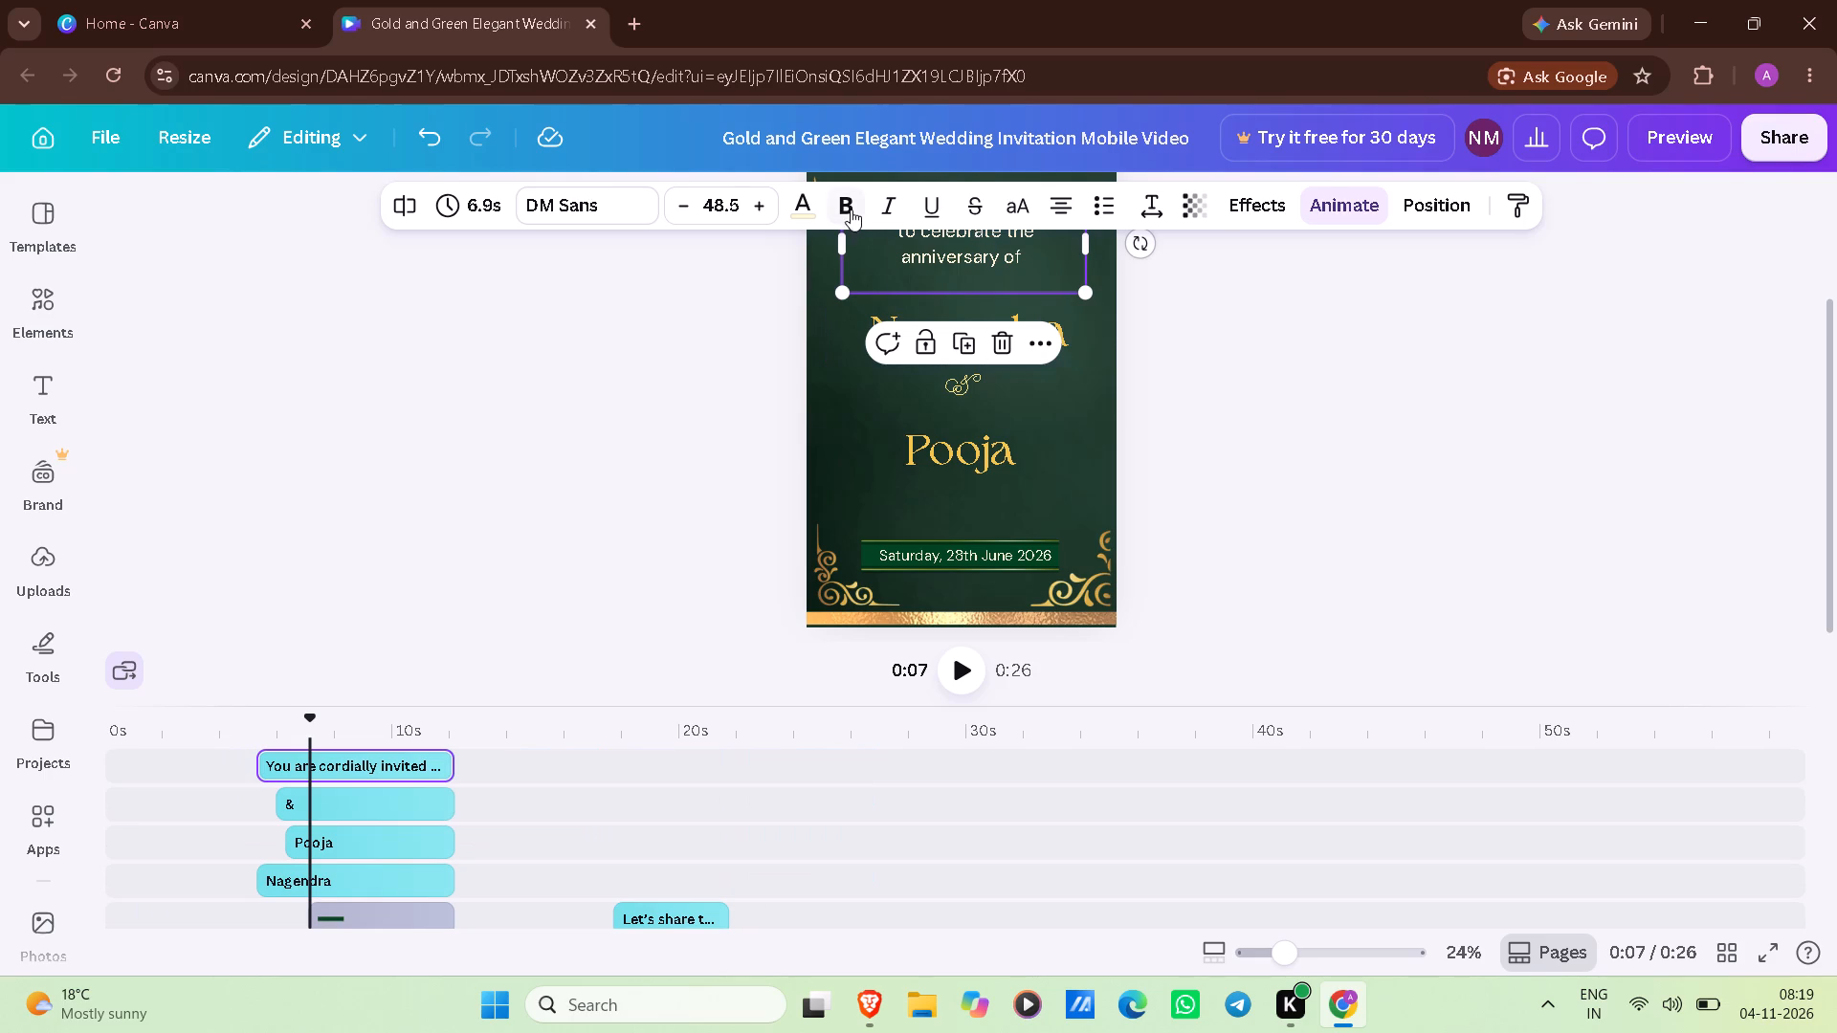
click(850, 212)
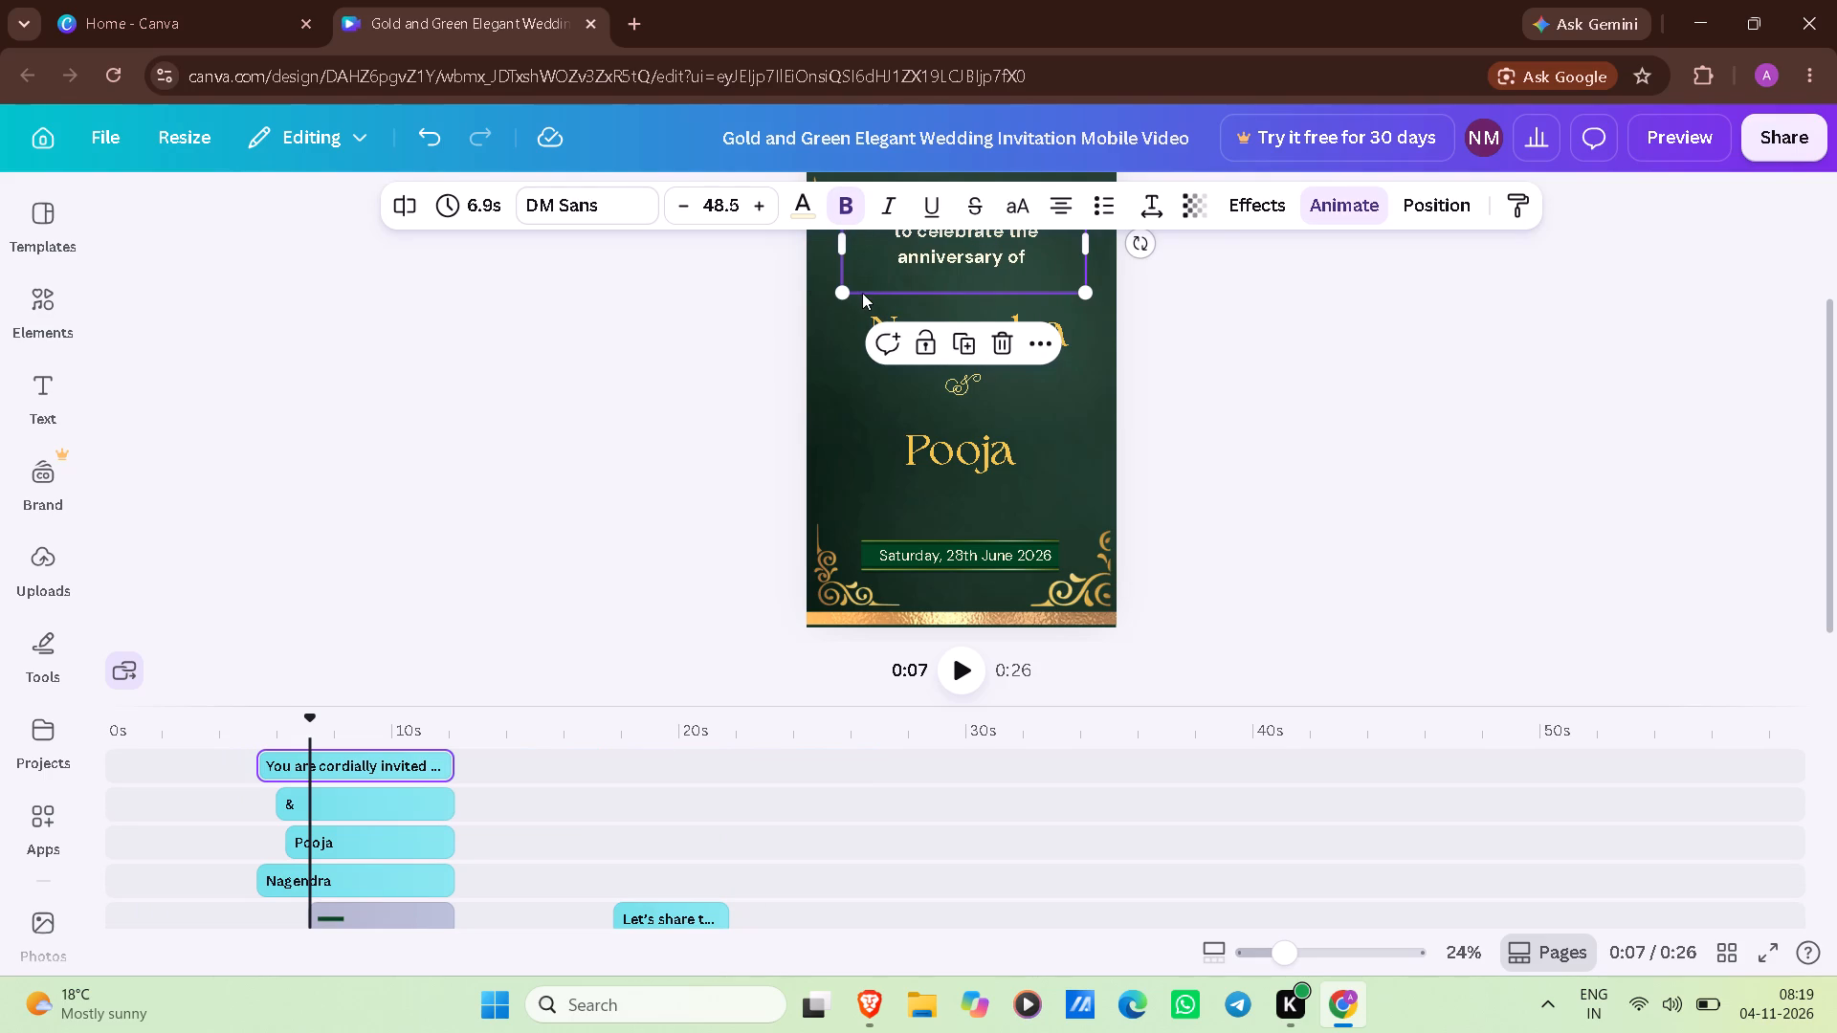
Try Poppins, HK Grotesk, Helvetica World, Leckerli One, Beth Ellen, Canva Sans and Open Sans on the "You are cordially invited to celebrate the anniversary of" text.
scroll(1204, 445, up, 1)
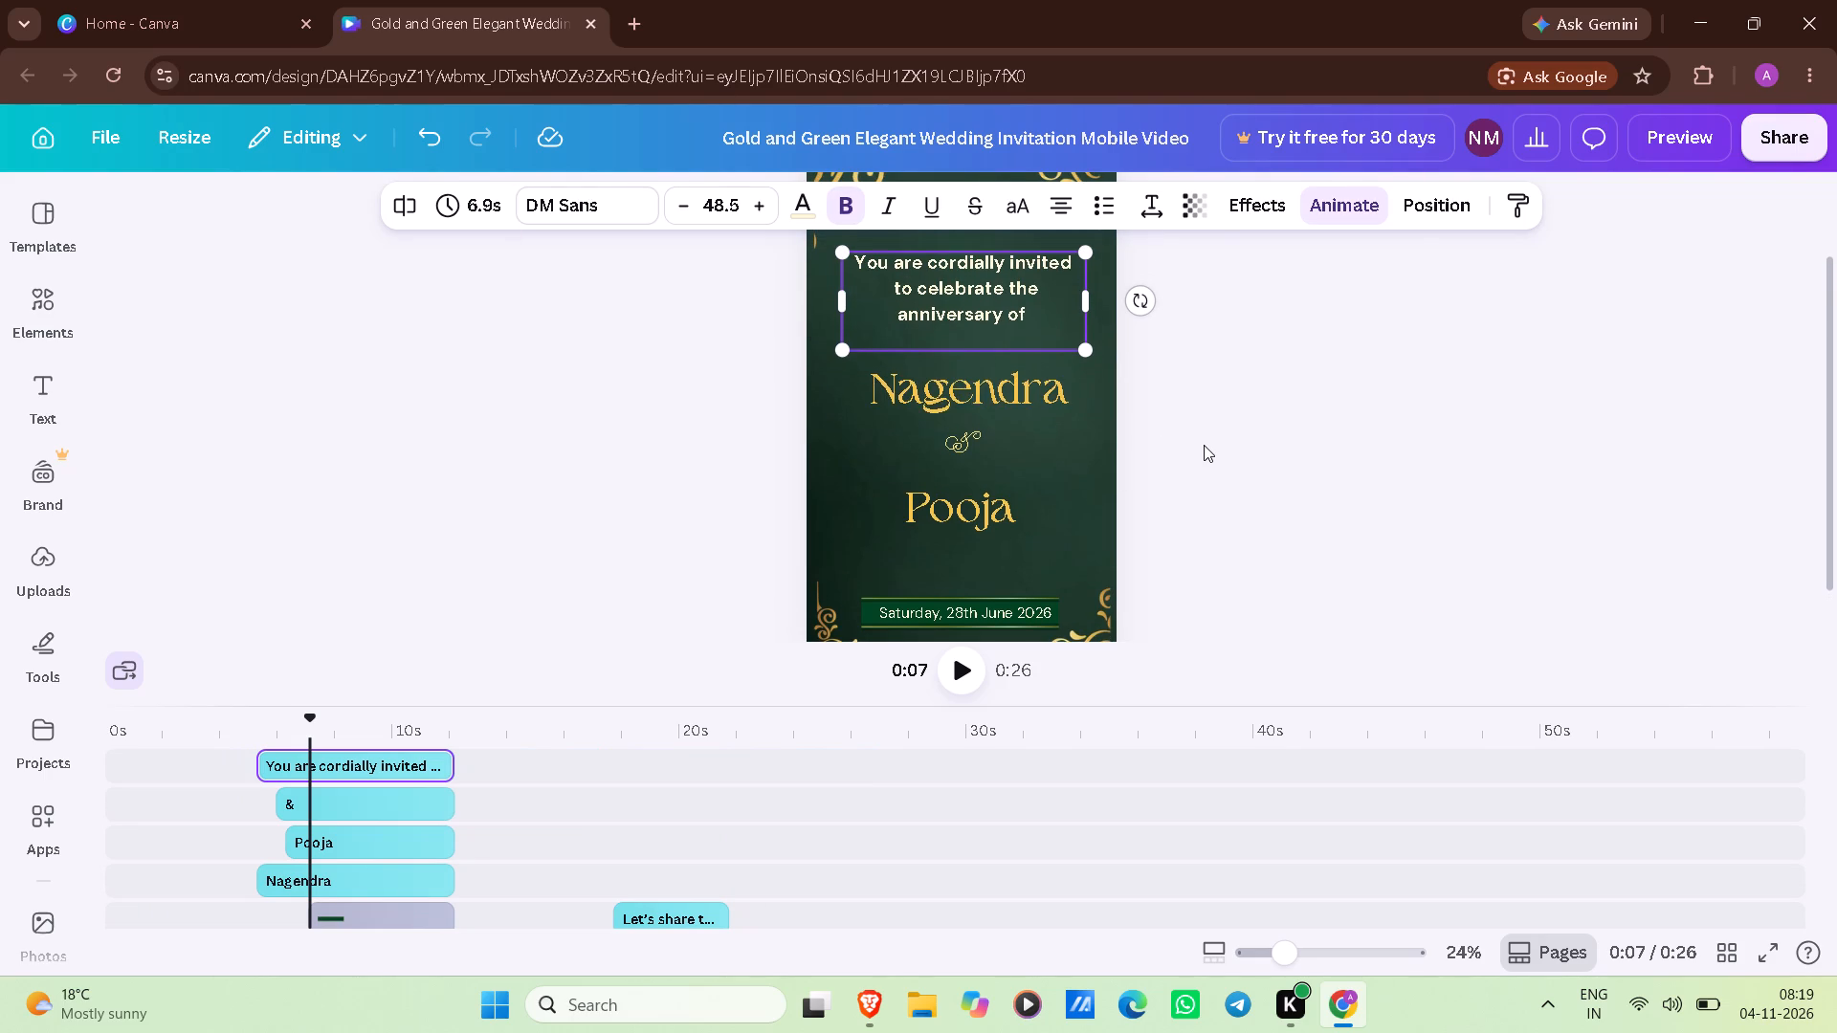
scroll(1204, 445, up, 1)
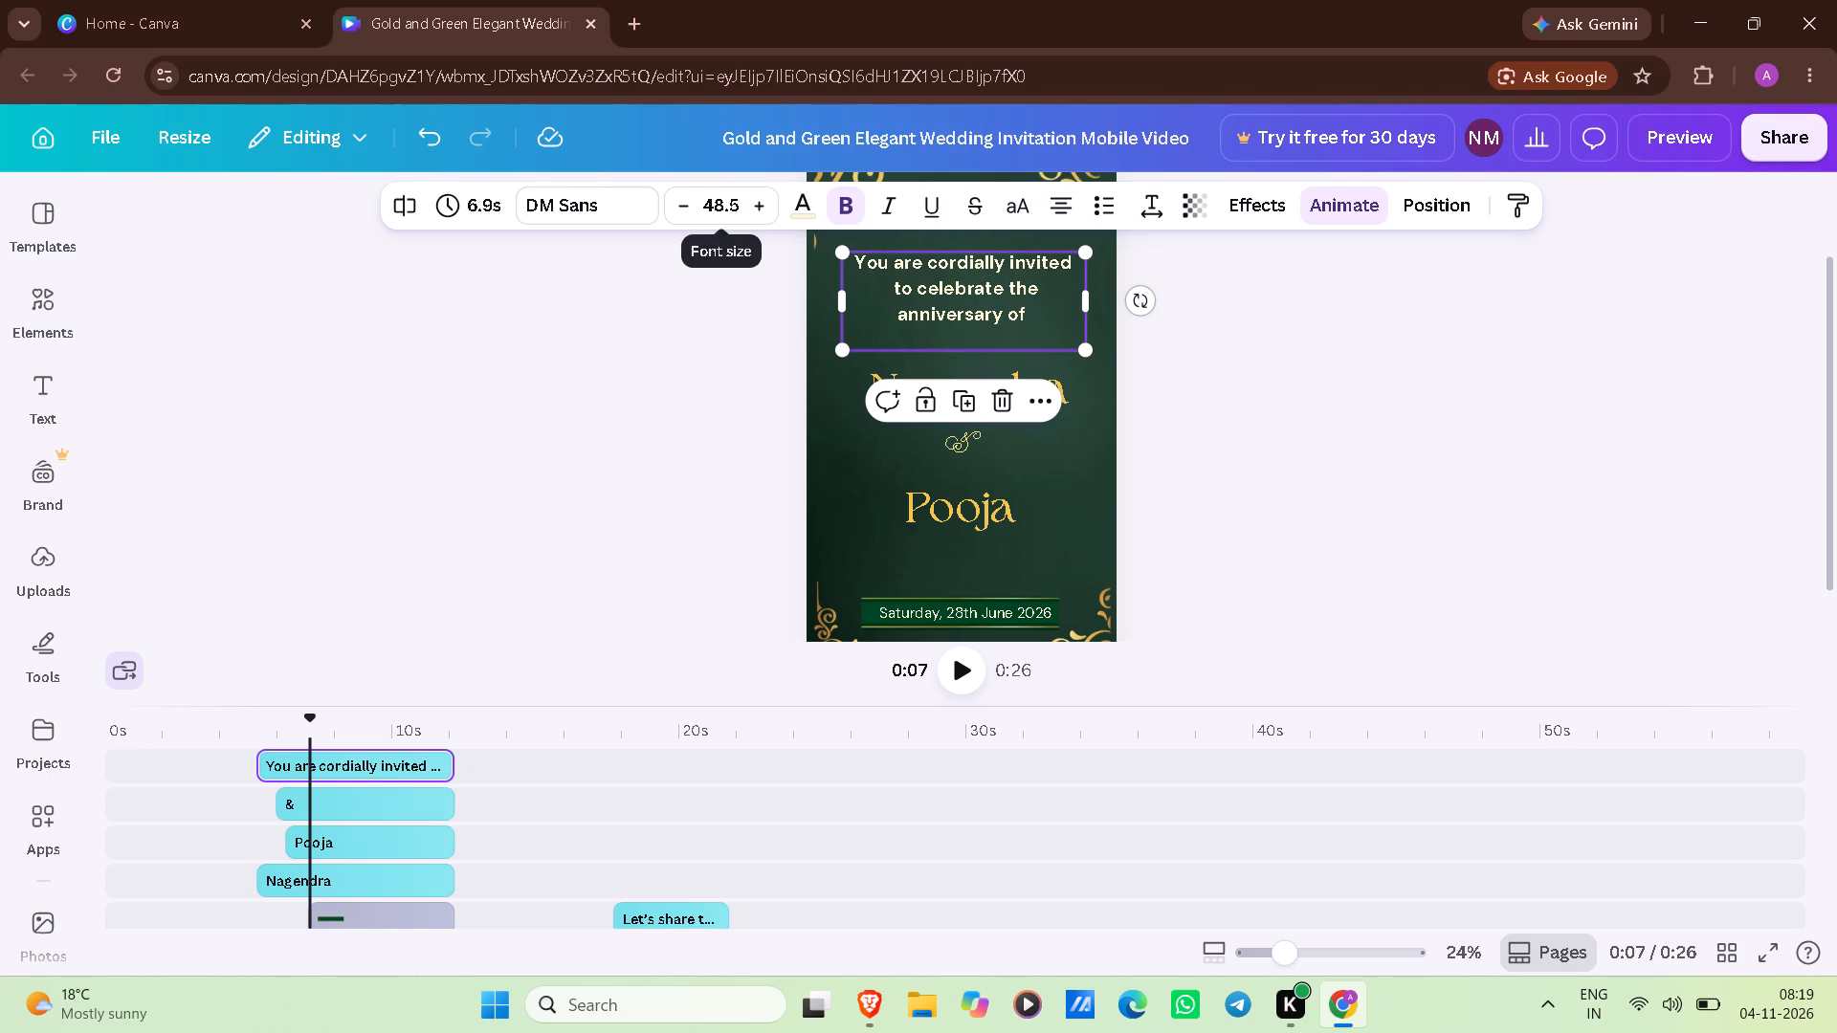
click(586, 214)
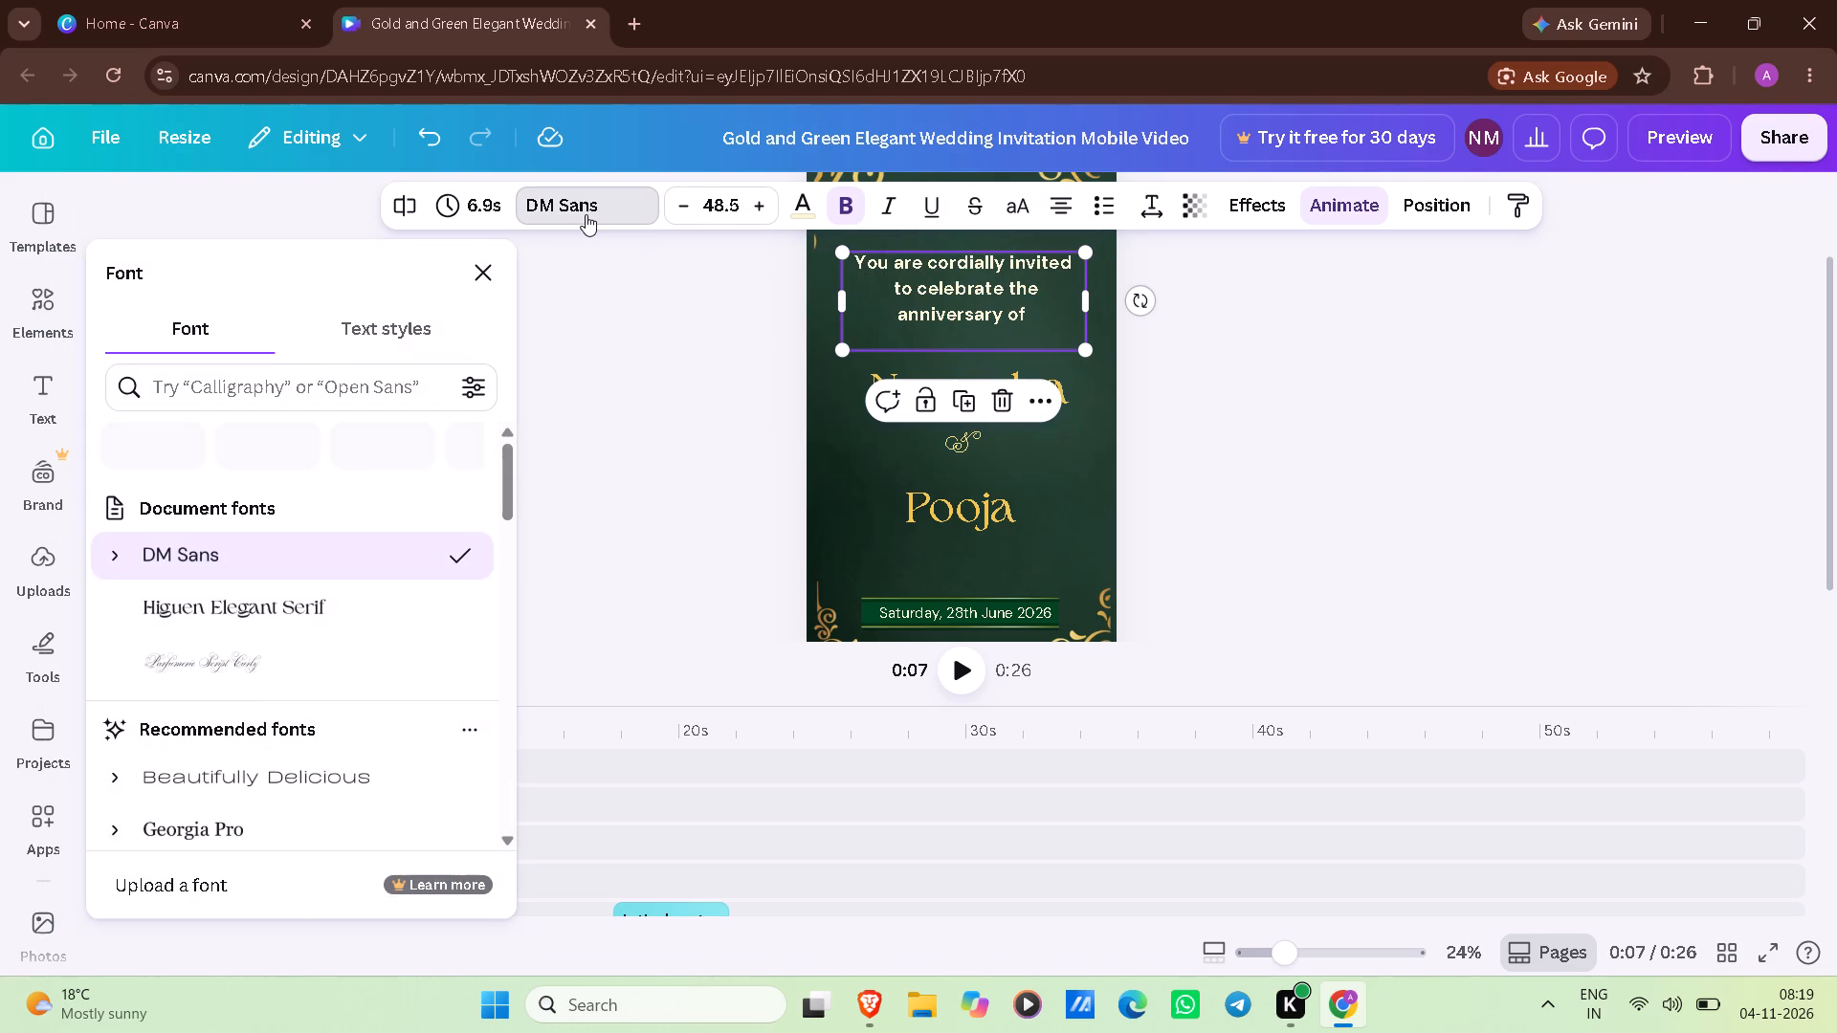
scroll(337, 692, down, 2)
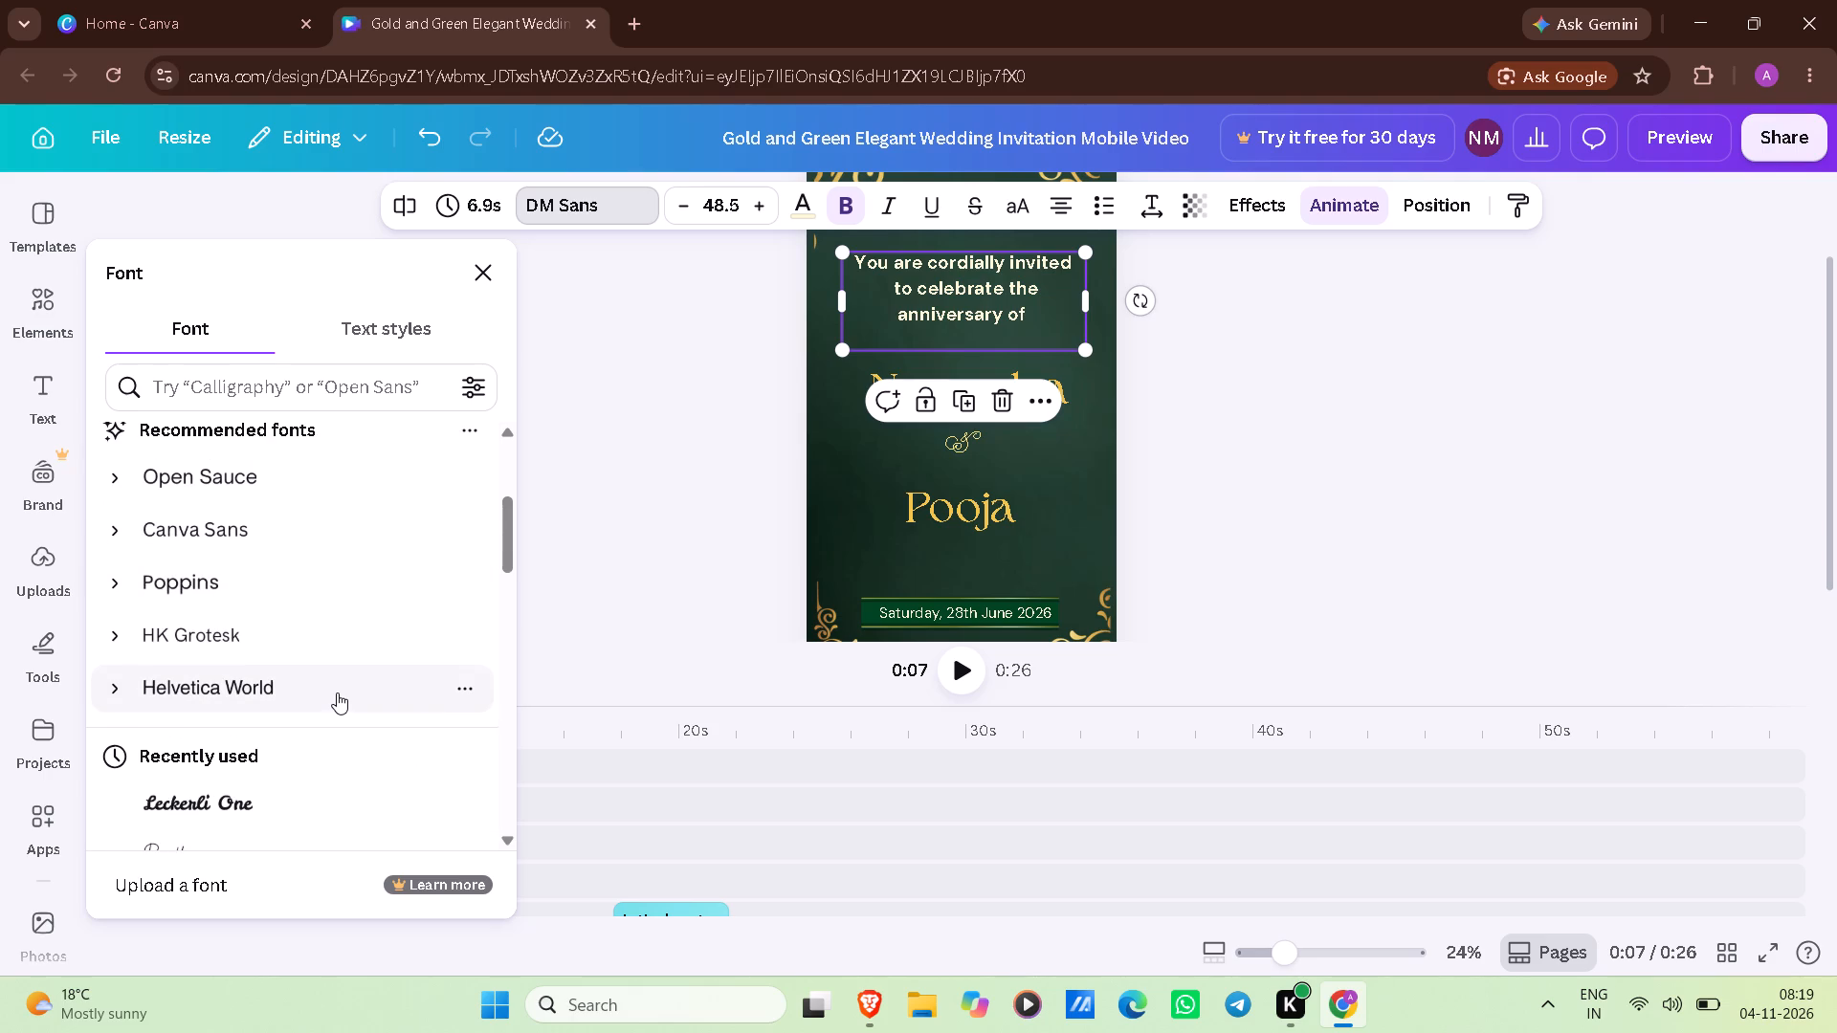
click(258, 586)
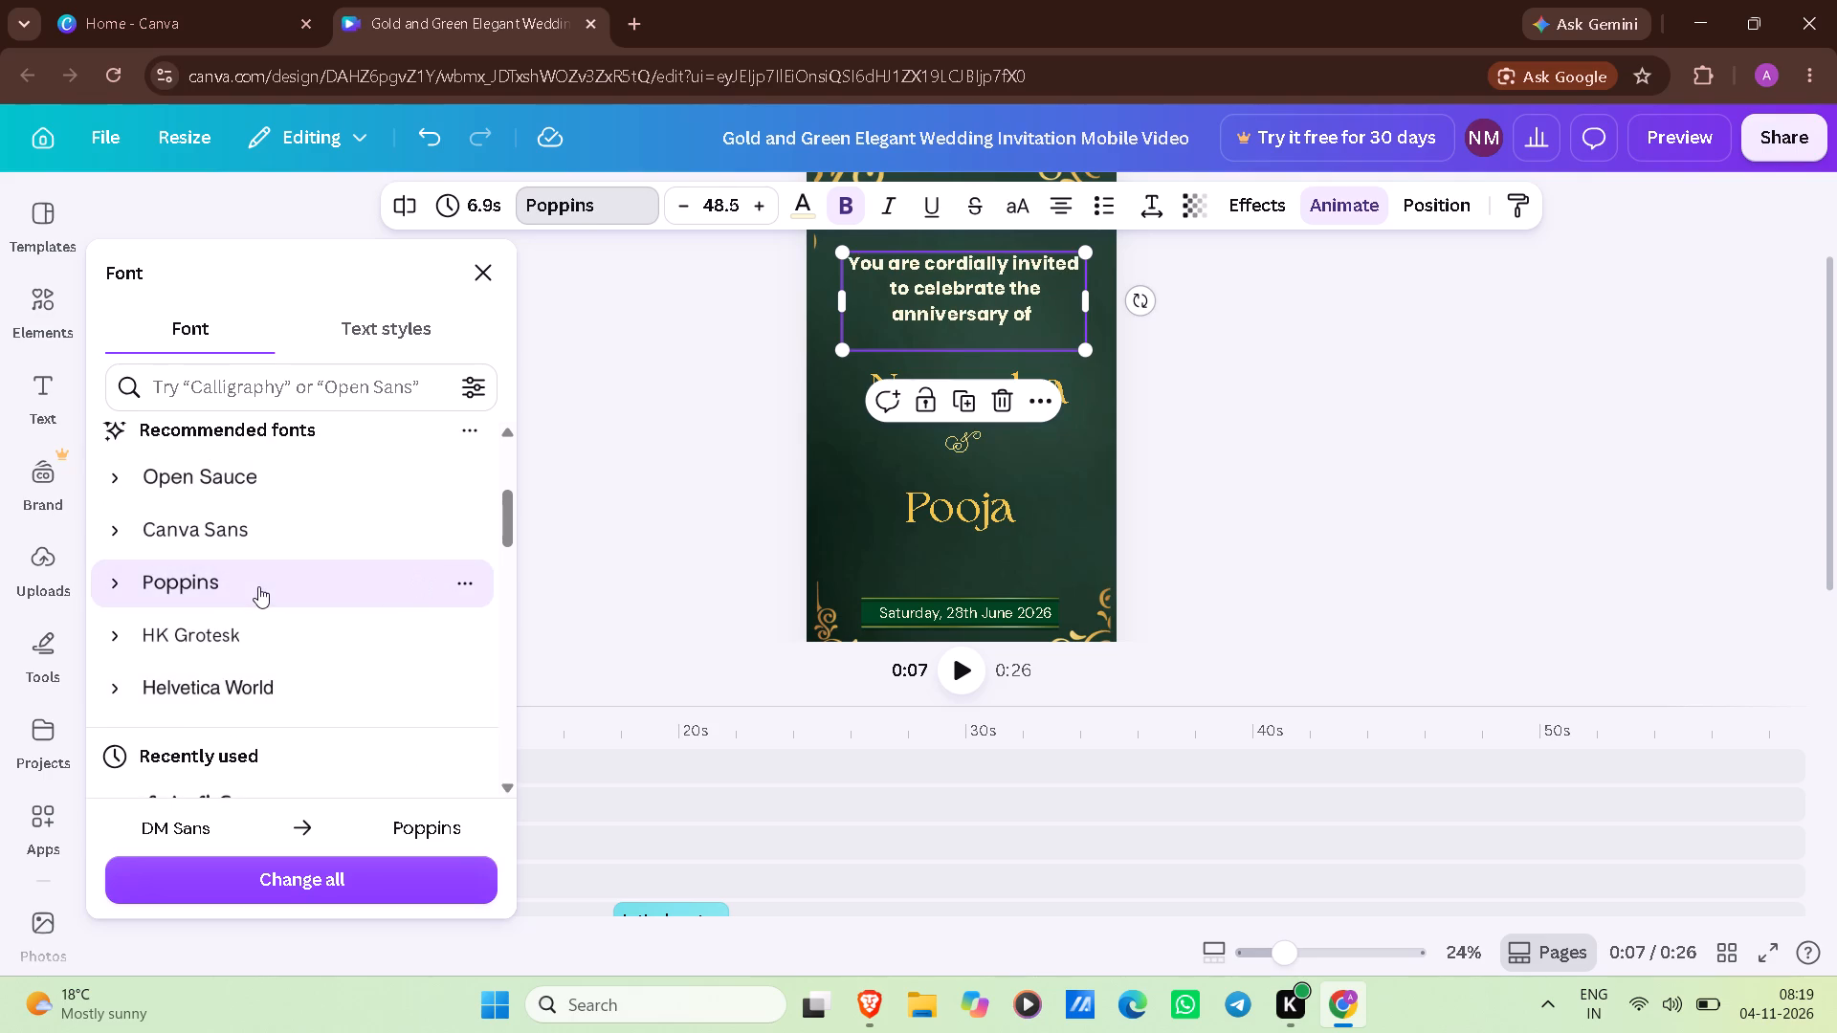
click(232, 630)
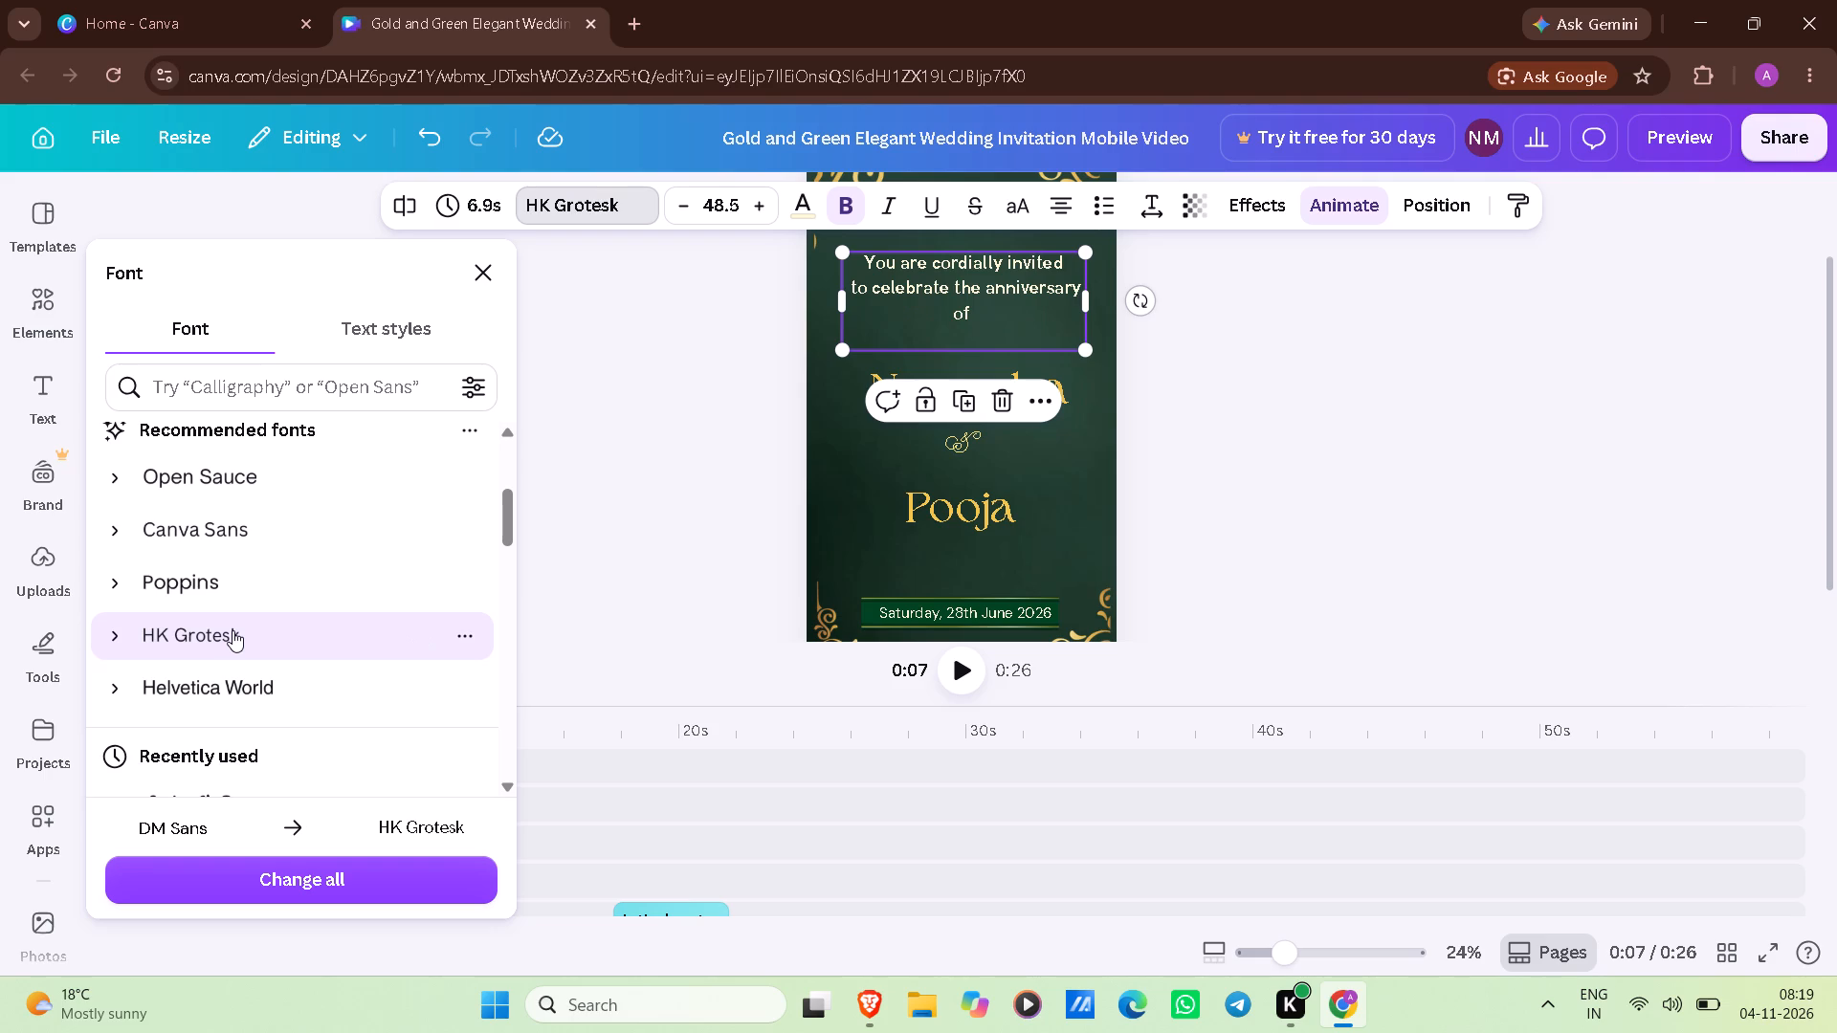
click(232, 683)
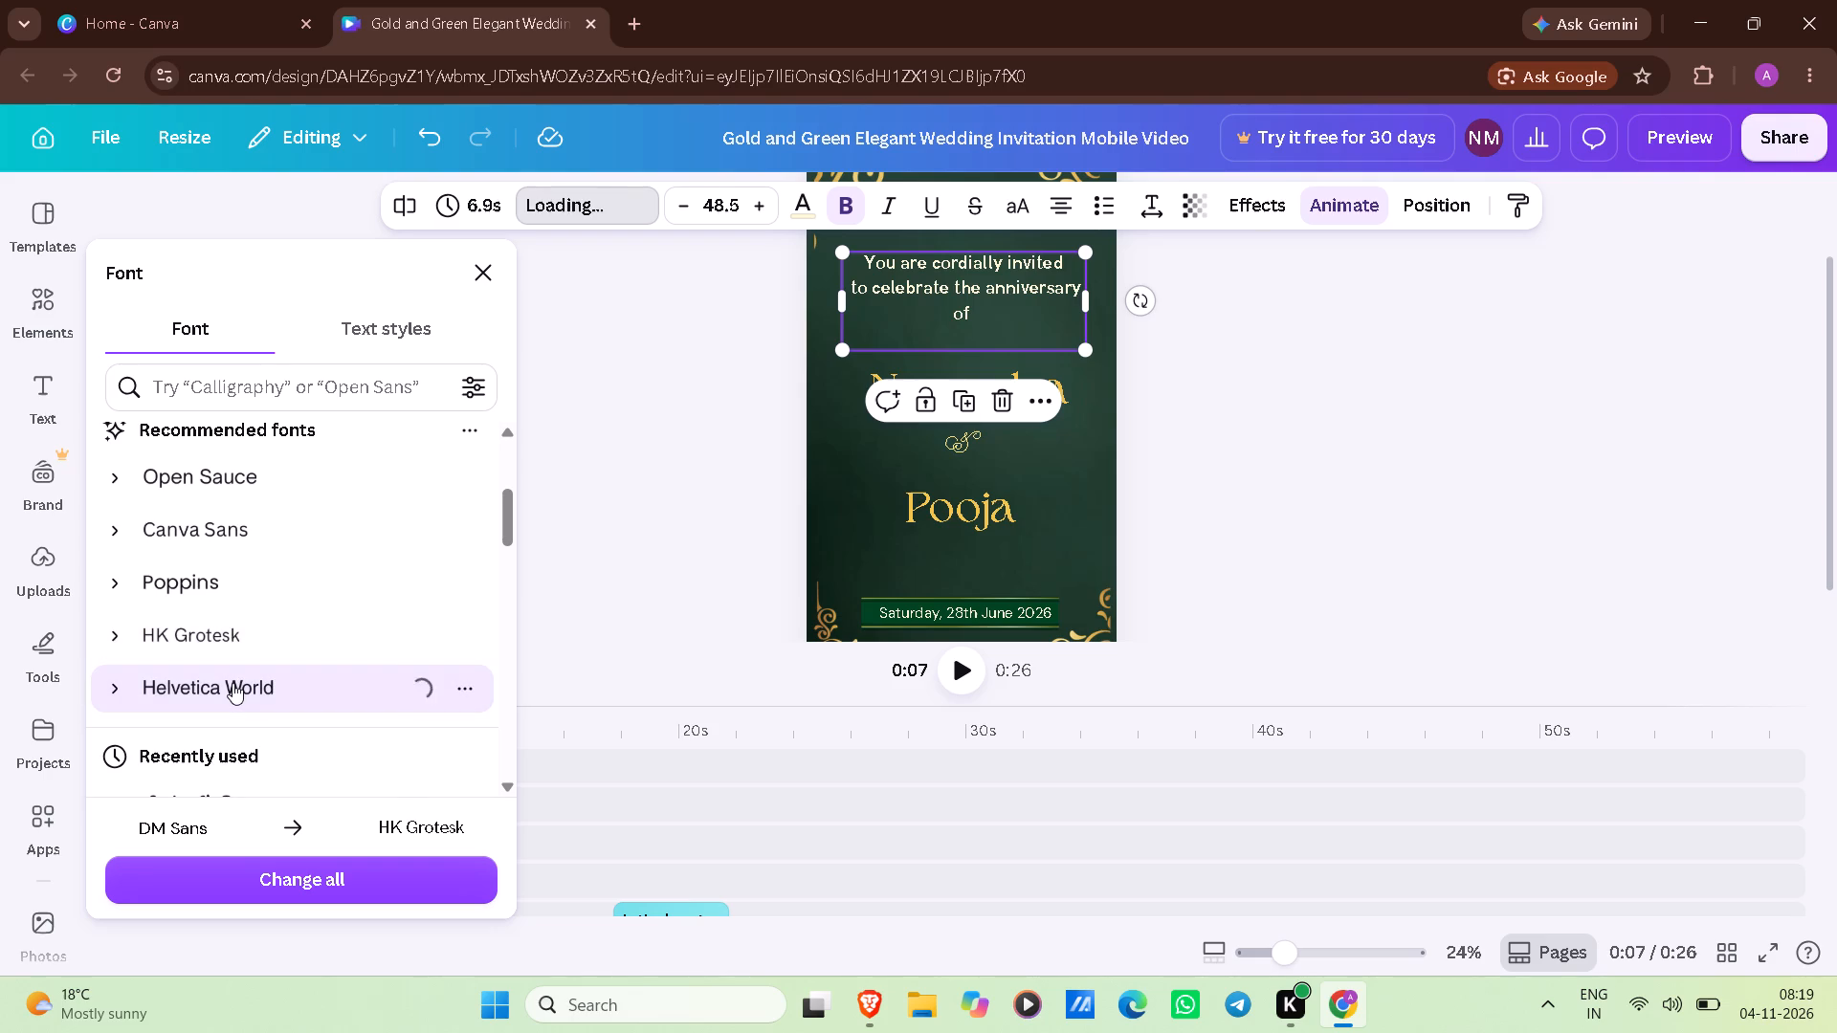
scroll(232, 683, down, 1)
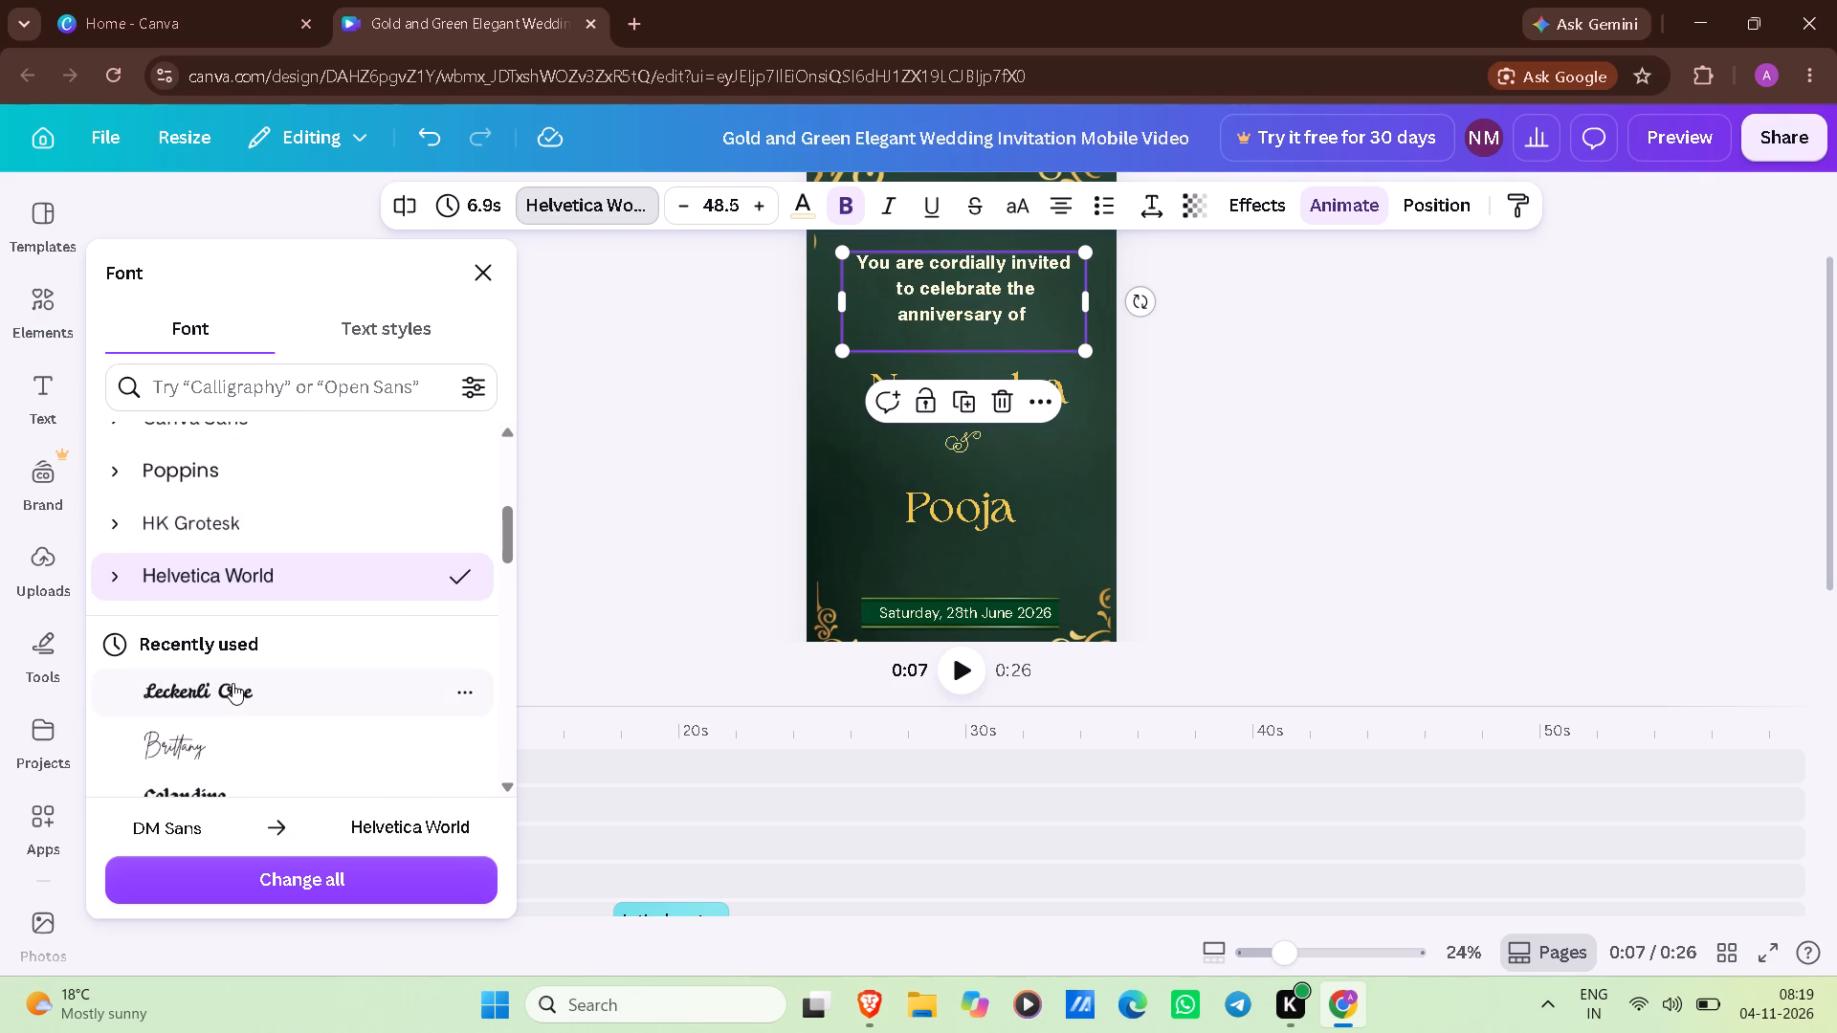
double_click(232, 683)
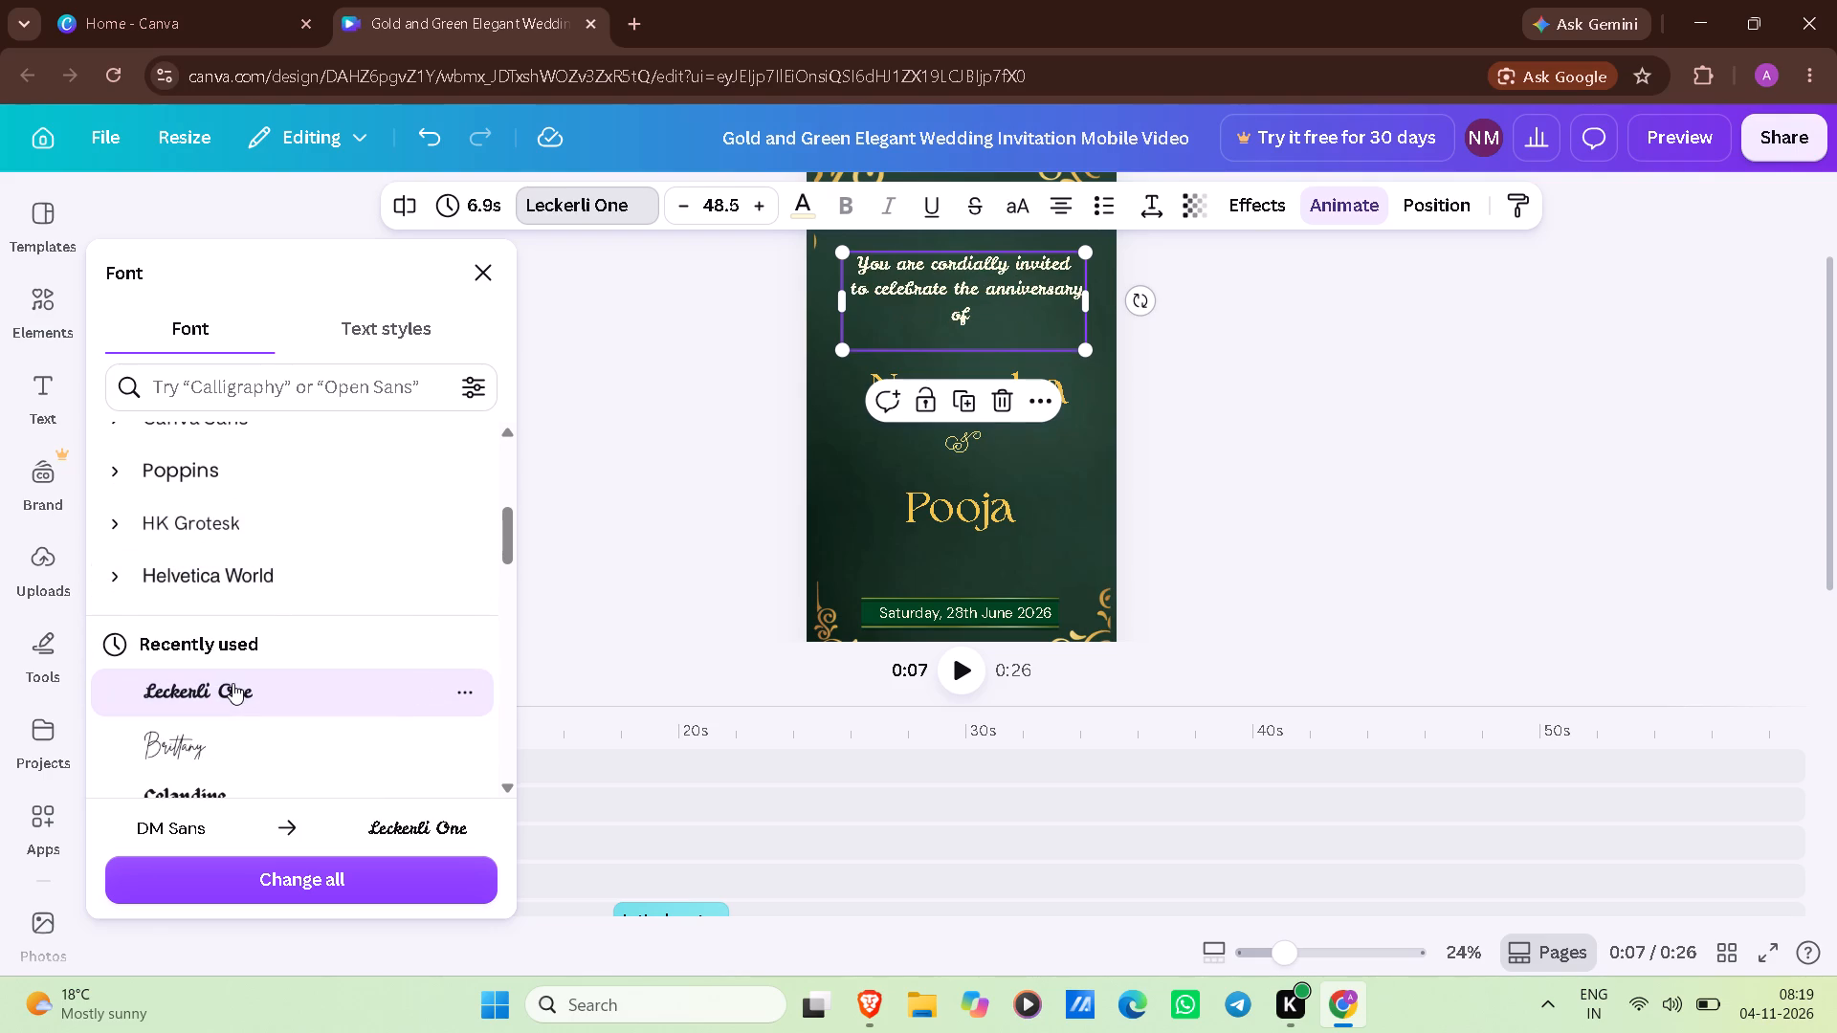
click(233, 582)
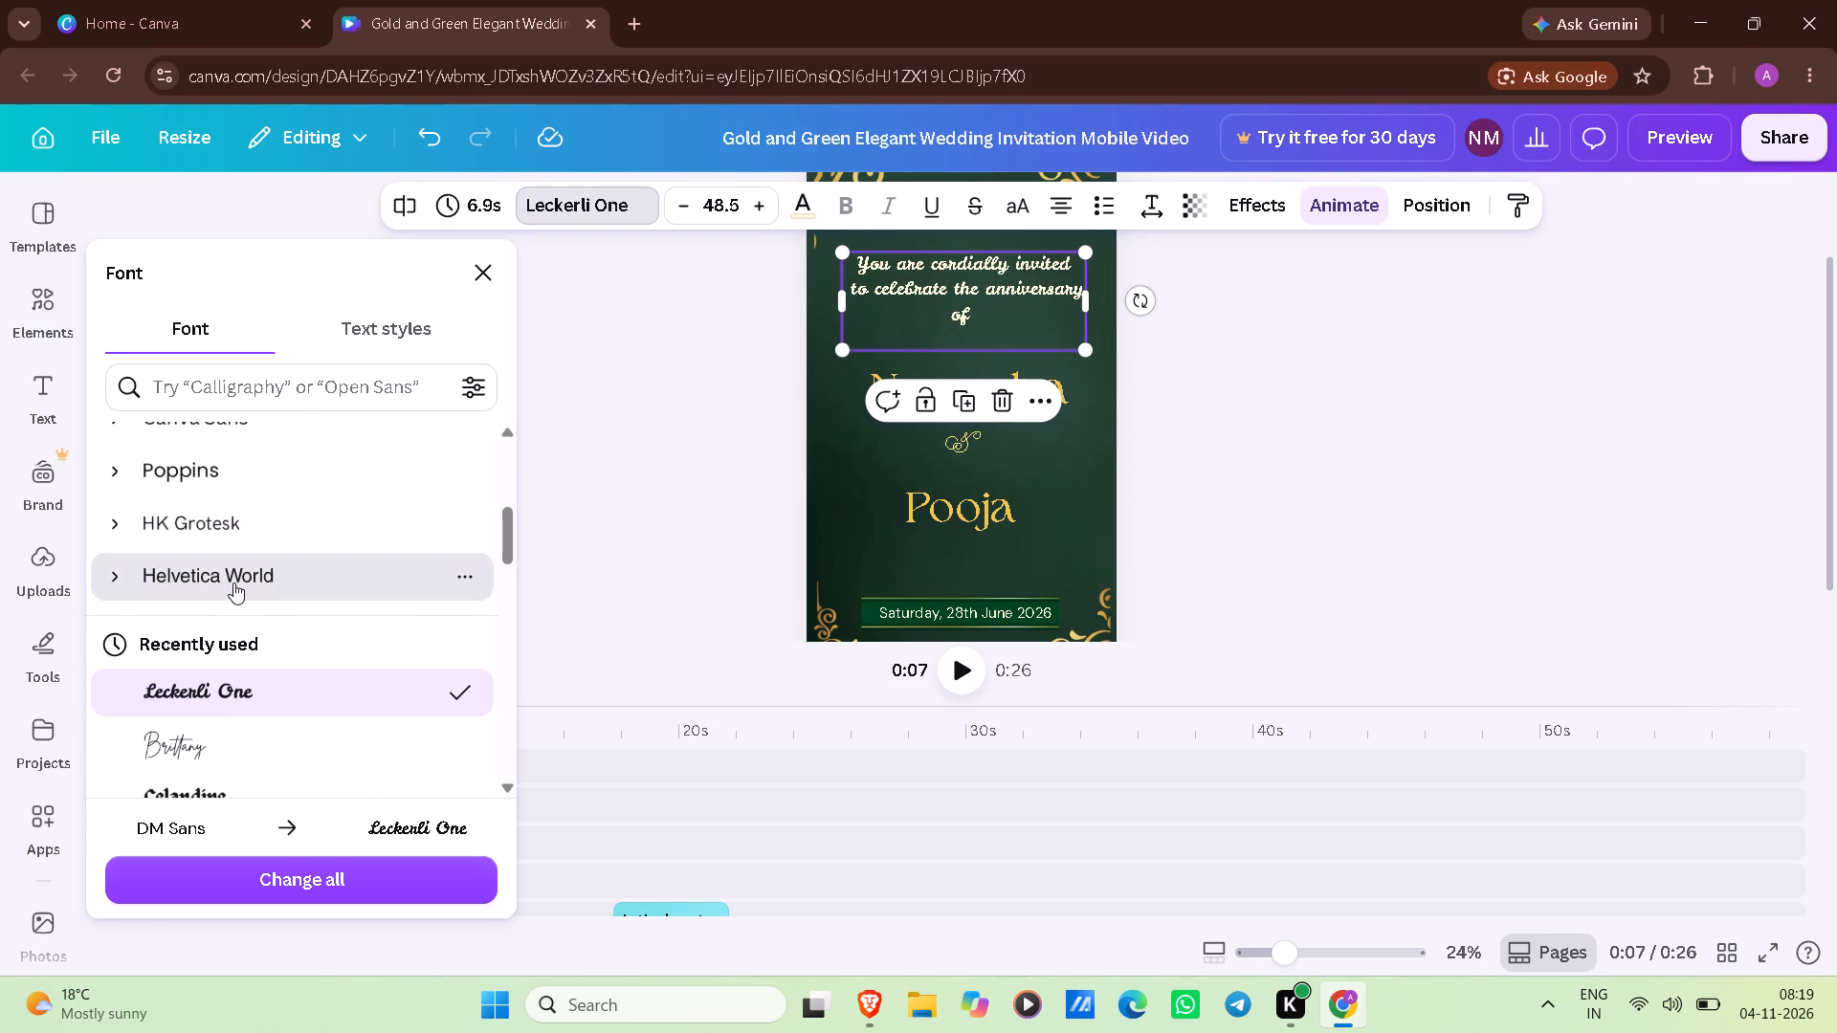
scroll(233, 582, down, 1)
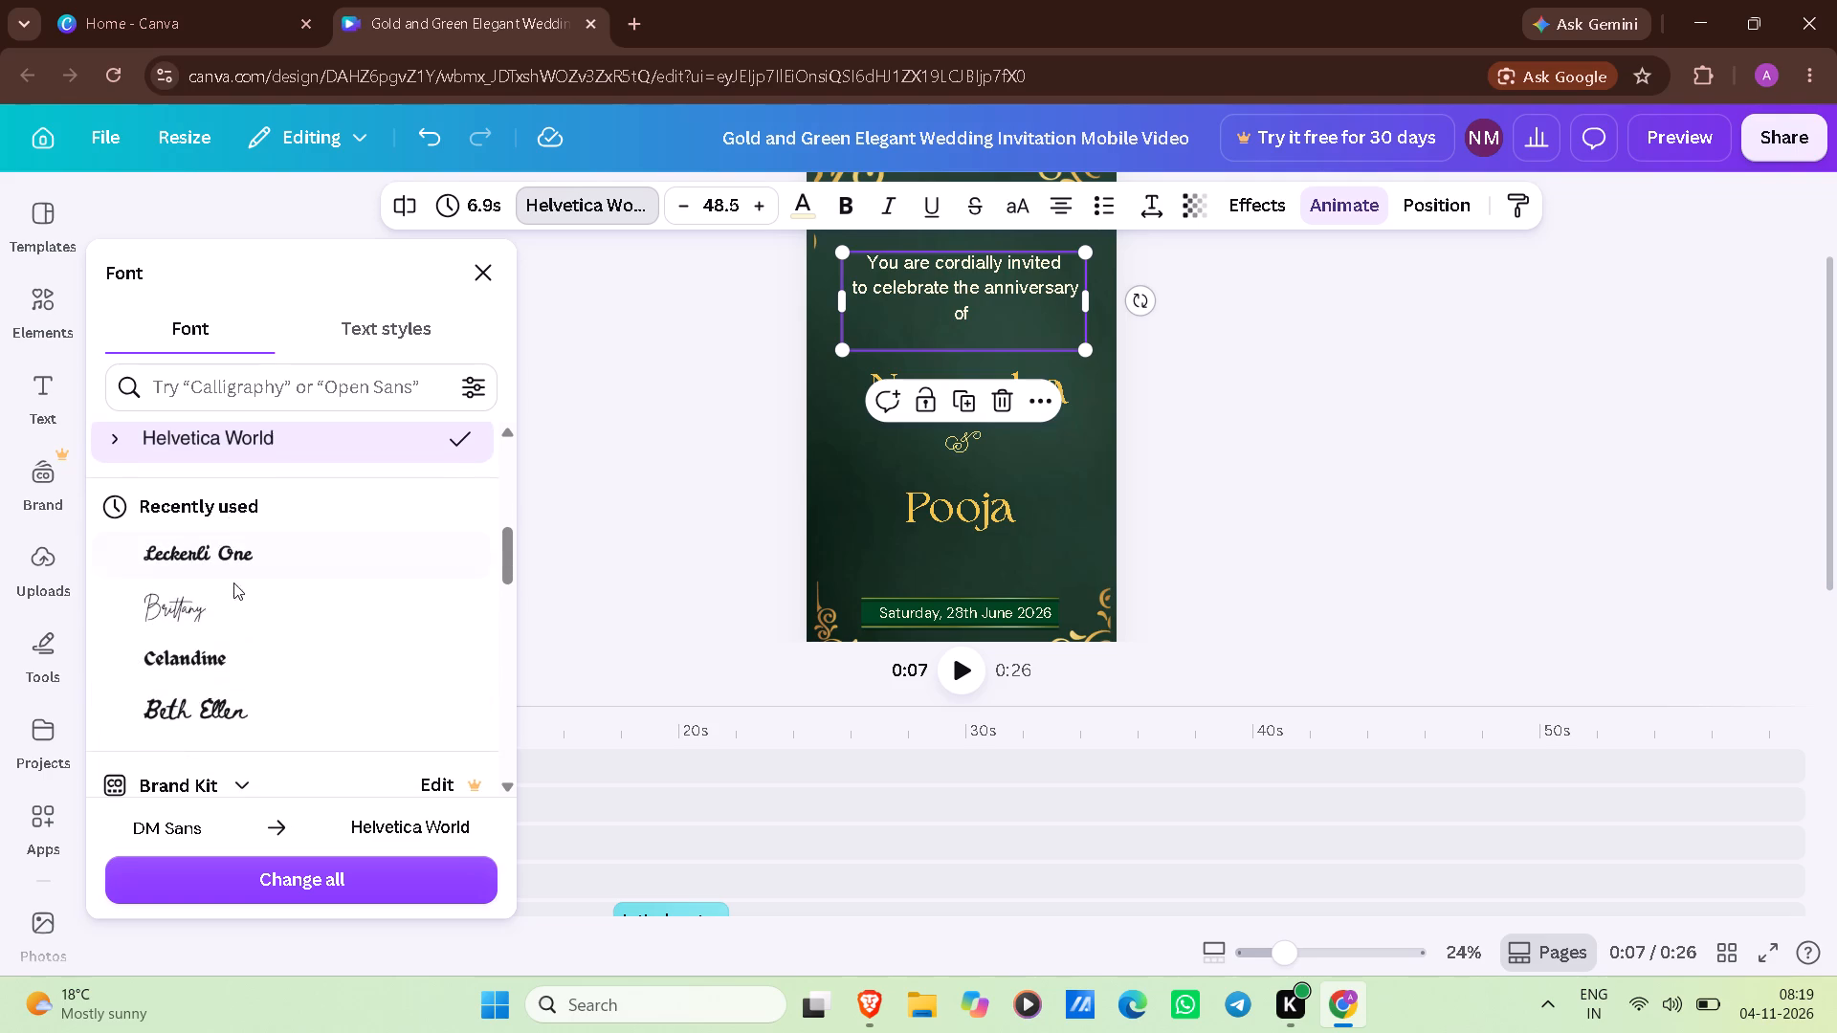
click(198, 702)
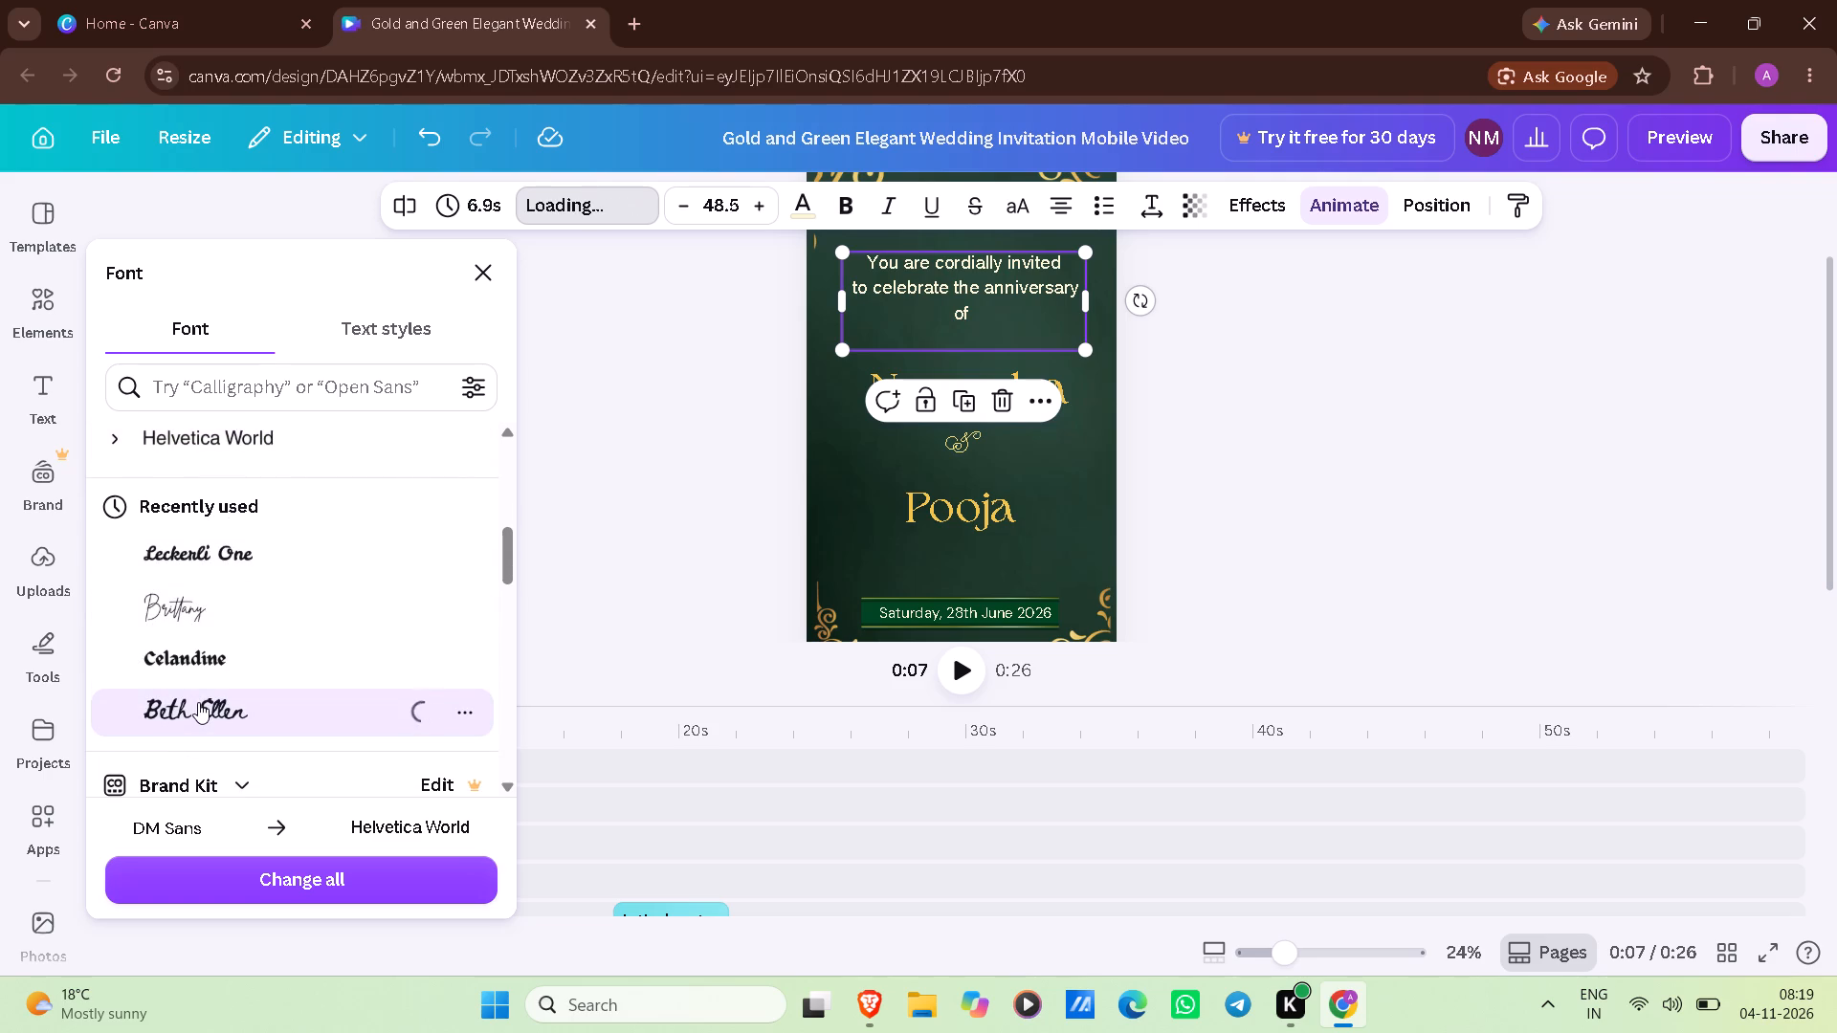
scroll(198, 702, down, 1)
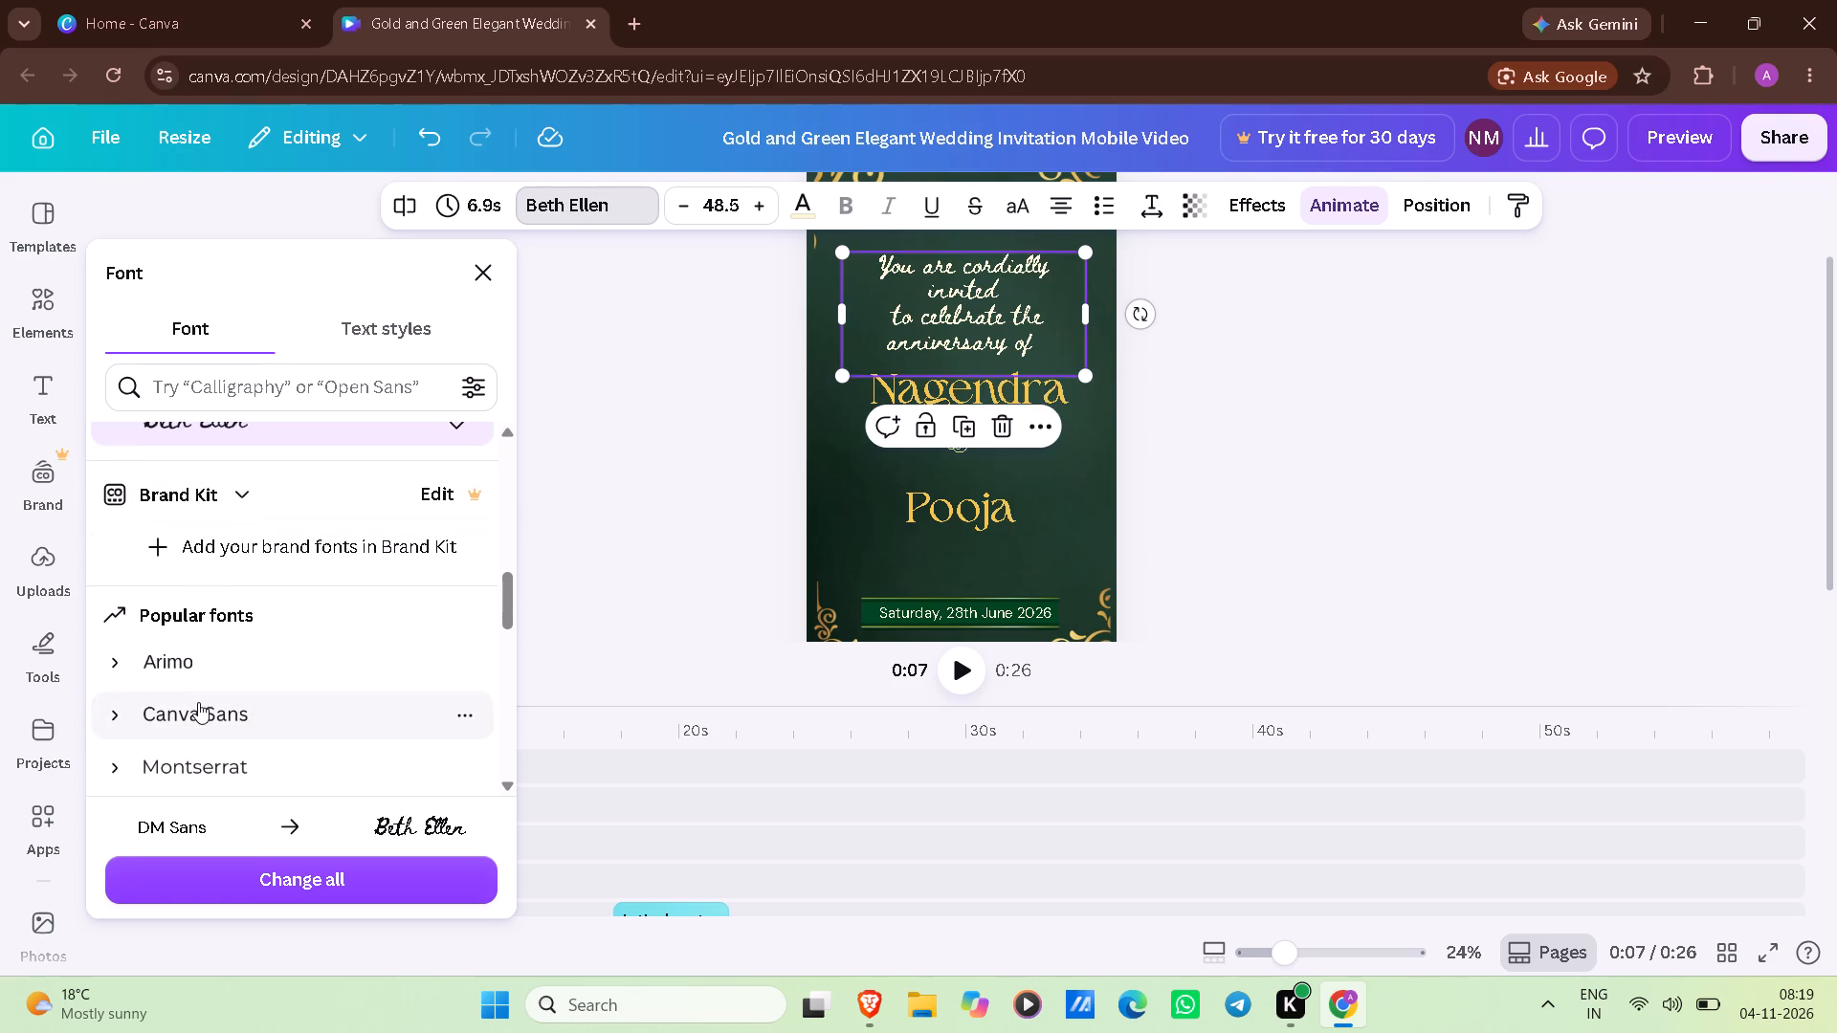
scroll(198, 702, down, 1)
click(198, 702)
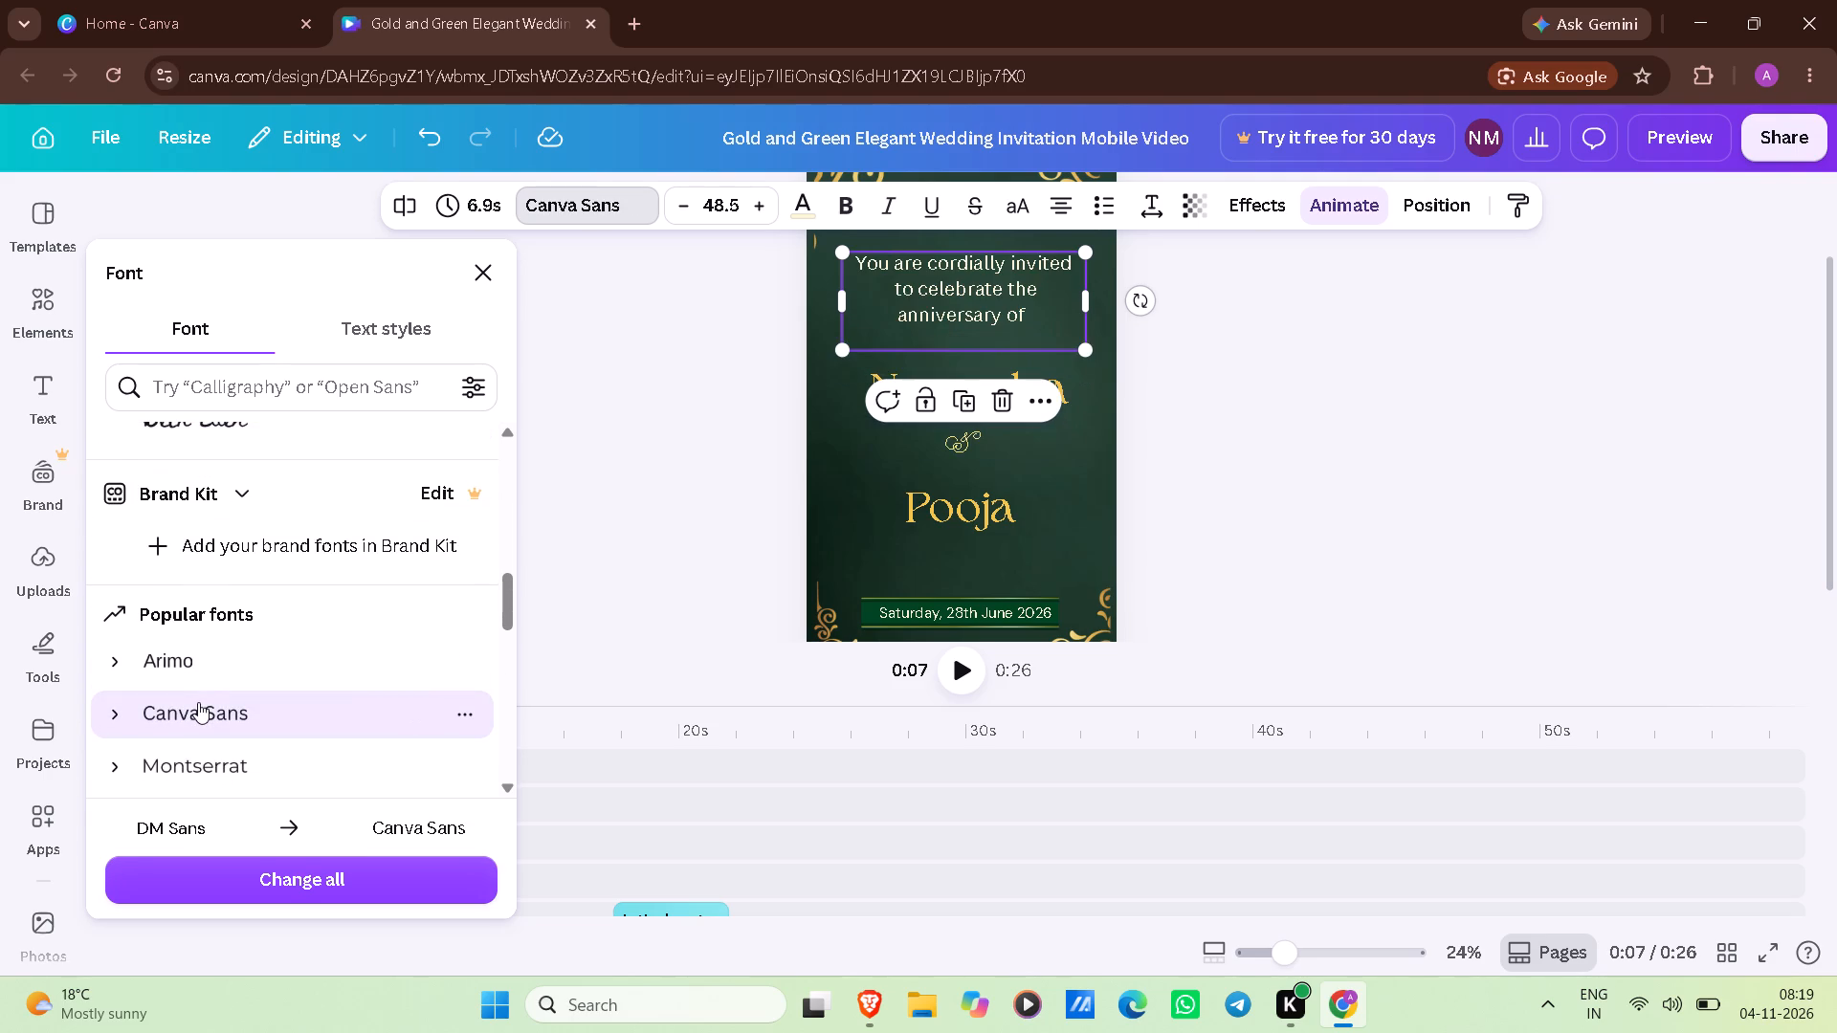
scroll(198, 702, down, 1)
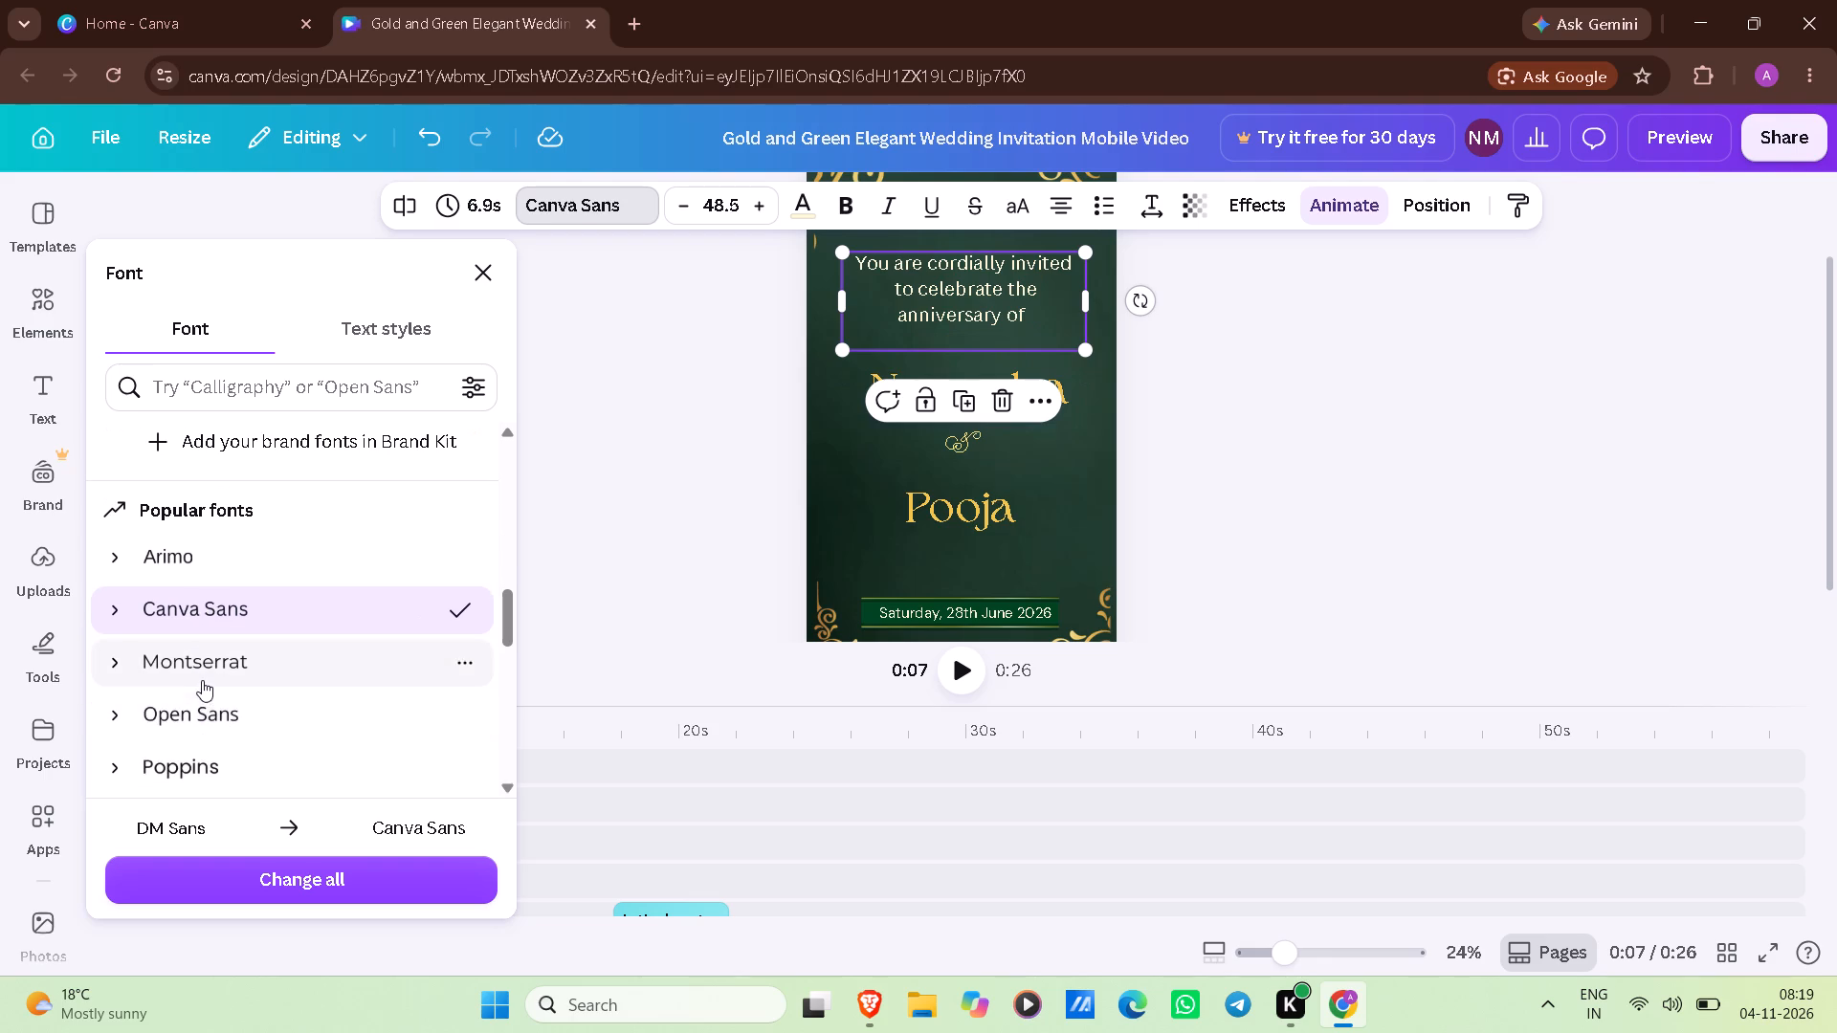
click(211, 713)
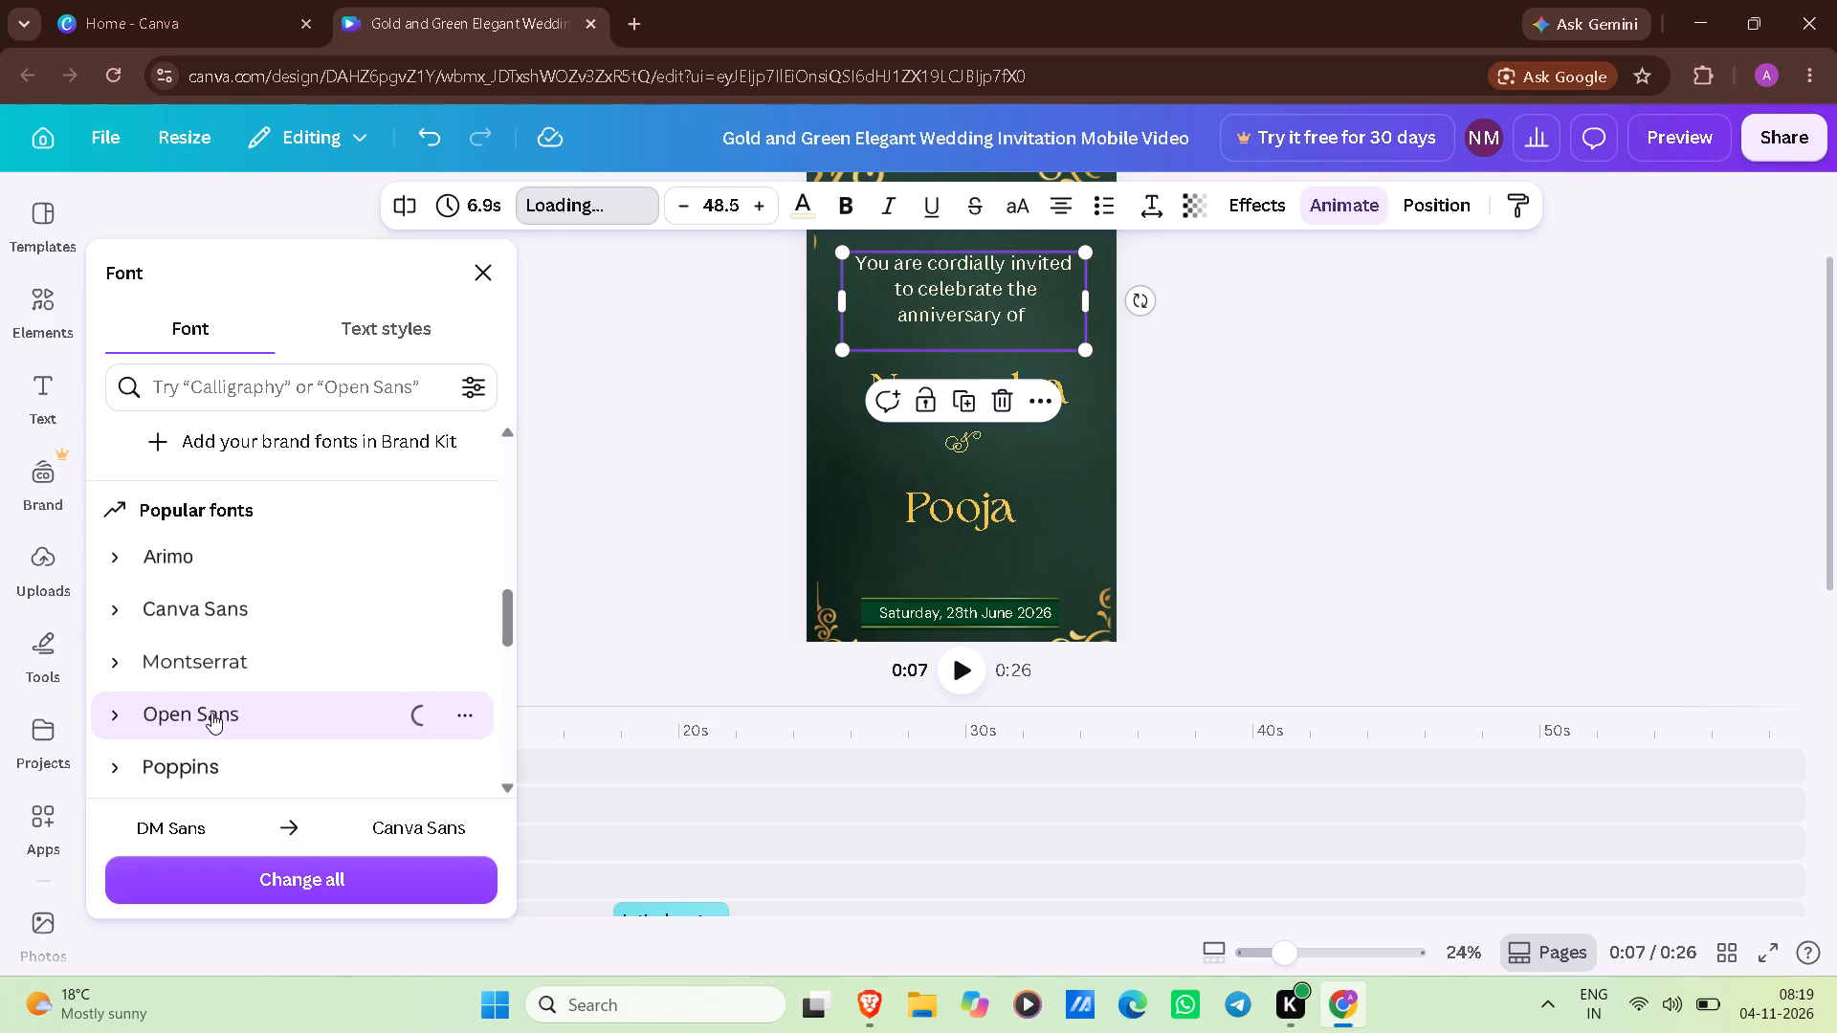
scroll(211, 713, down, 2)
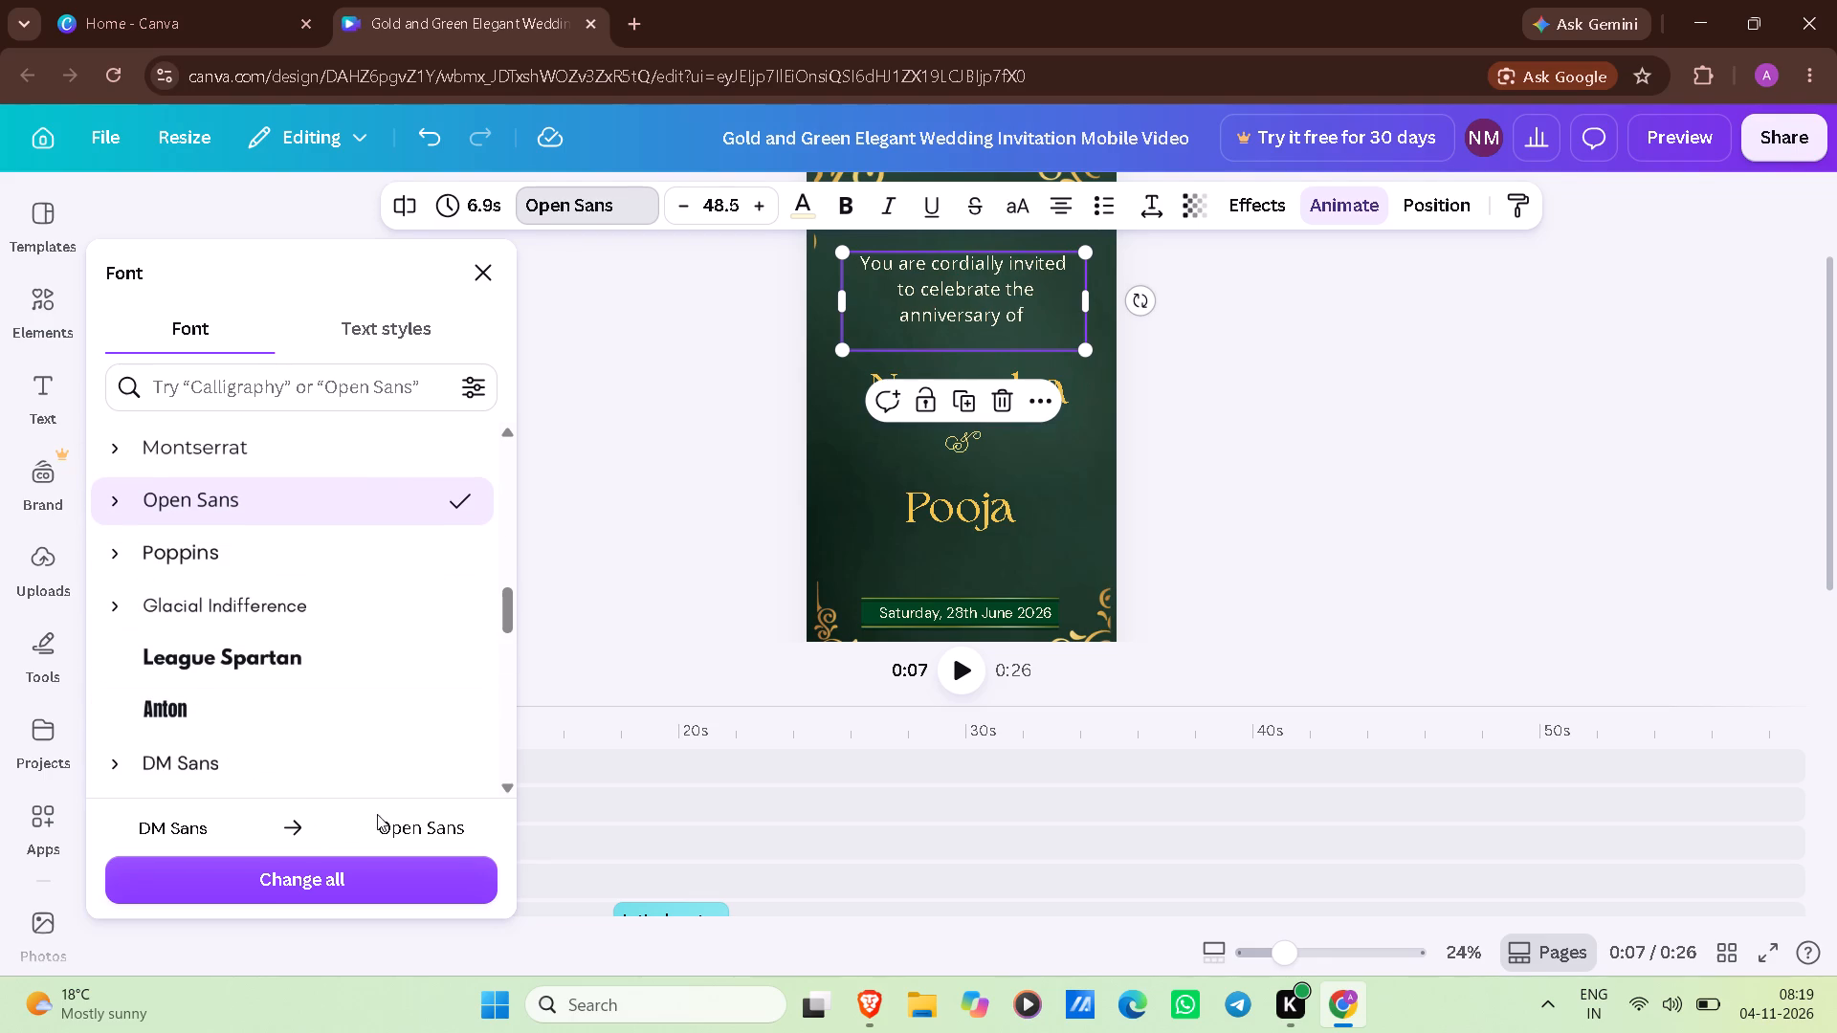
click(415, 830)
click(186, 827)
Set the "You are cordially invited to celebrate the anniversary of" text's font to DM Sans.
click(204, 759)
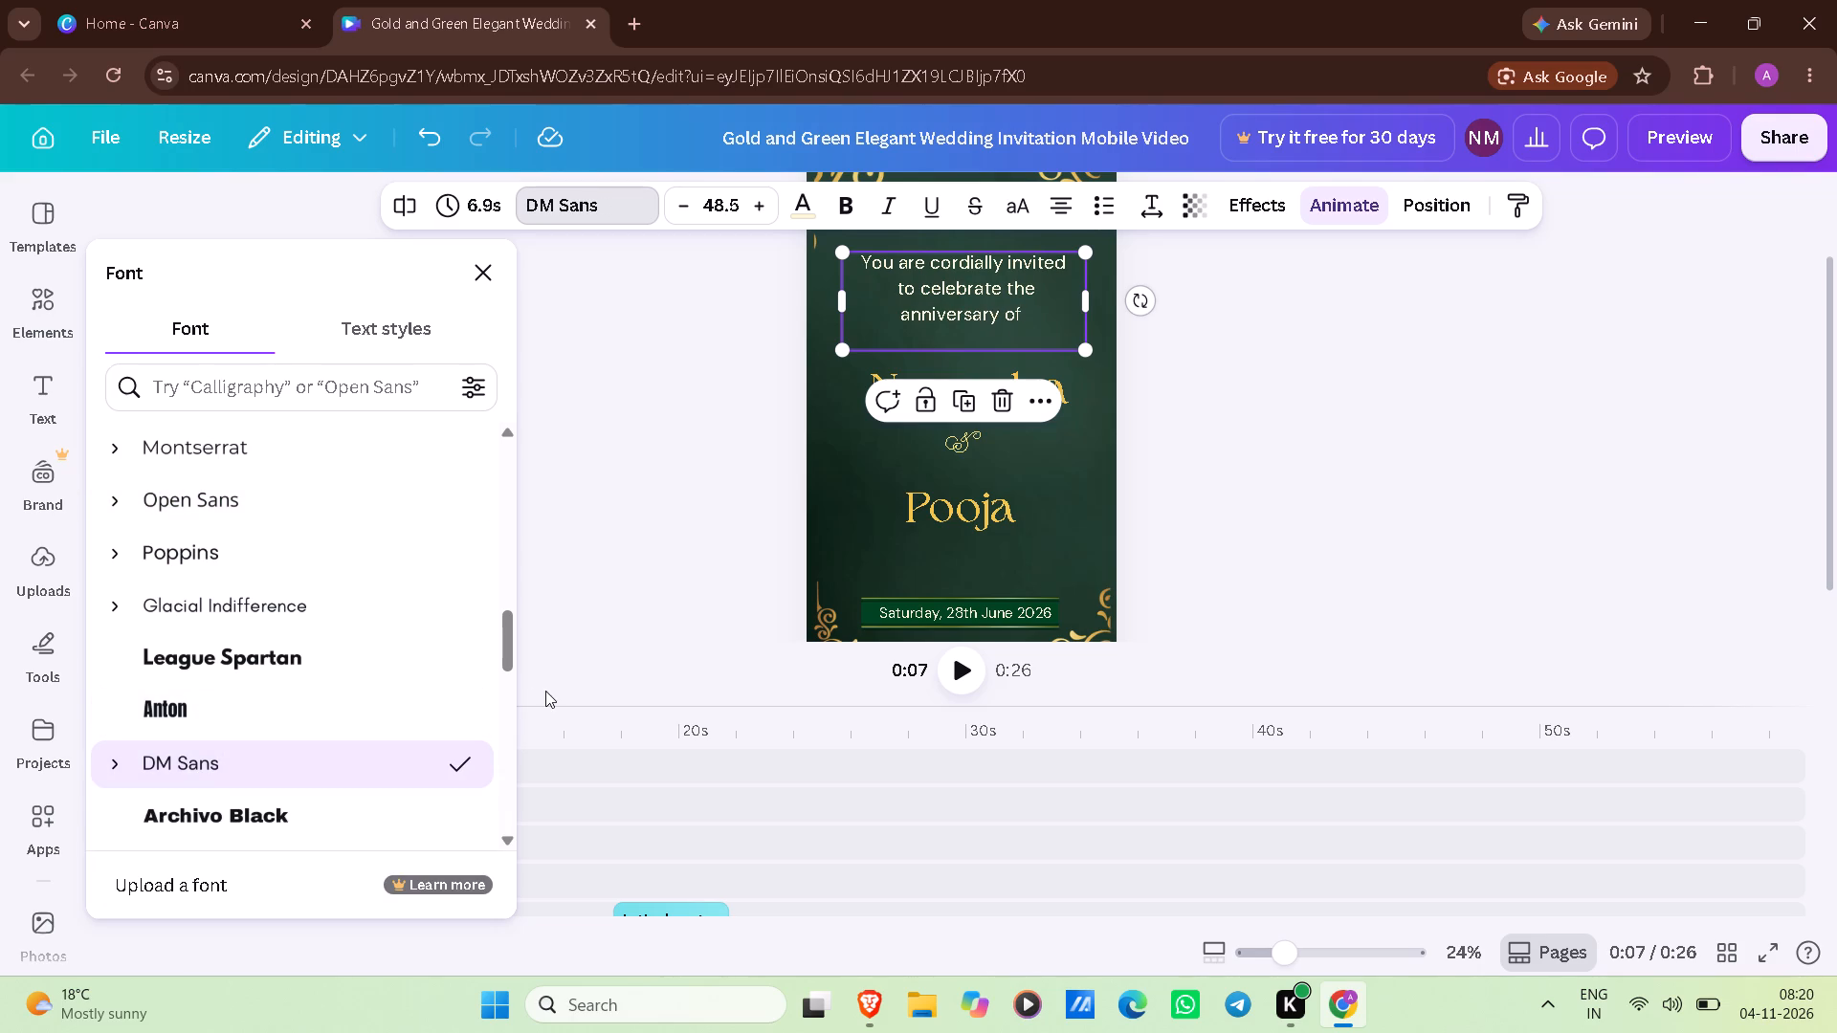
click(638, 553)
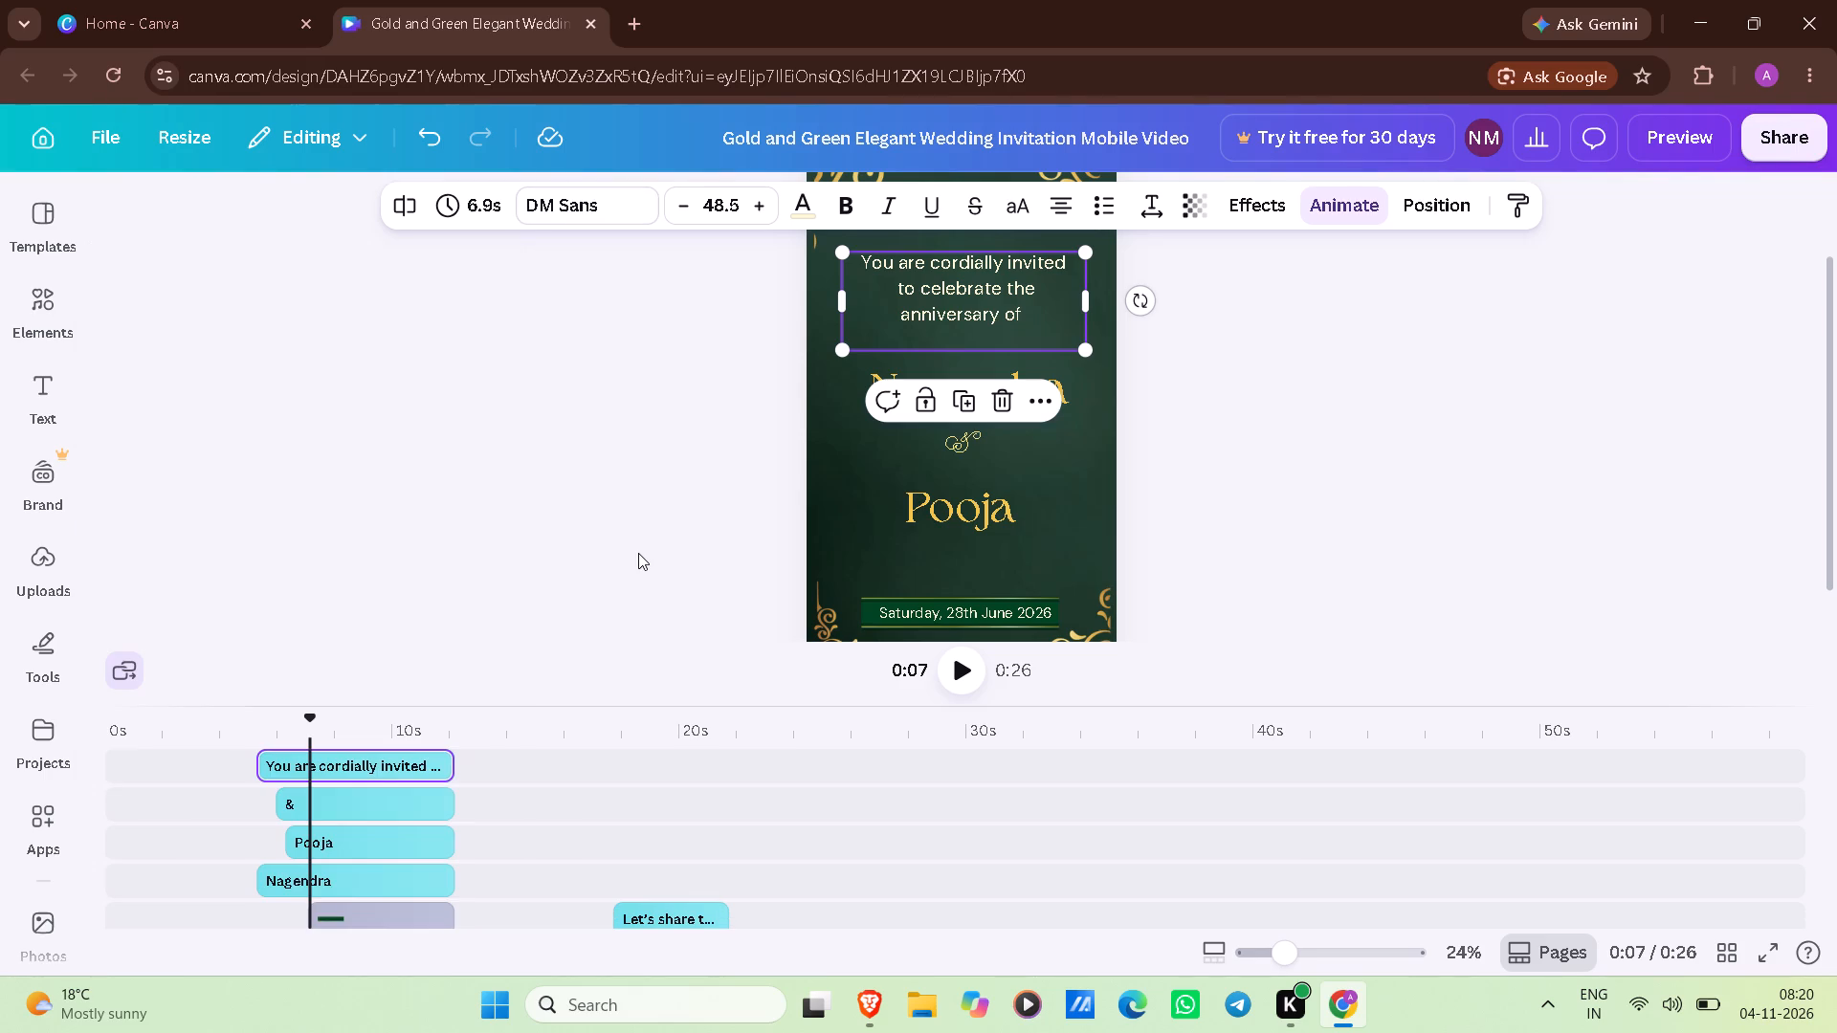
Slightly enlarge the "You are cordially invited to celebrate the anniversary of" text to a font size of about 49.8.
scroll(638, 553, up, 1)
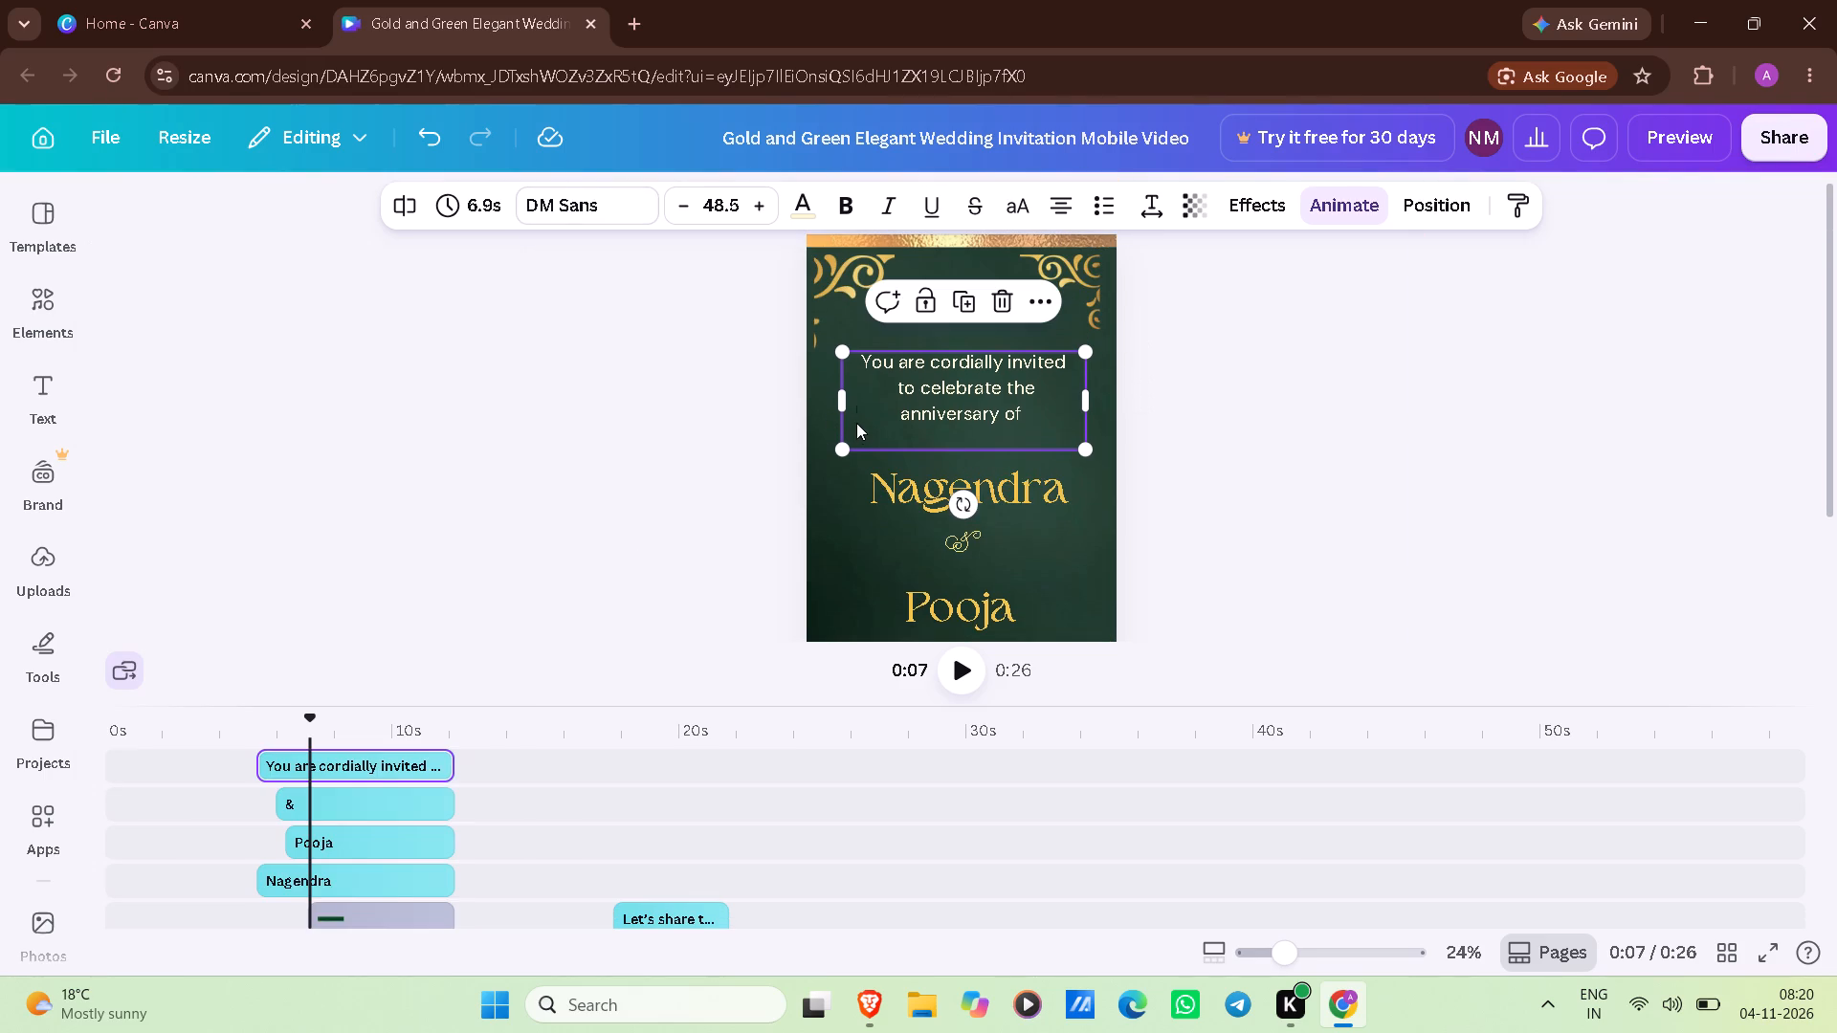
drag(839, 350, 851, 312)
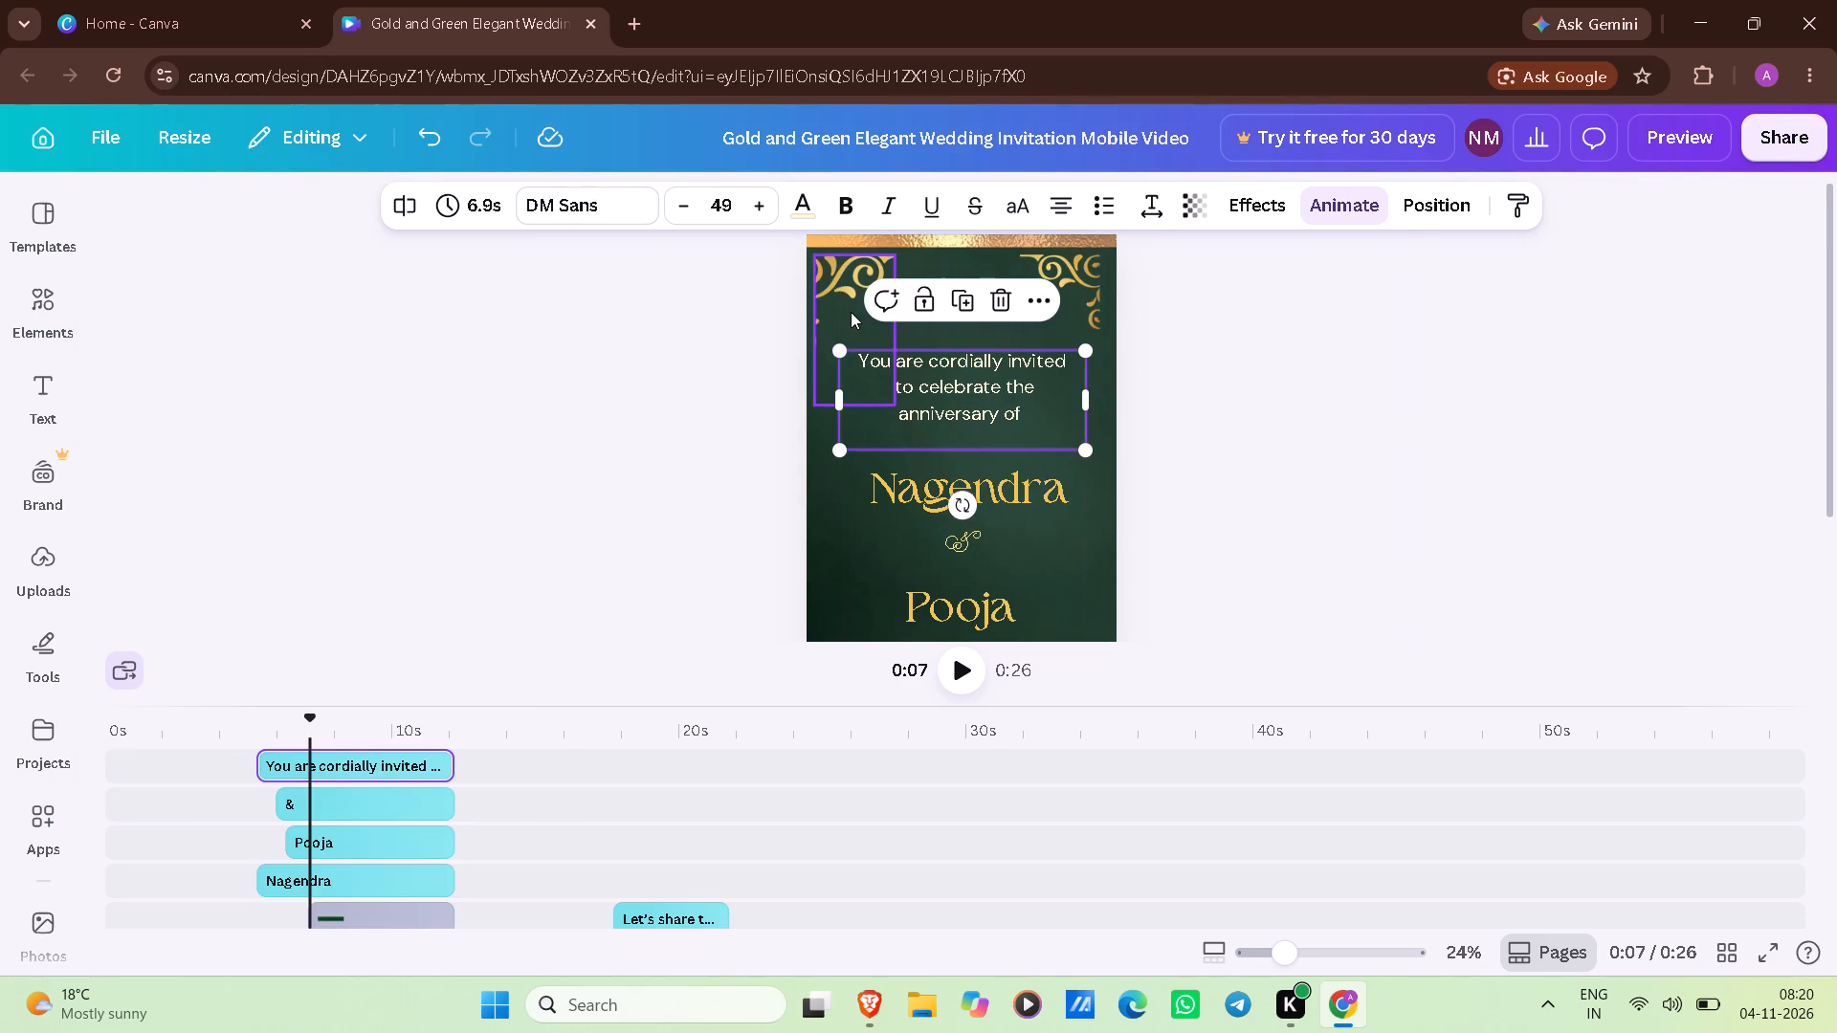
drag(1087, 446, 1082, 460)
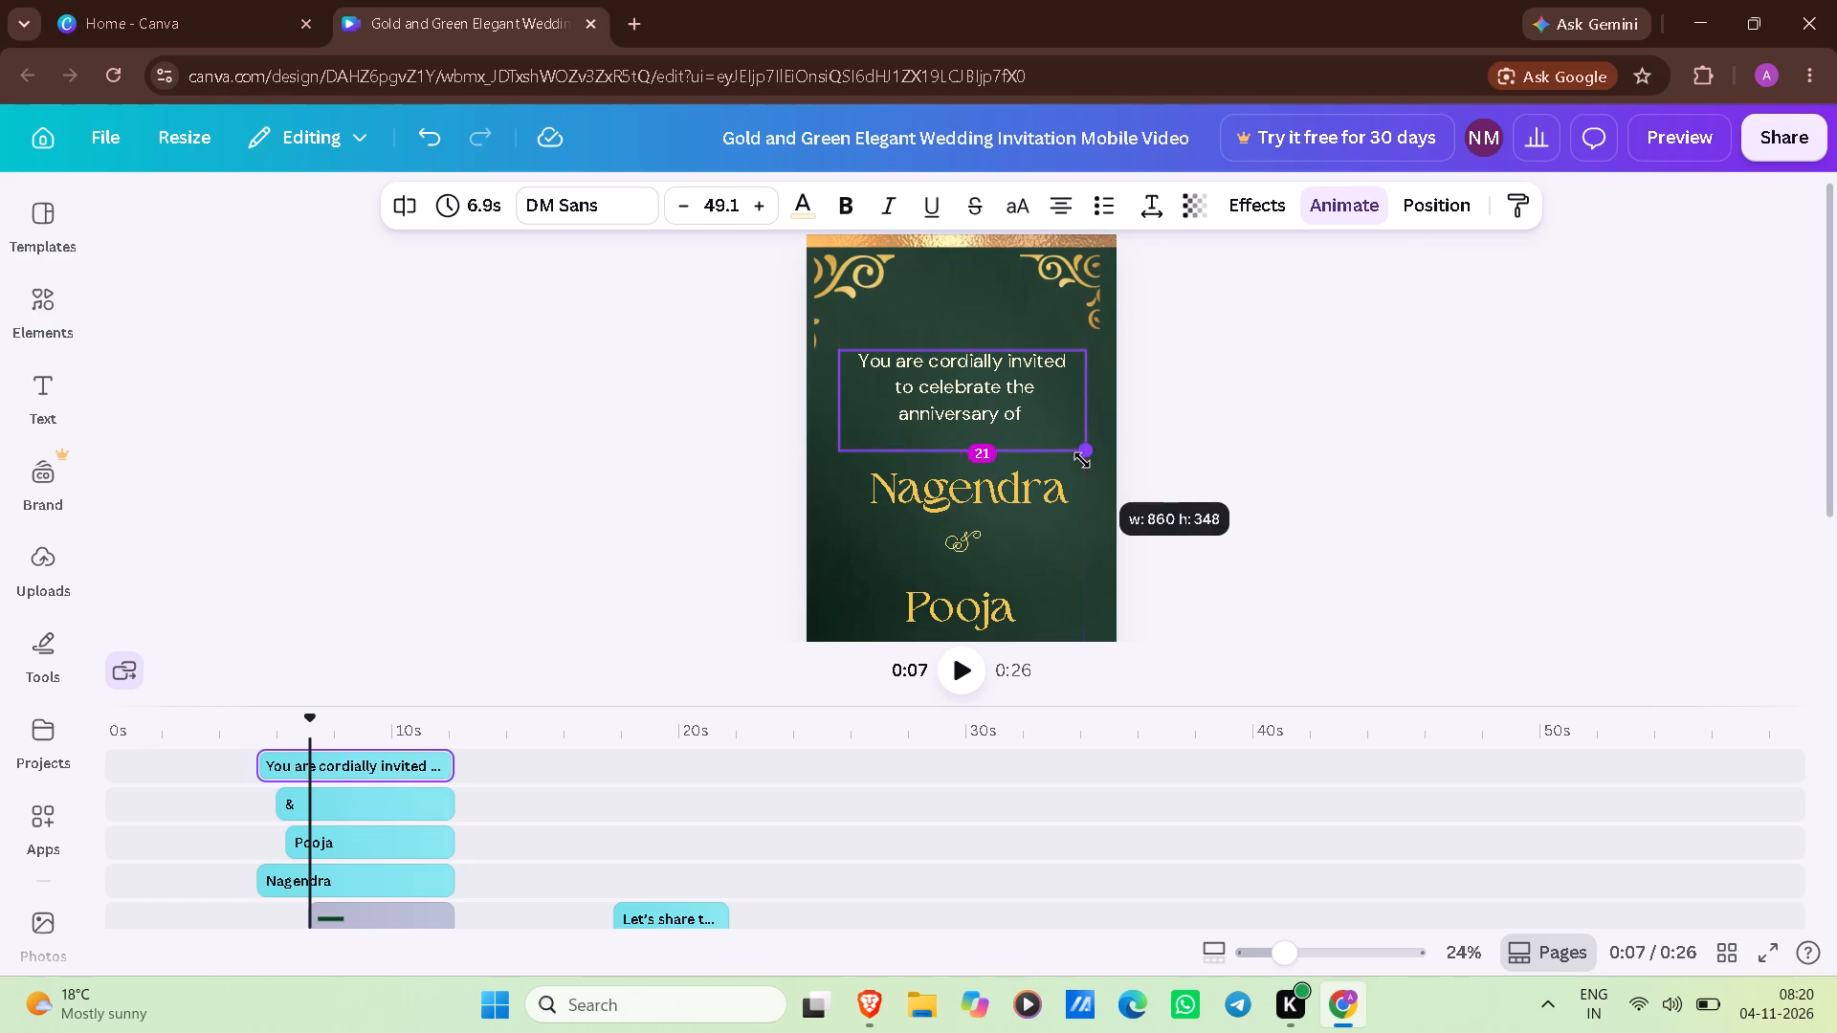
drag(1082, 460, 1080, 468)
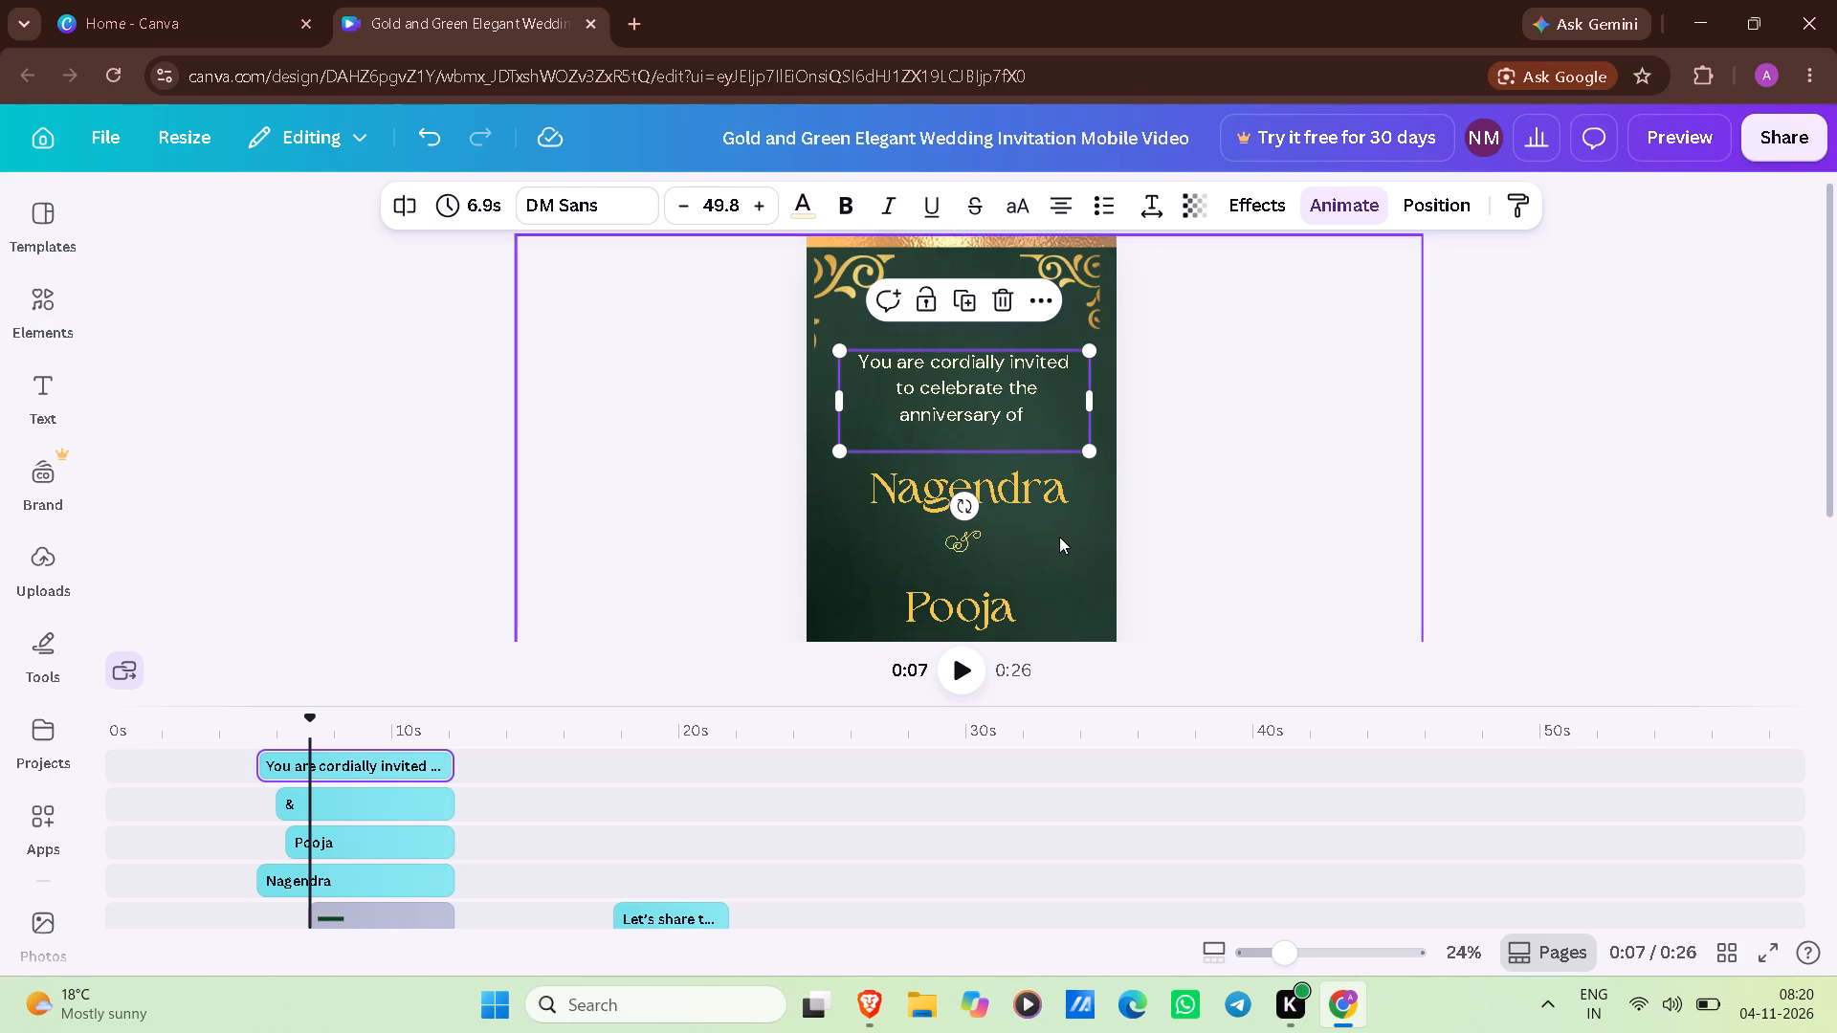
scroll(1047, 560, down, 2)
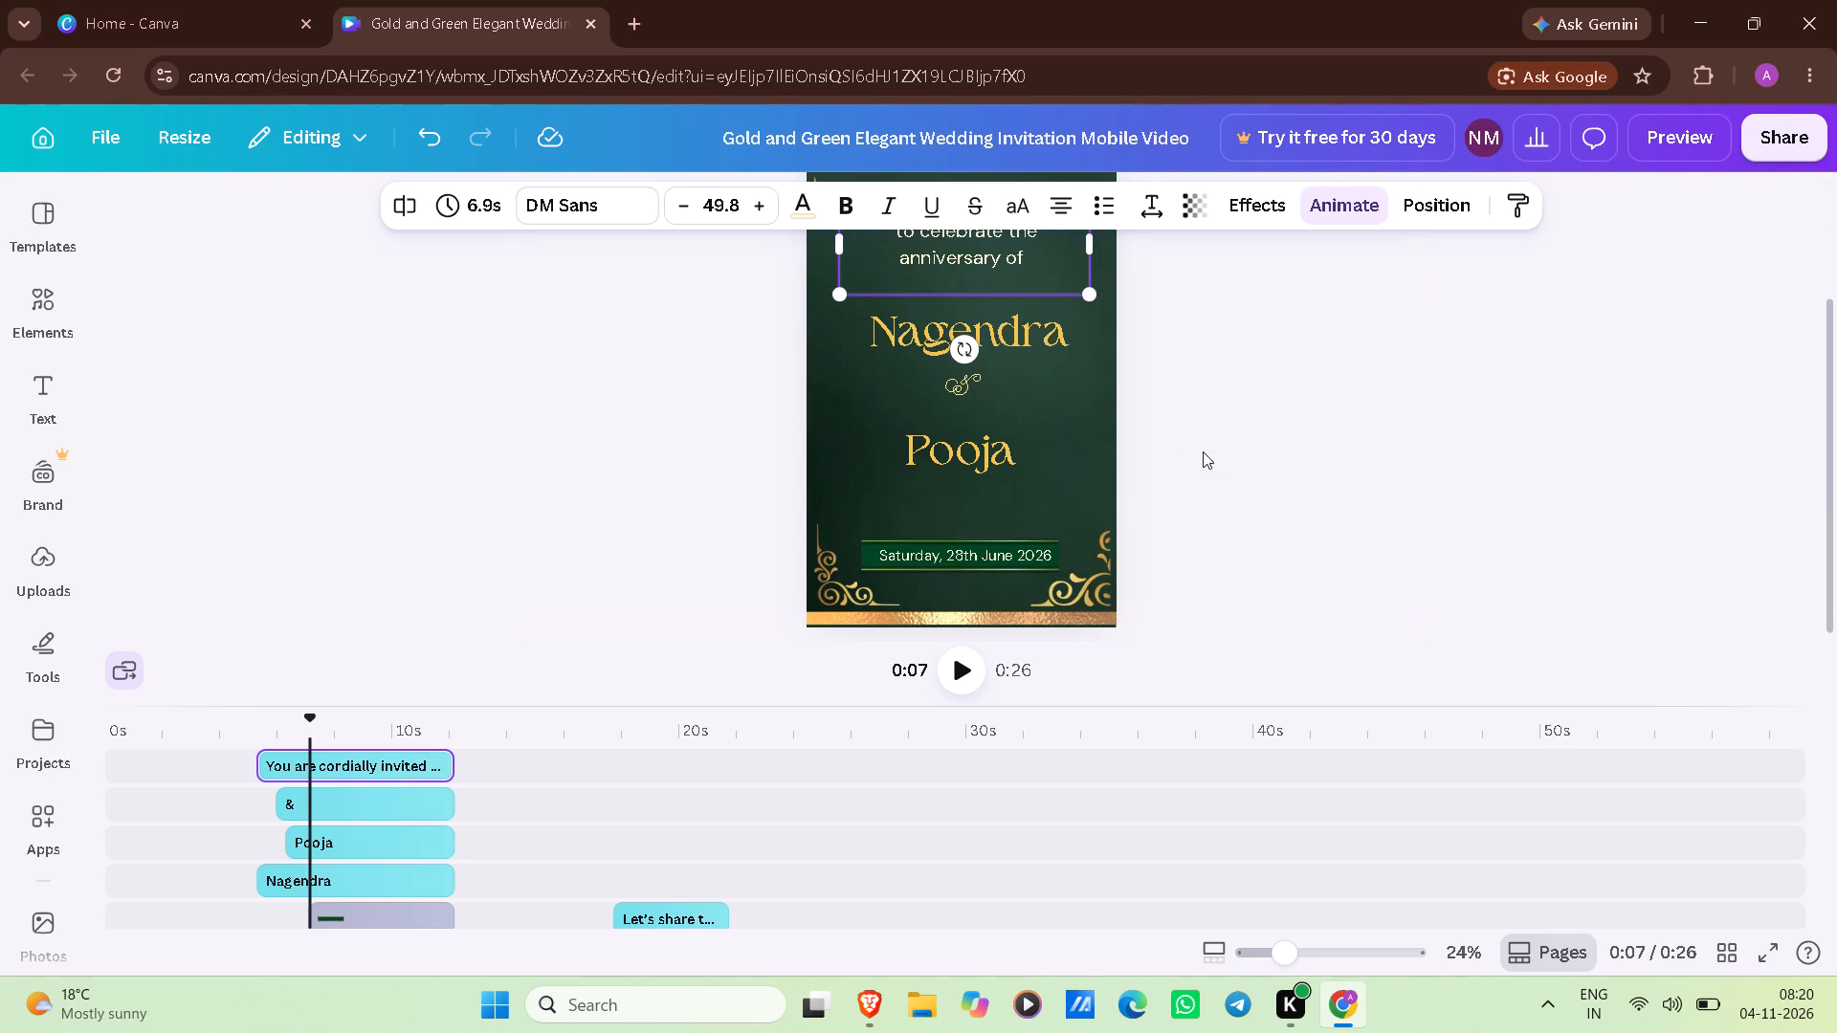
click(1258, 470)
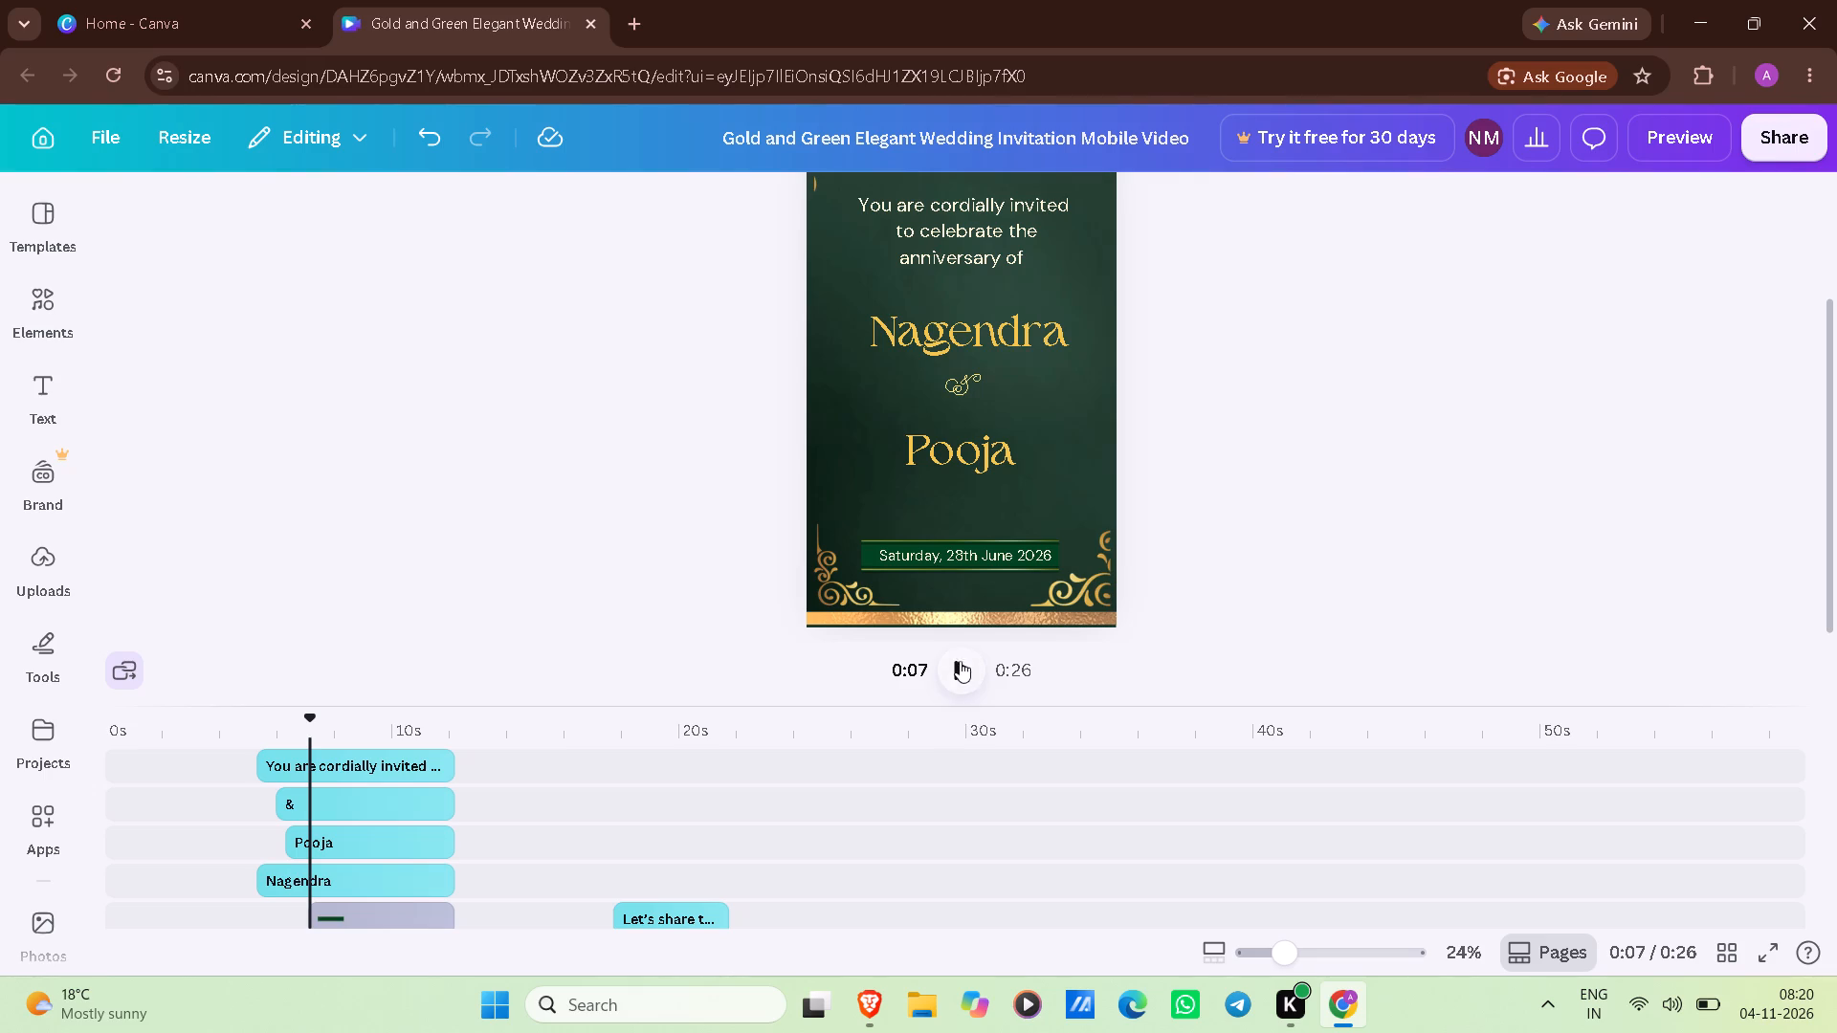
Change the hour in the "at 4:00 PM" text below the couple's names to 6, so it reads "at 6:00 PM".
click(956, 669)
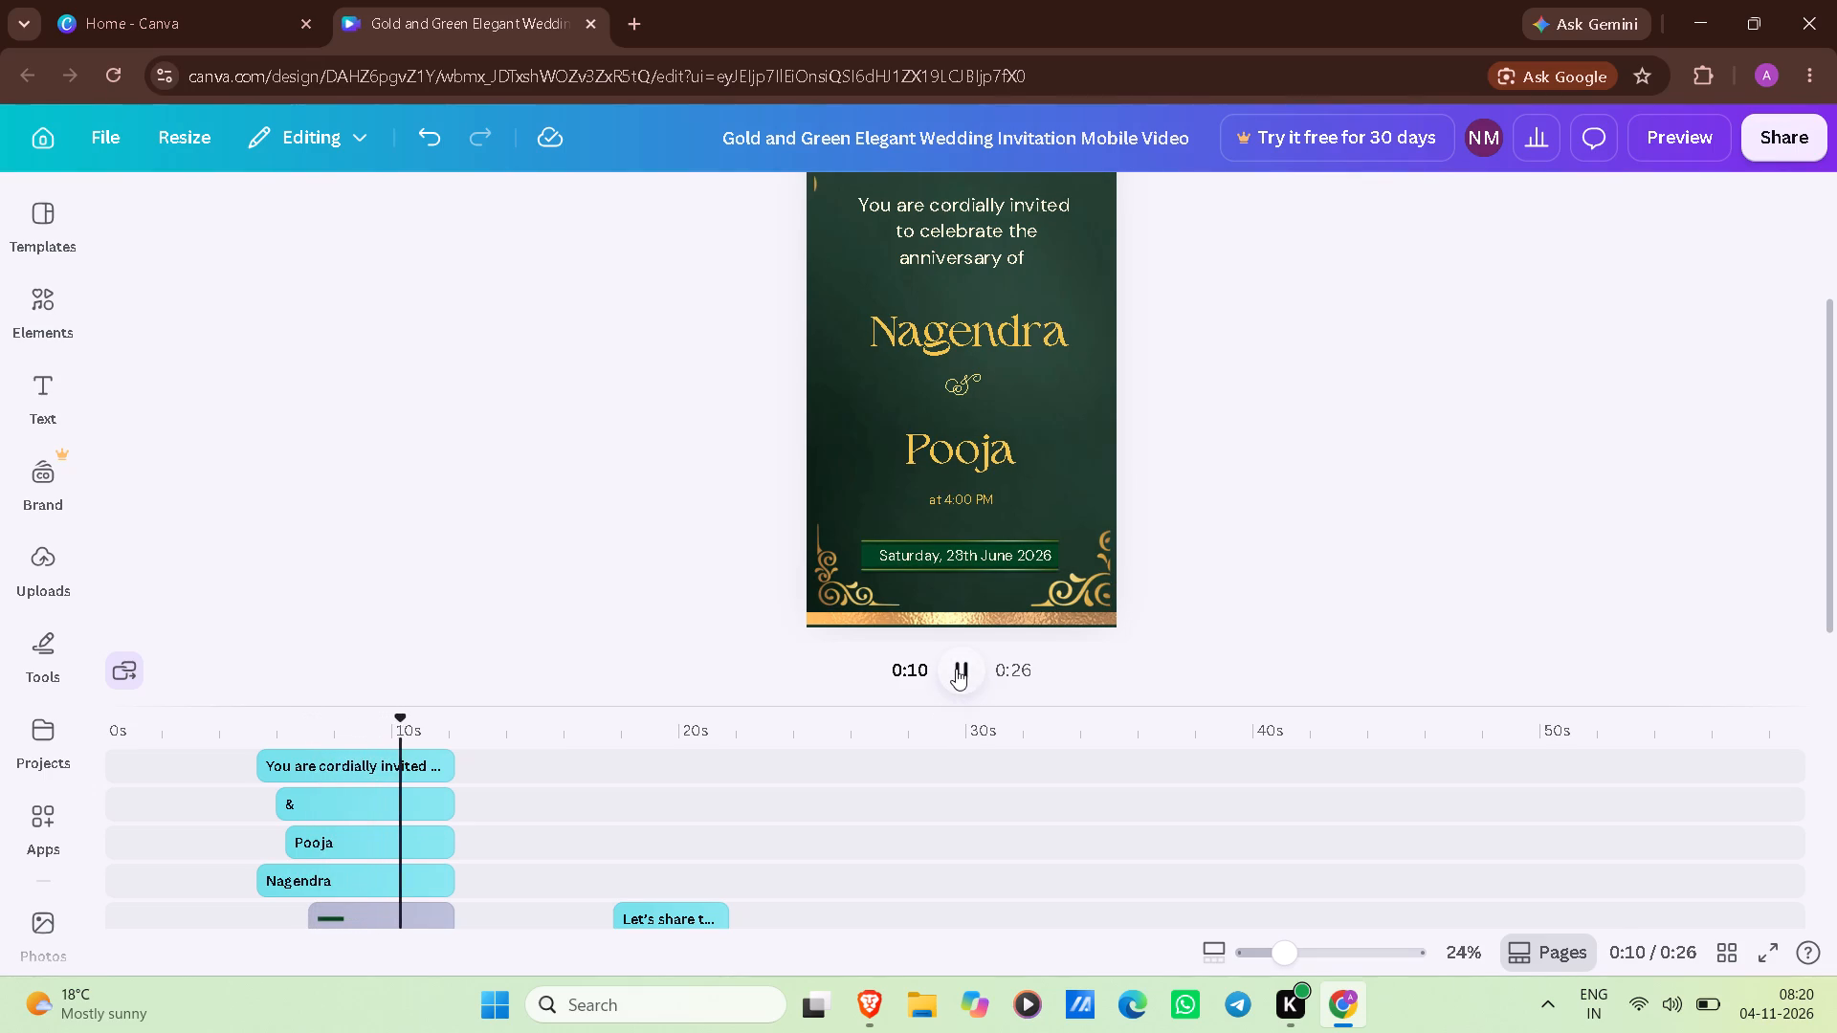
click(969, 500)
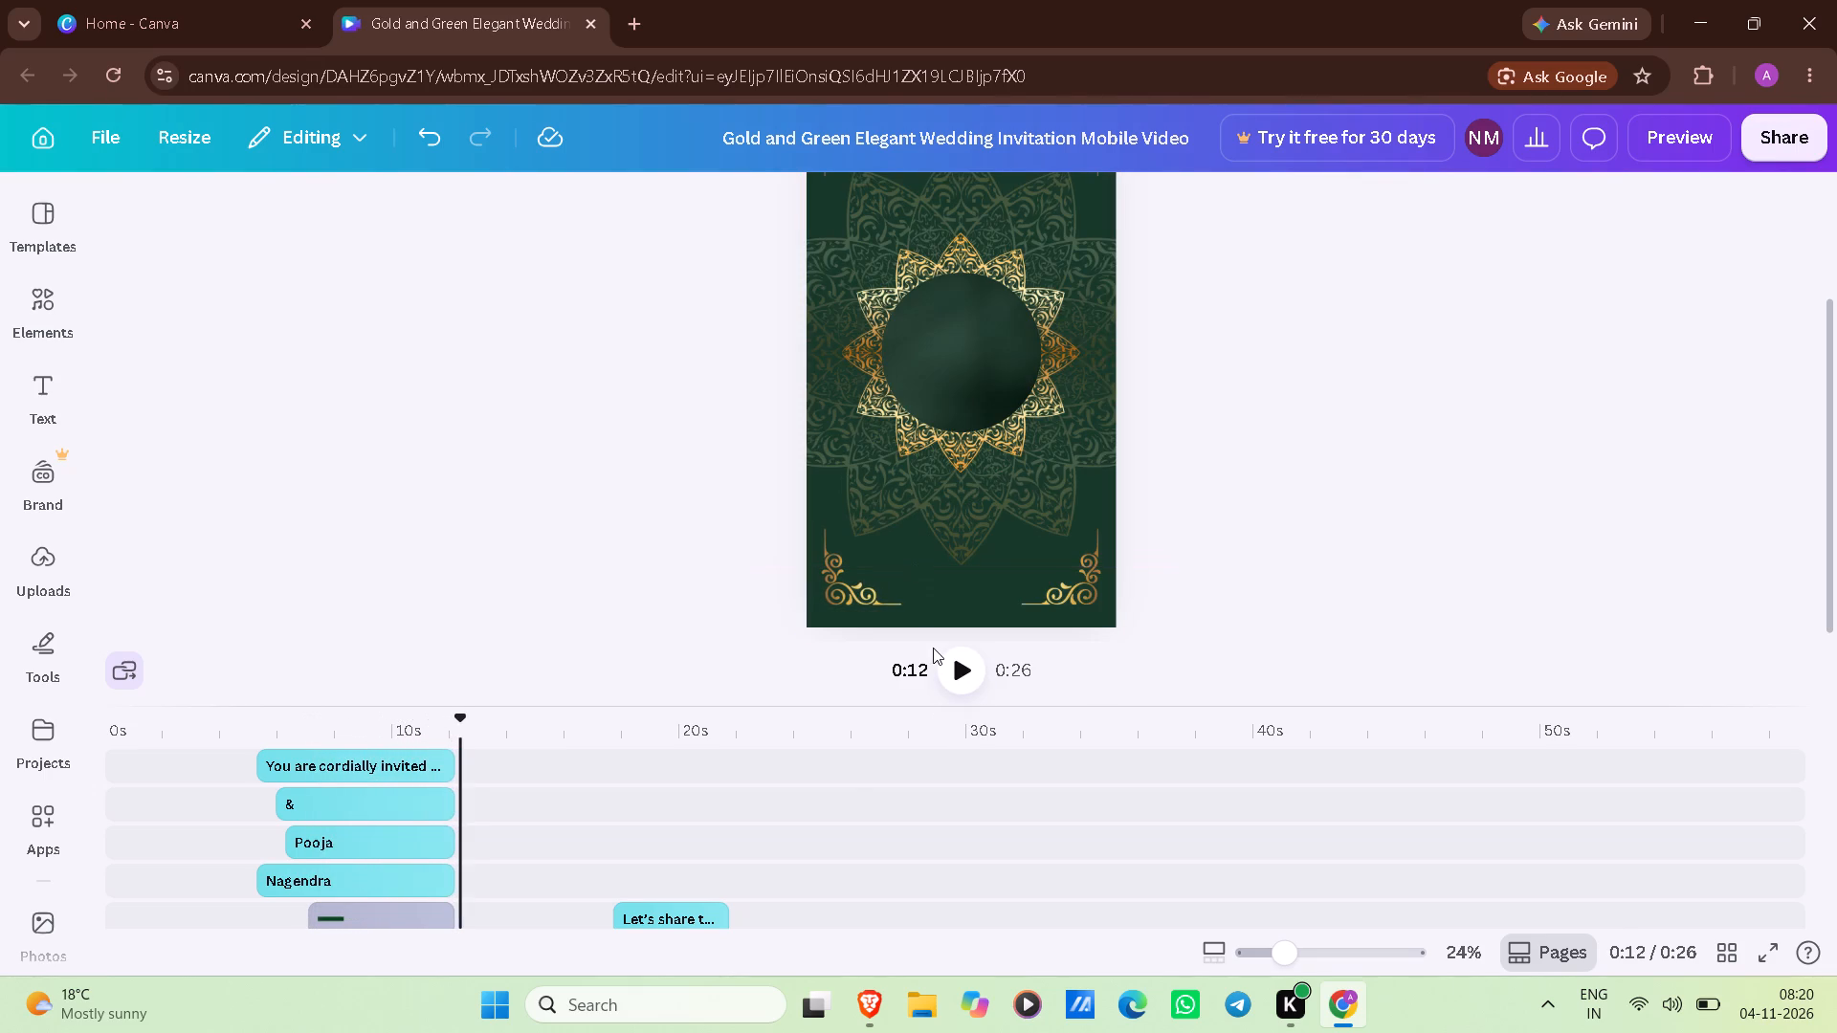
click(958, 669)
click(958, 669)
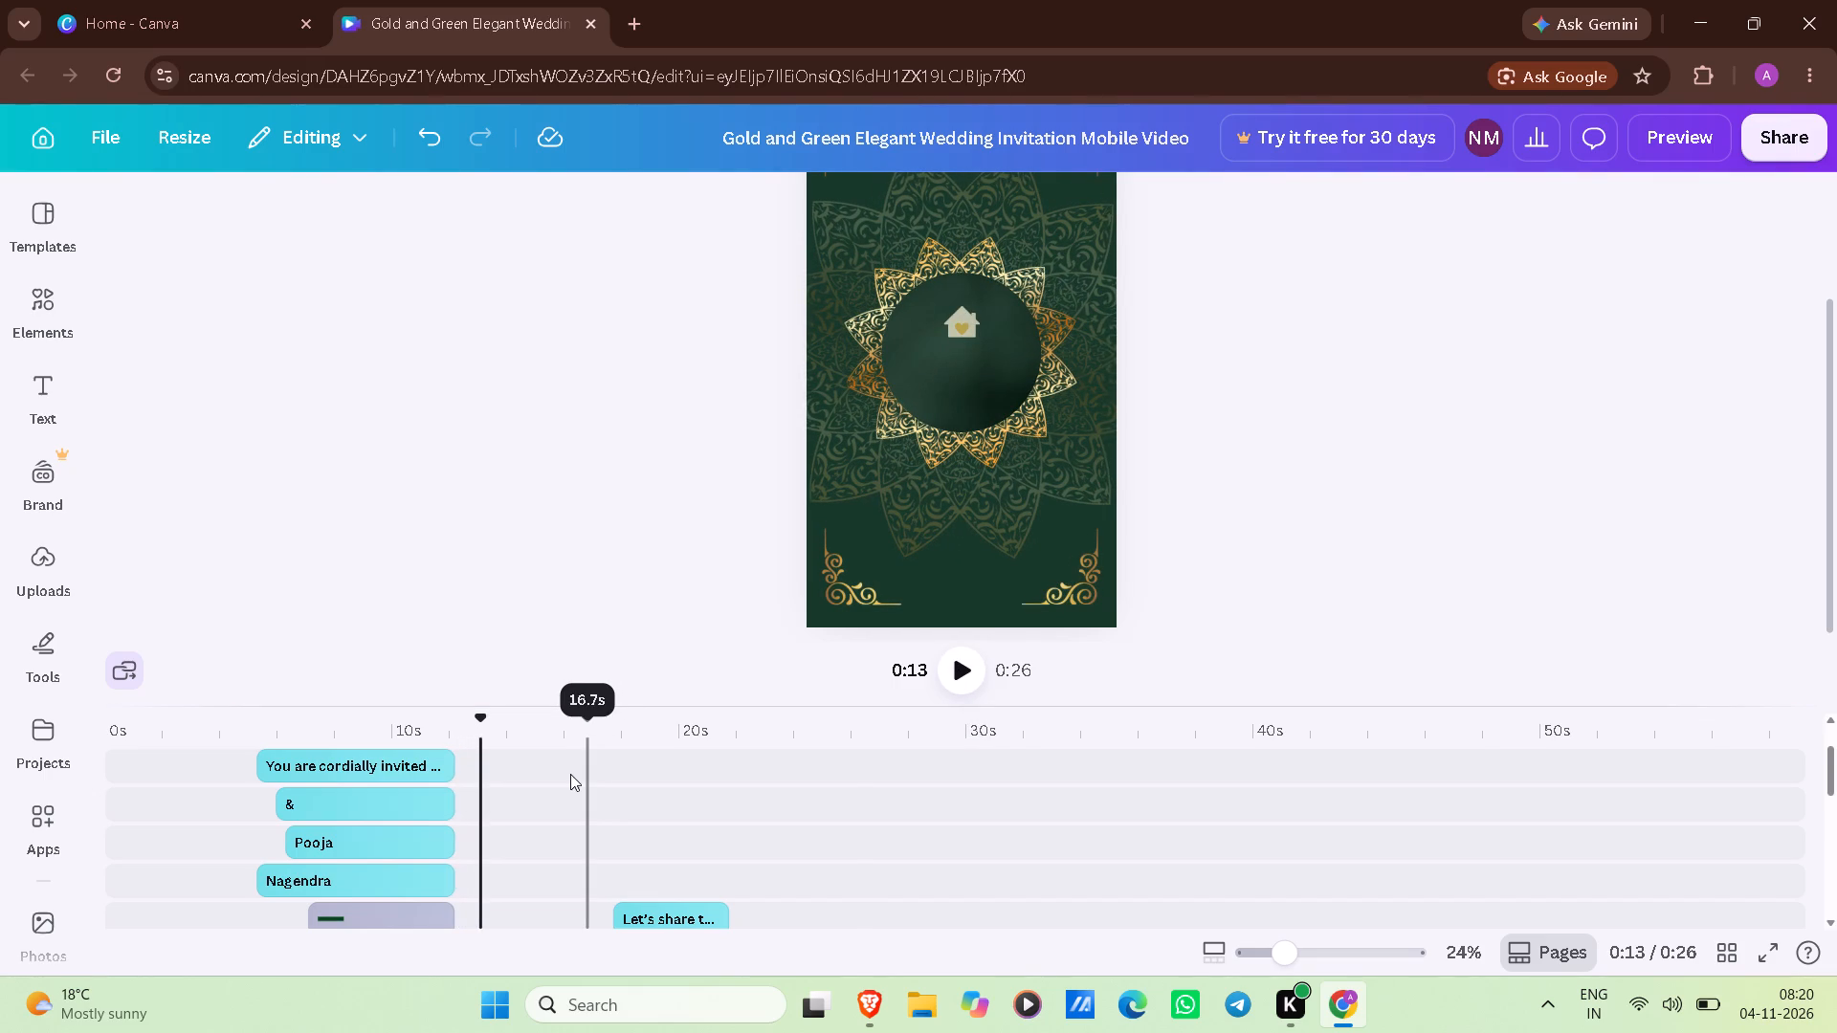
drag(476, 715, 432, 723)
click(952, 491)
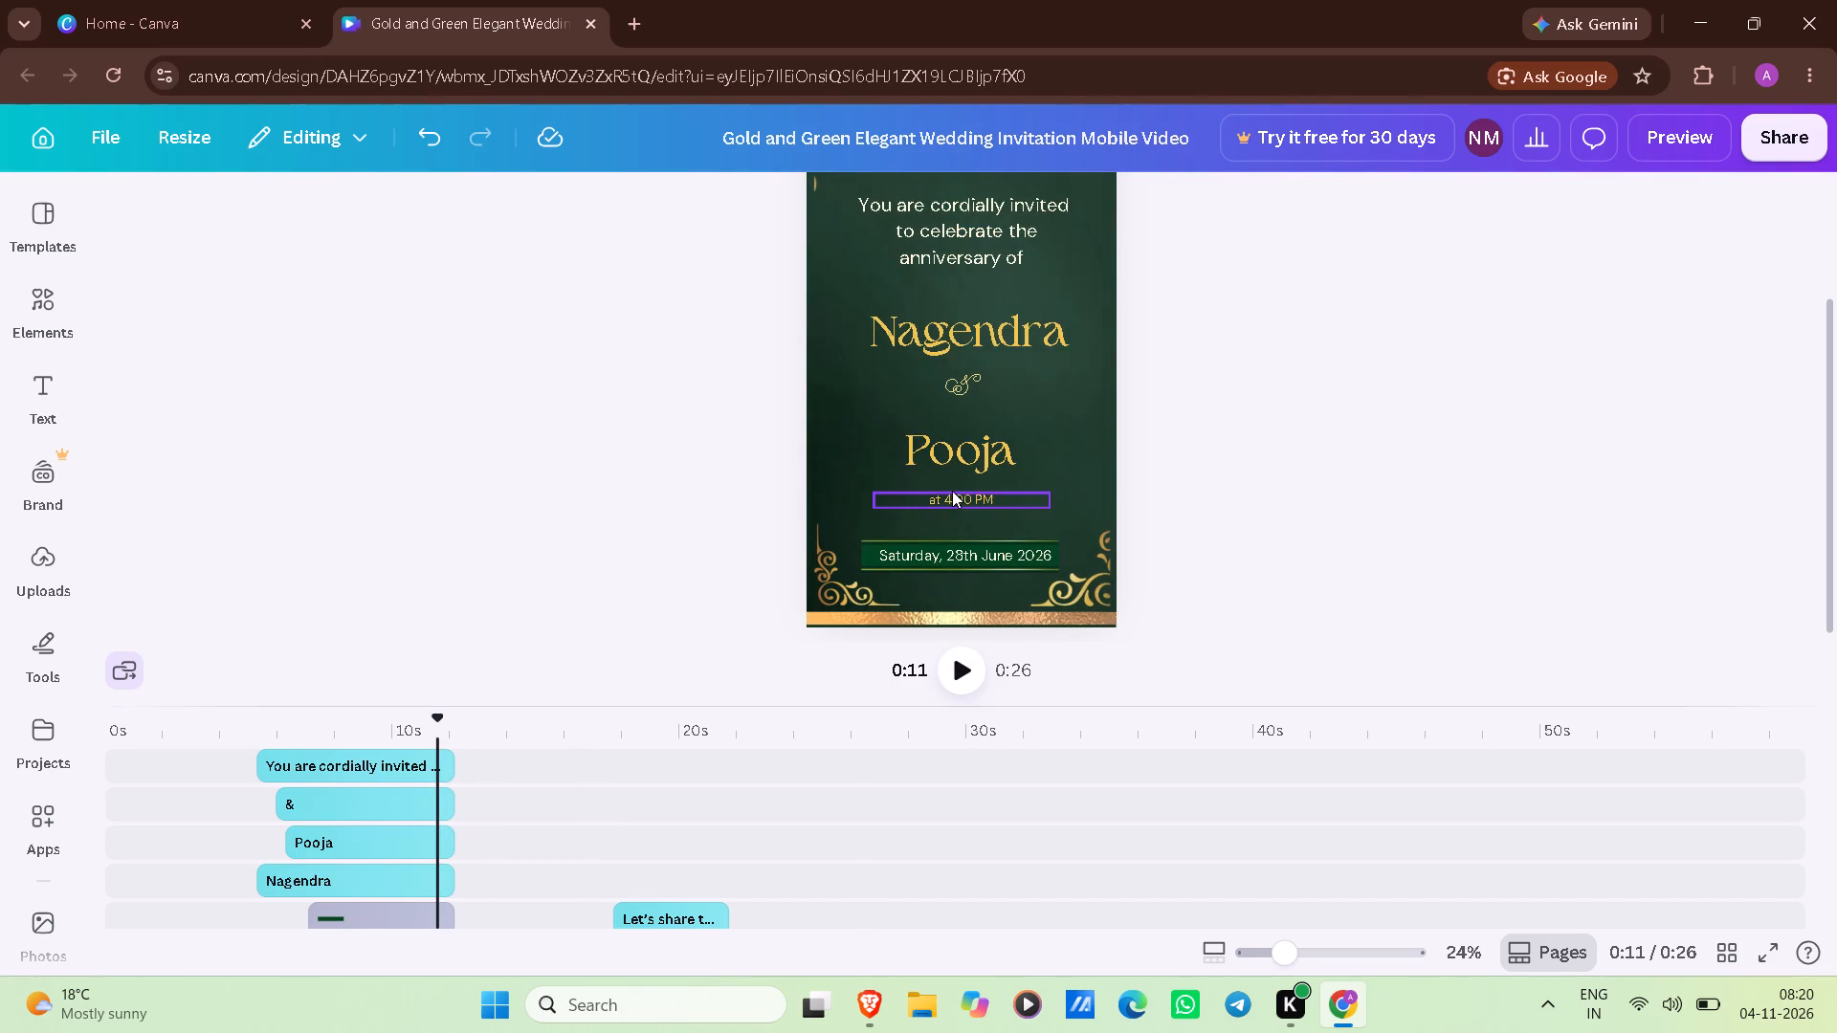
click(952, 491)
double_click(952, 491)
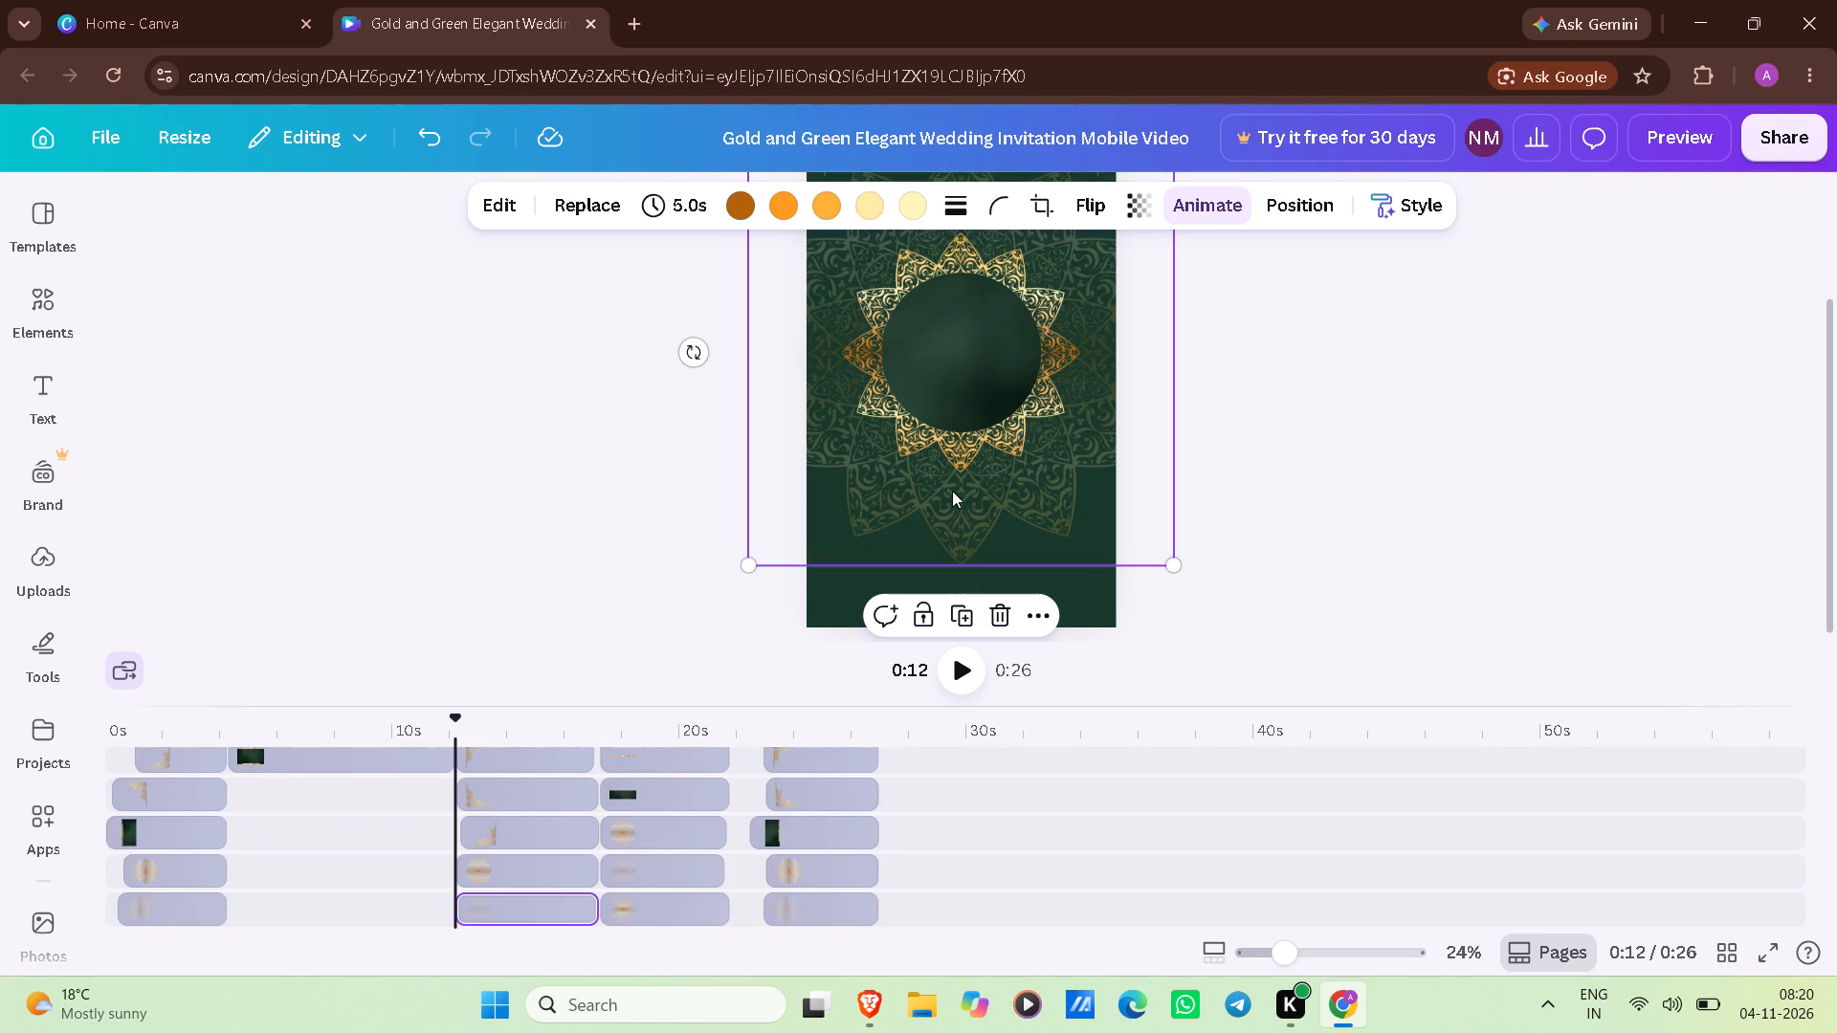
click(512, 415)
drag(449, 745, 425, 751)
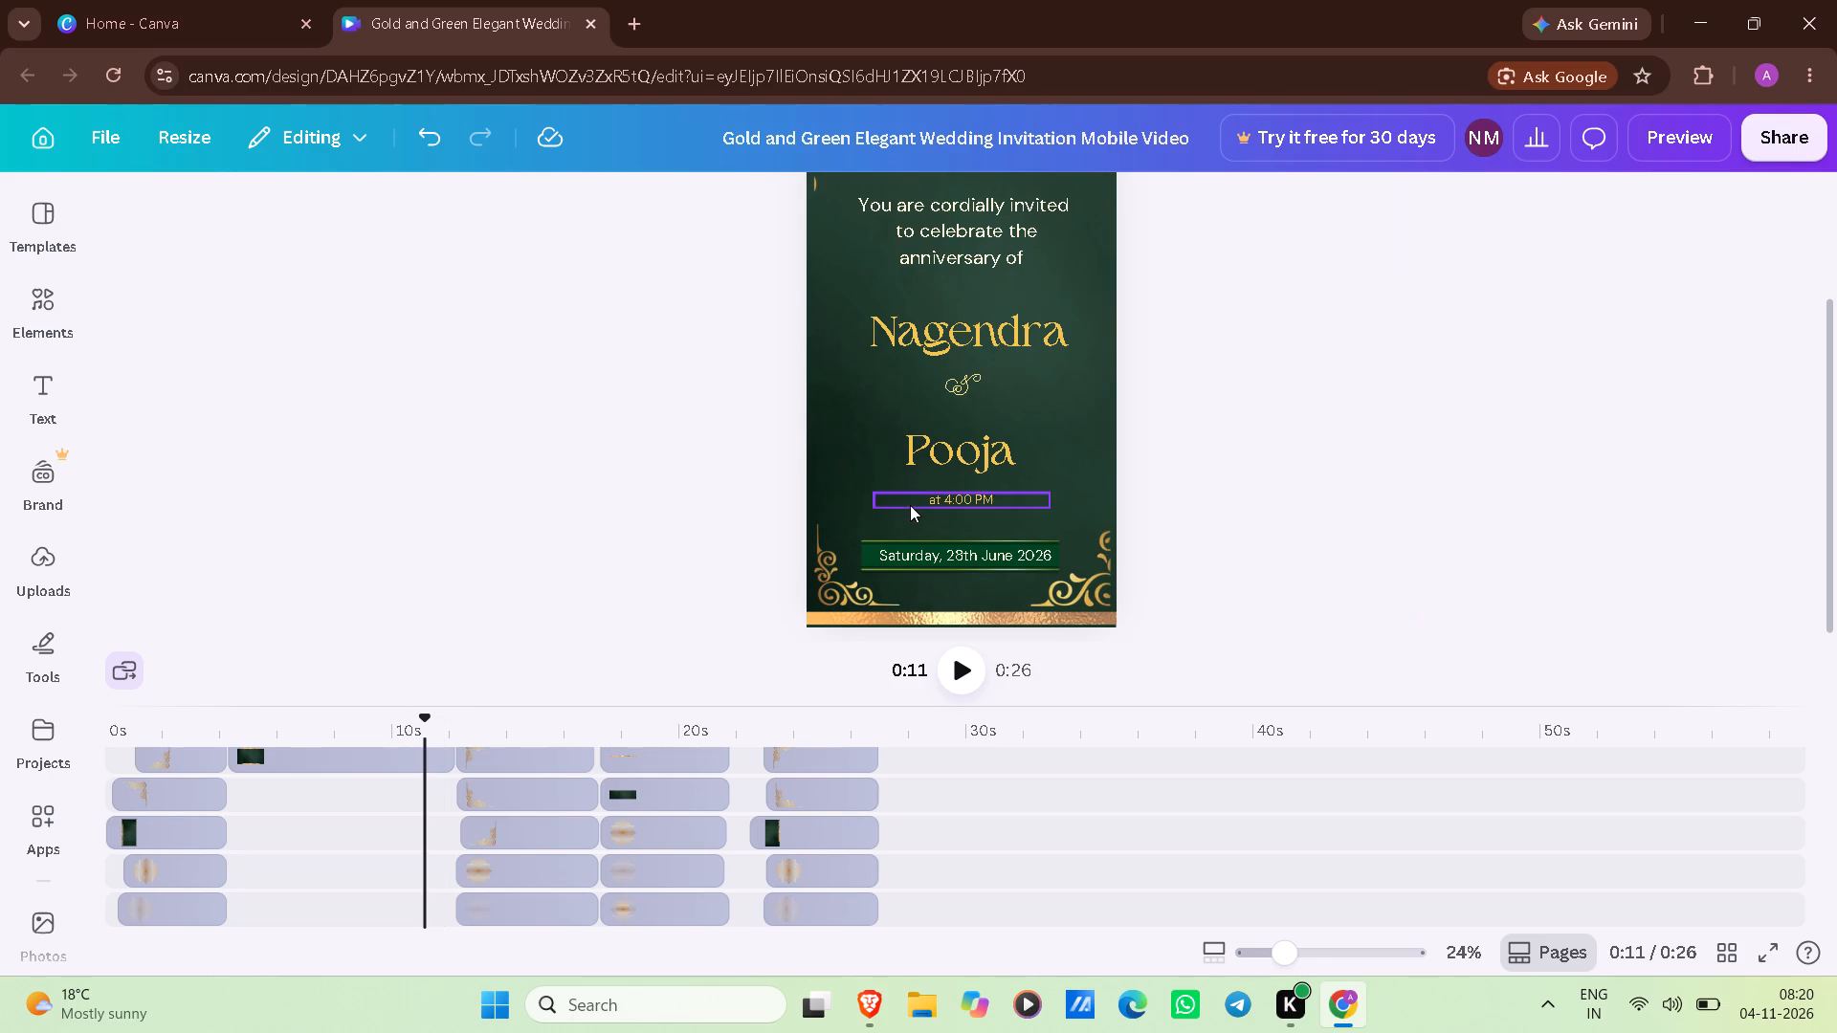
click(940, 505)
double_click(959, 497)
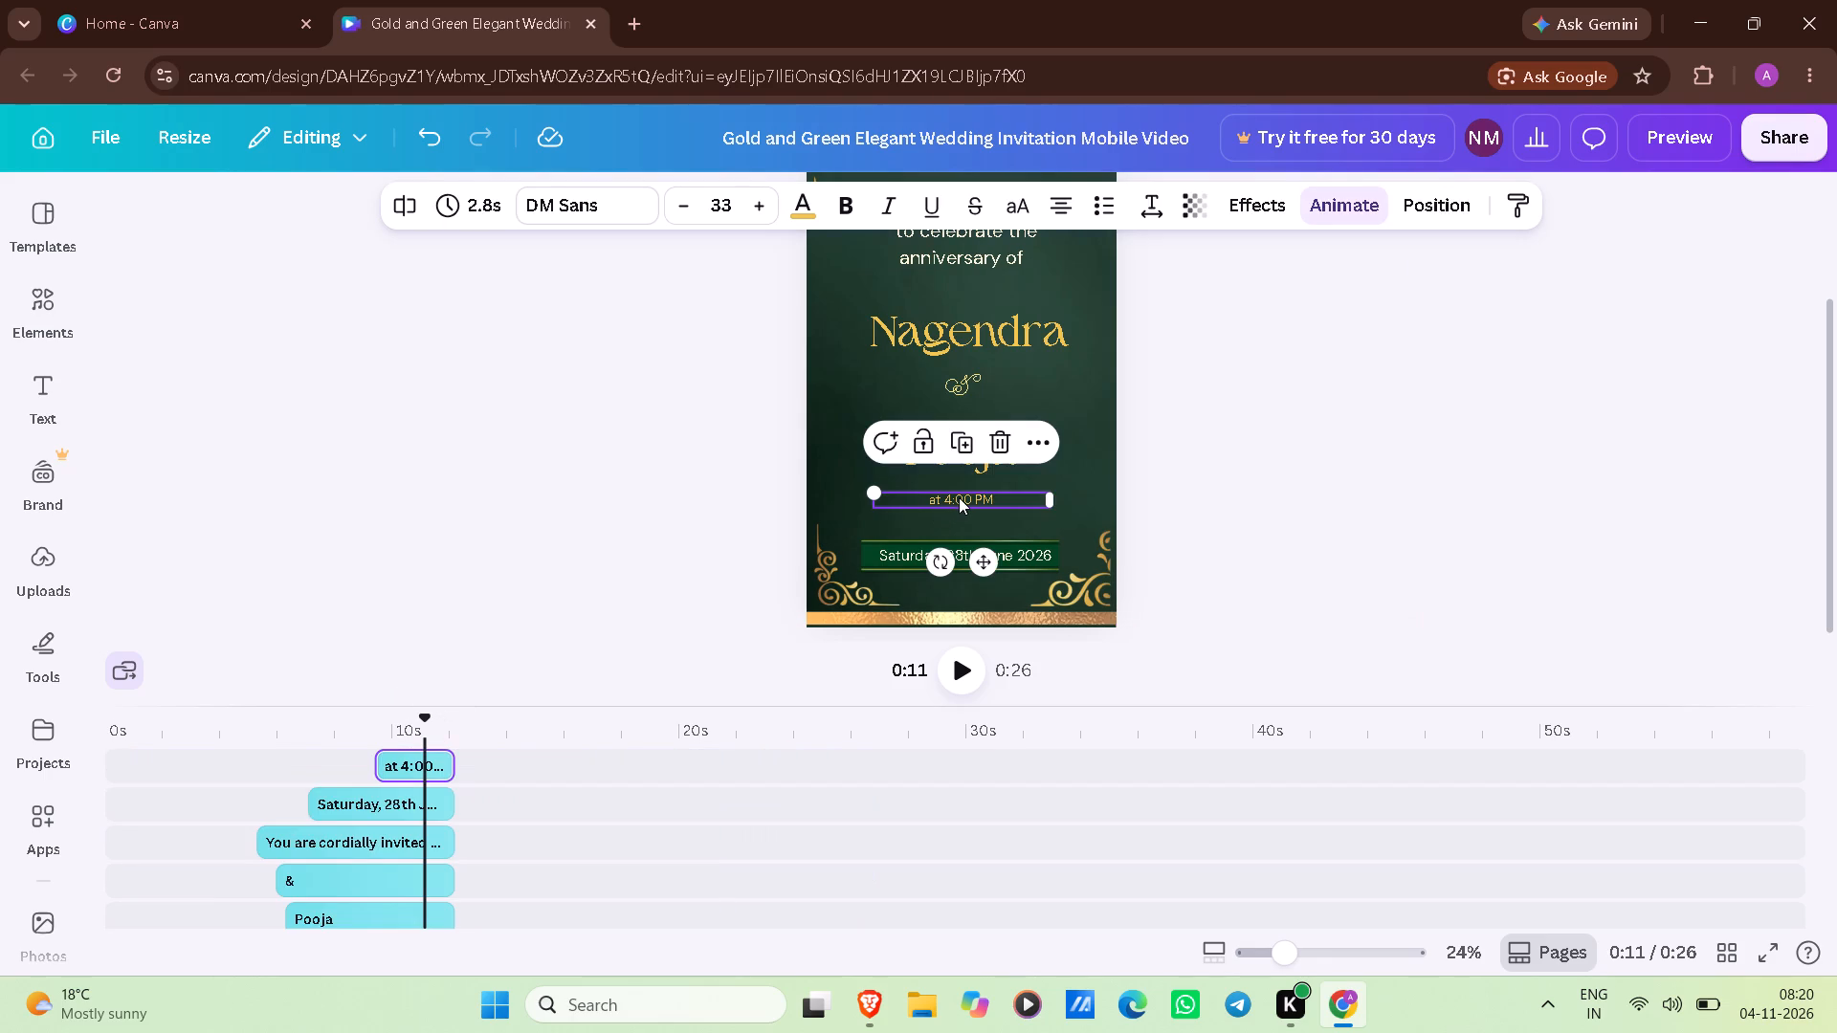
key(Left)
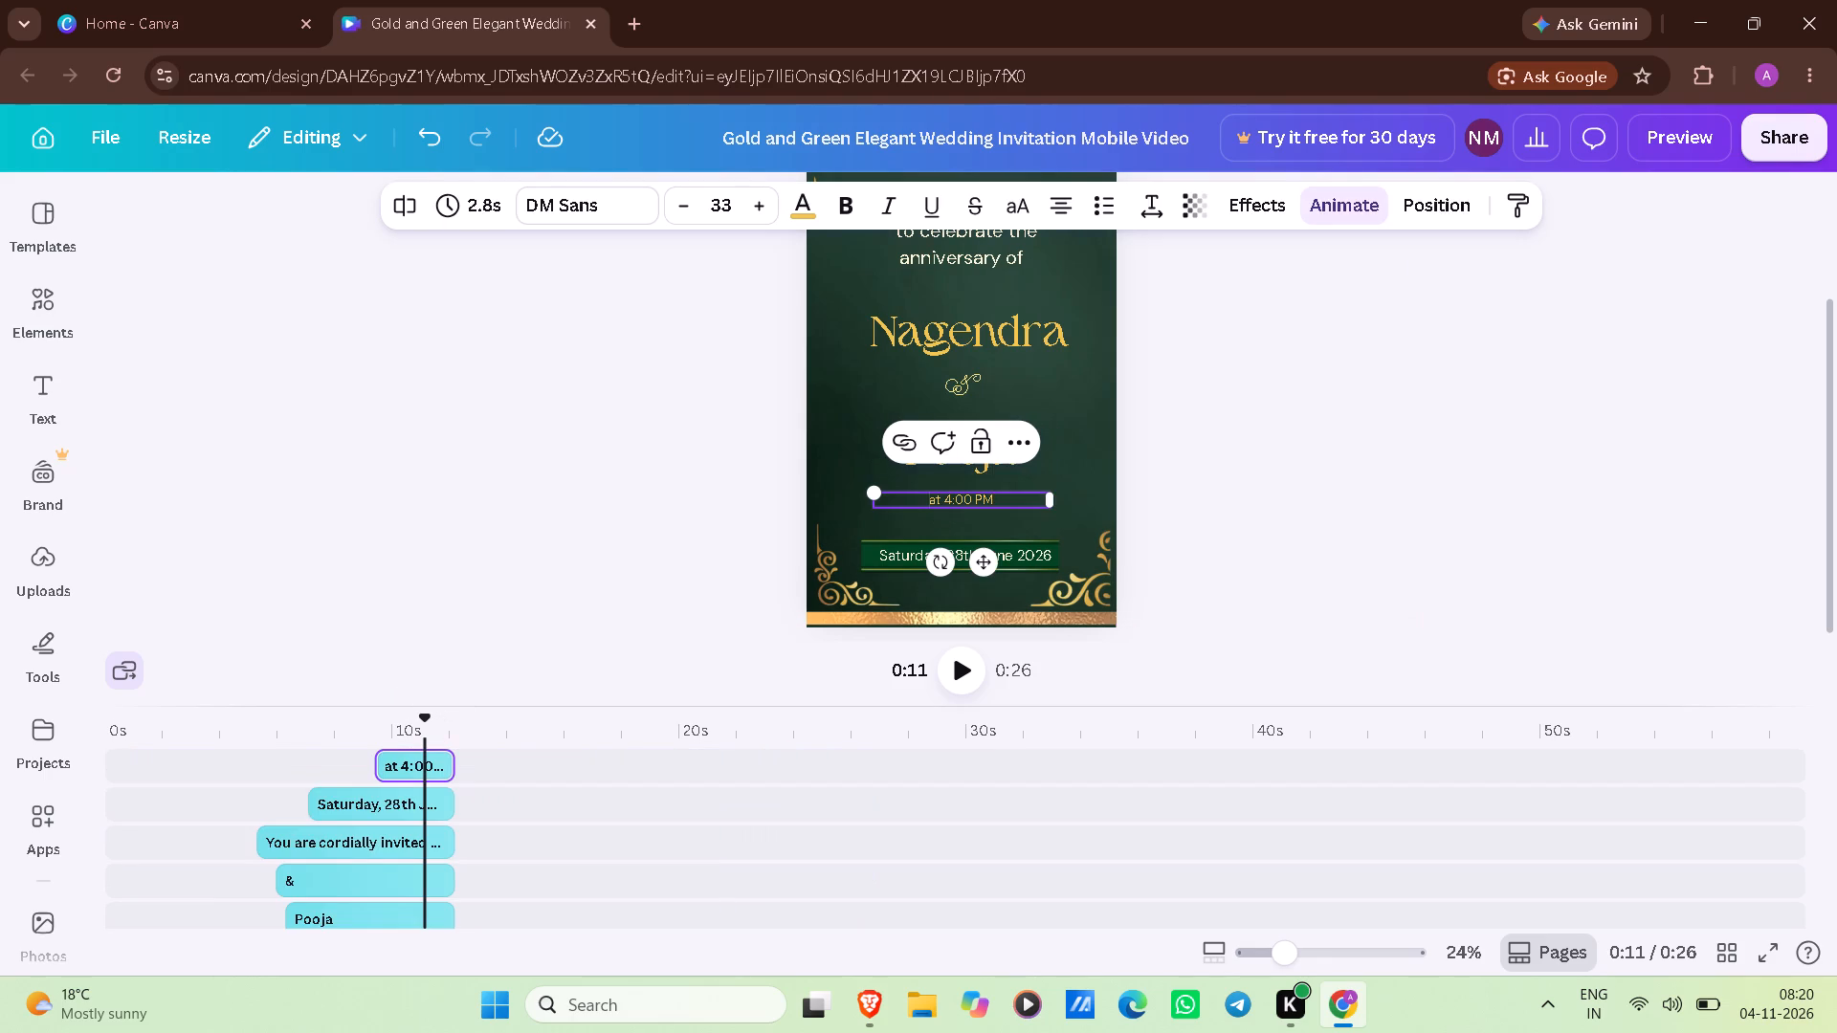
key(Left)
key(Left)
key(Left)
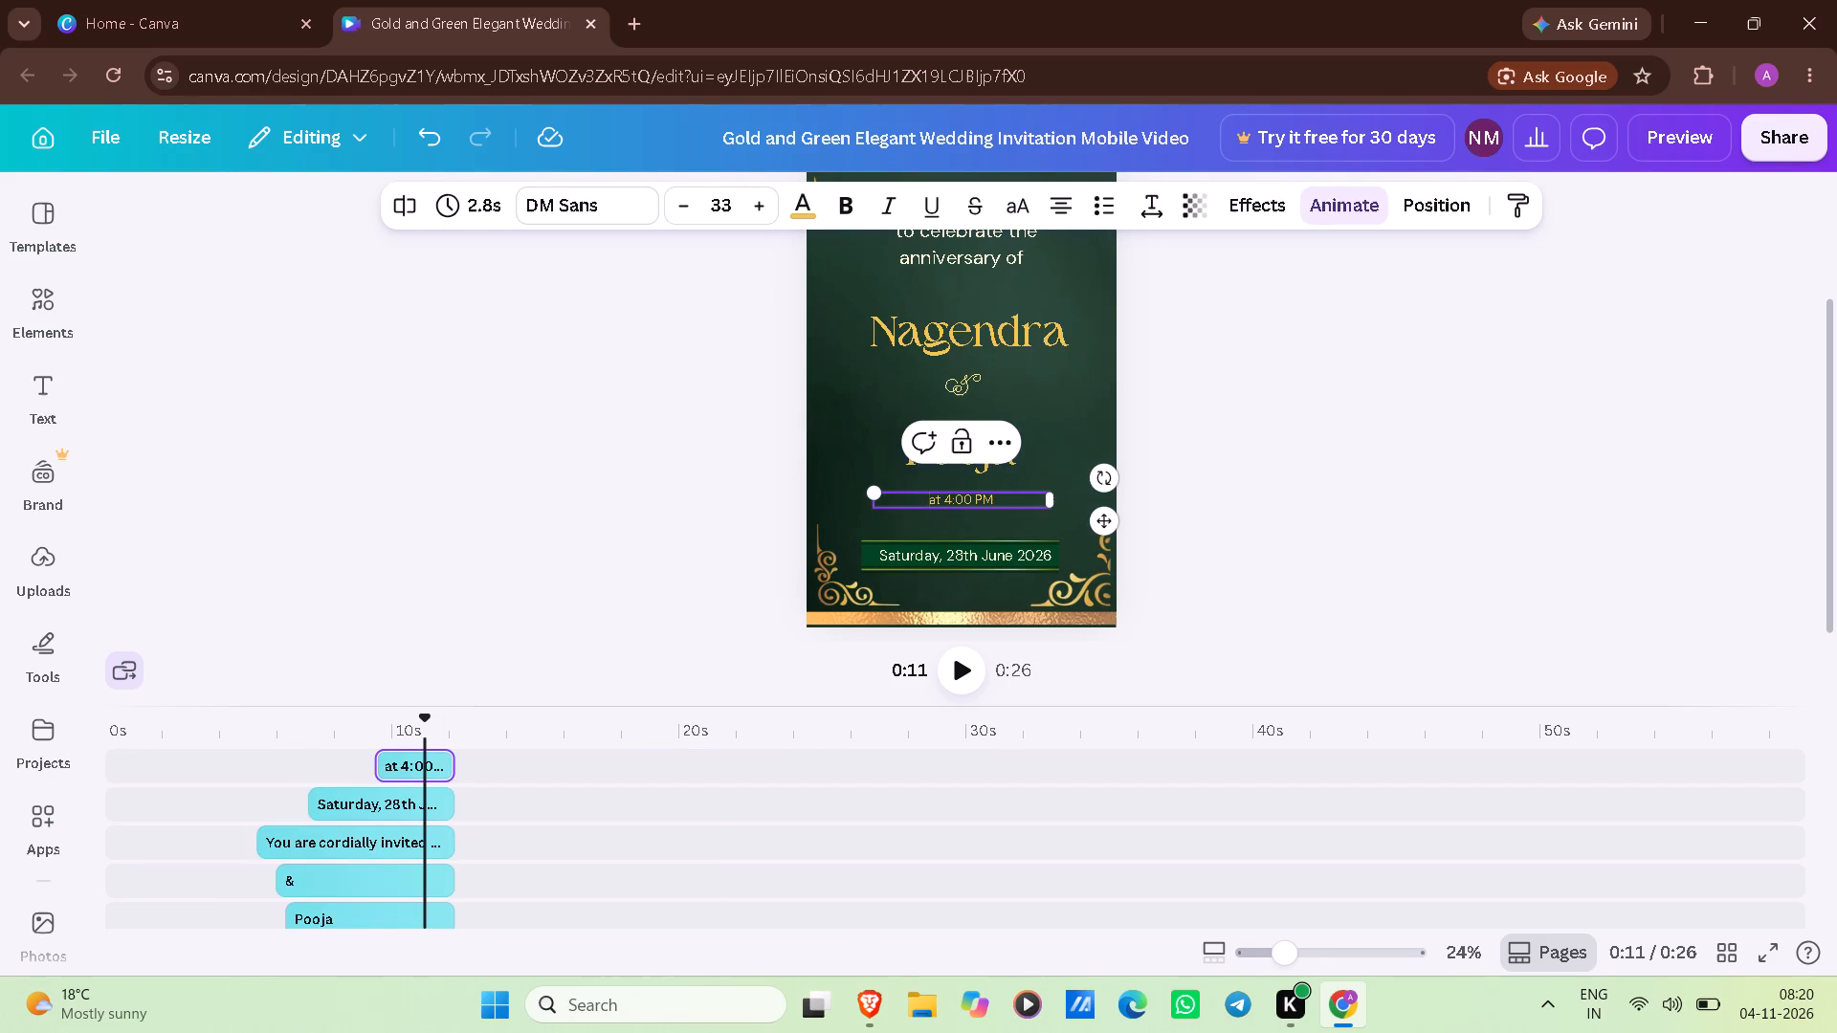
double_click(959, 497)
click(959, 497)
double_click(959, 497)
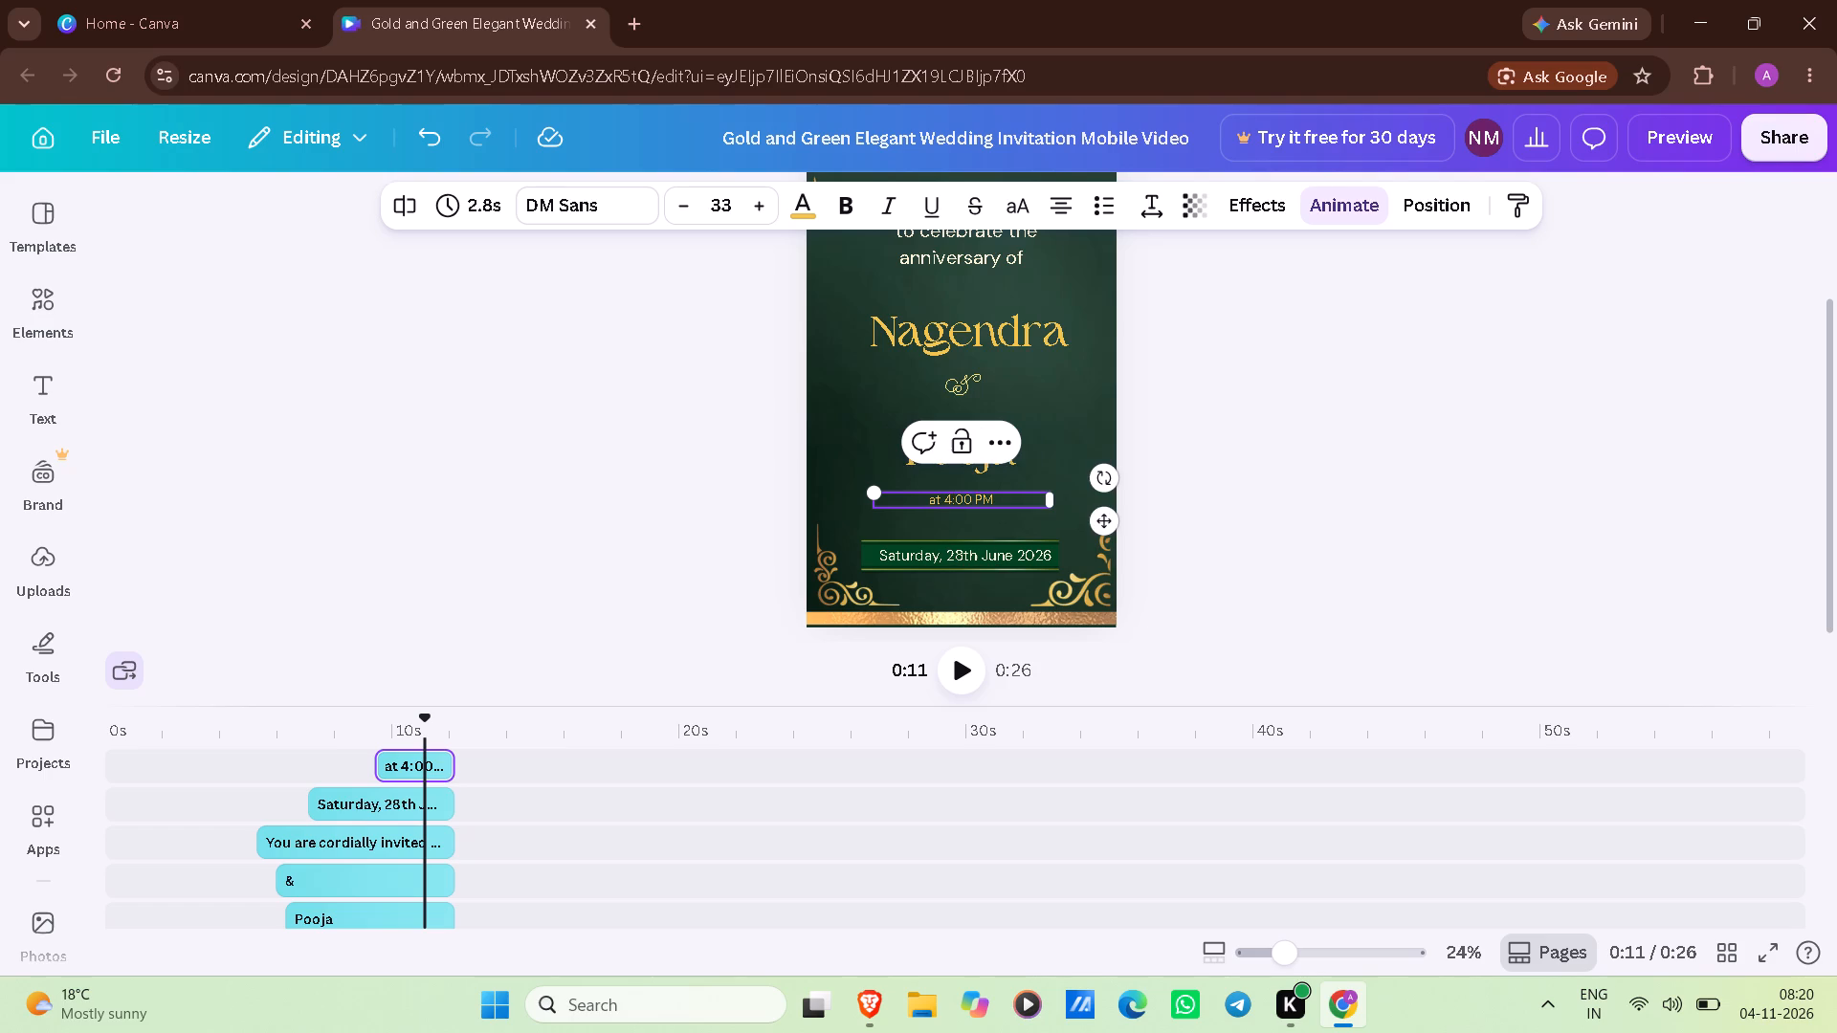
click(952, 495)
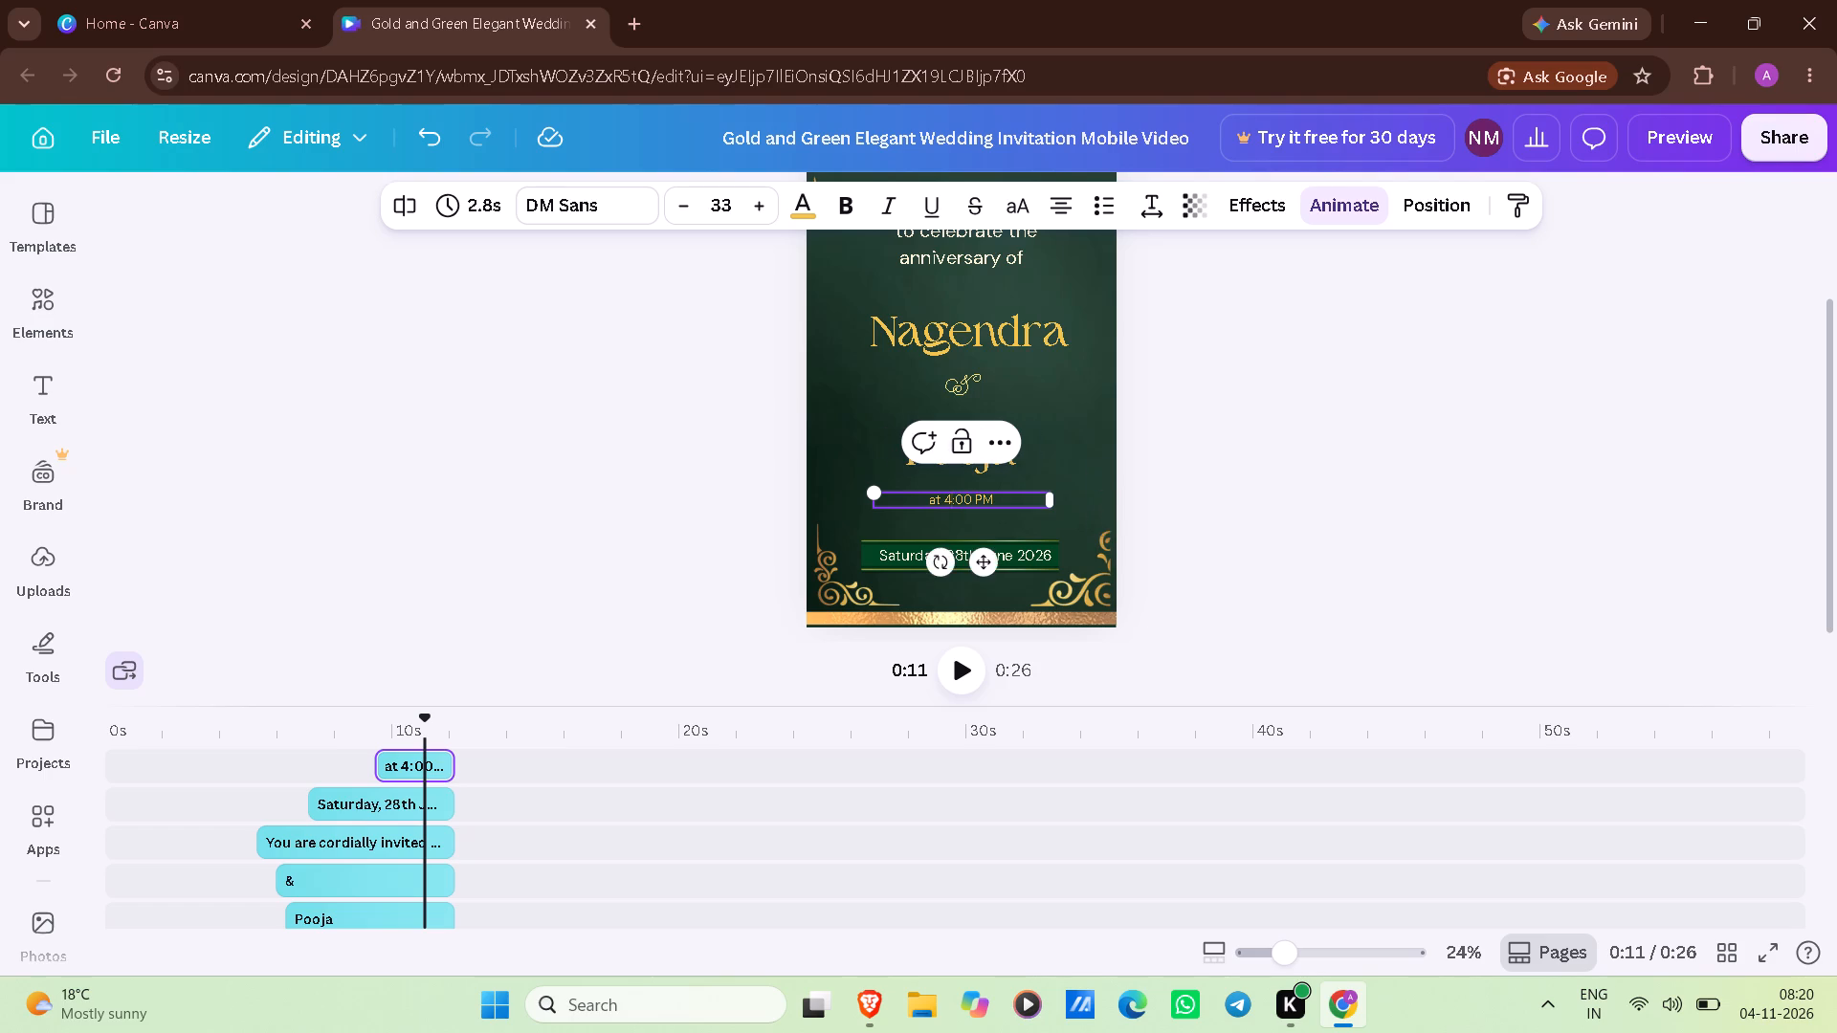
double_click(952, 495)
double_click(952, 495)
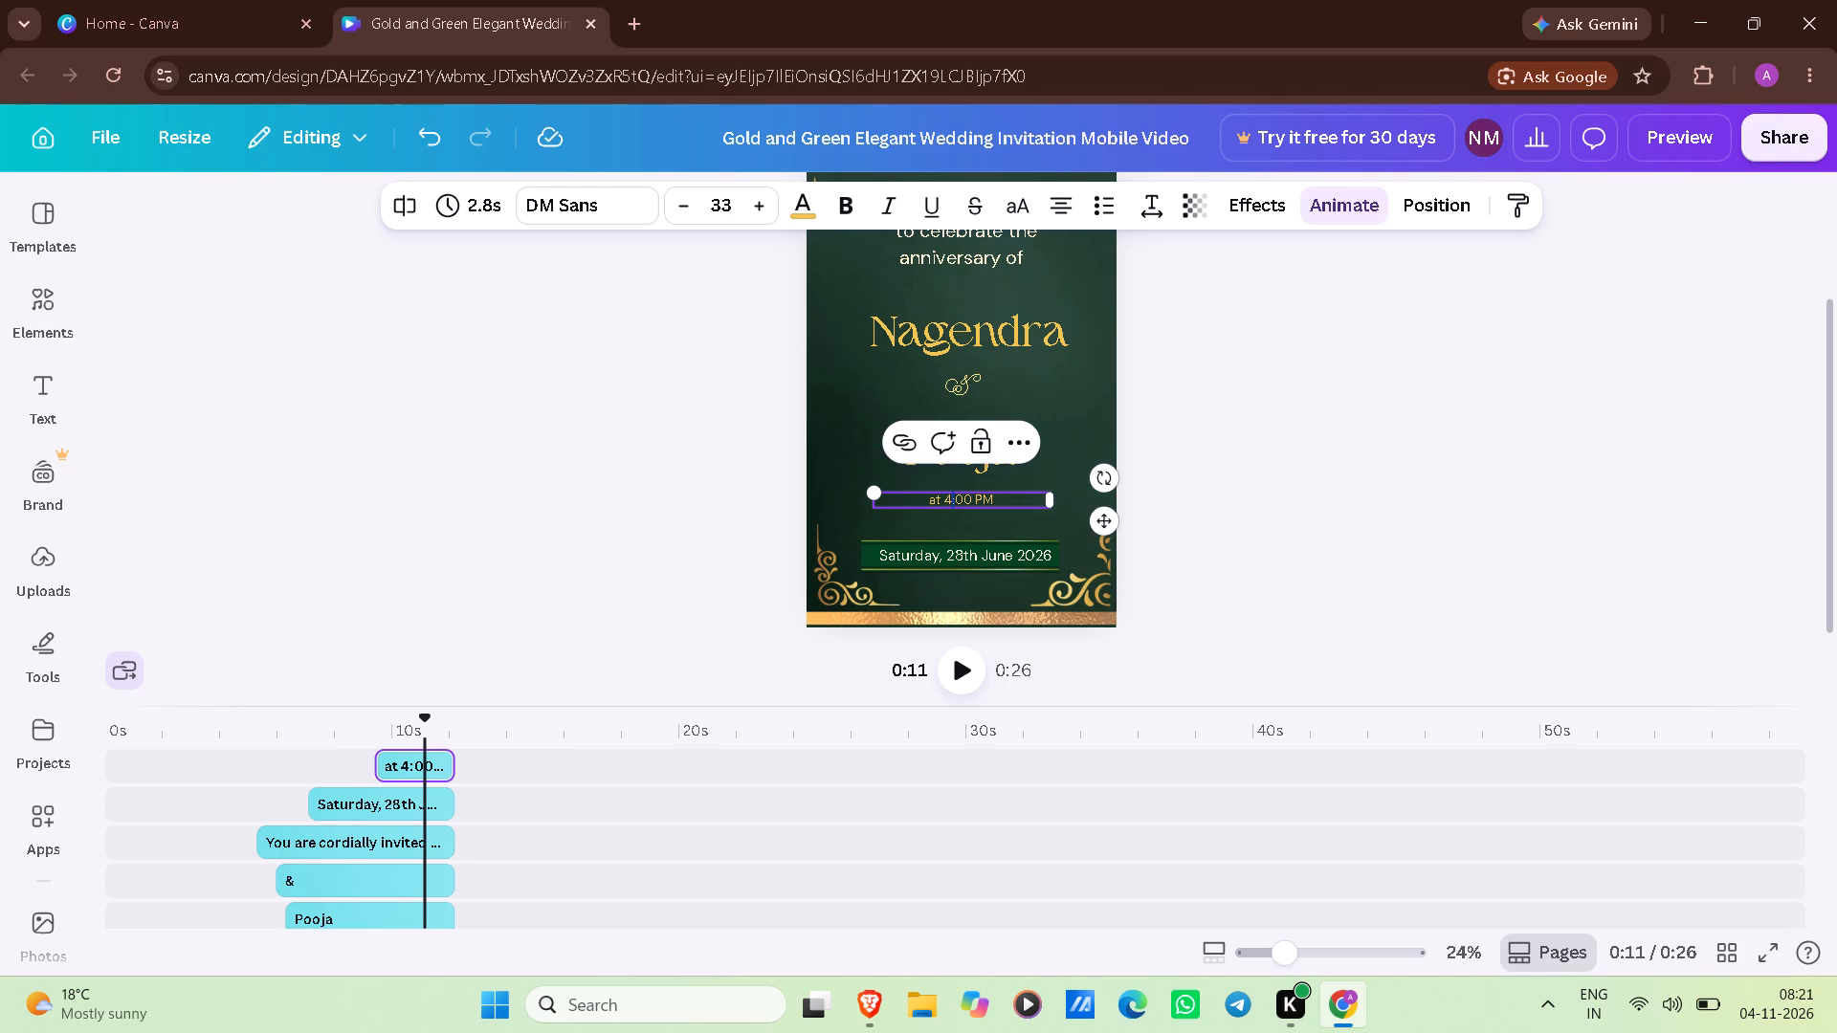
key(Left)
key(Left)
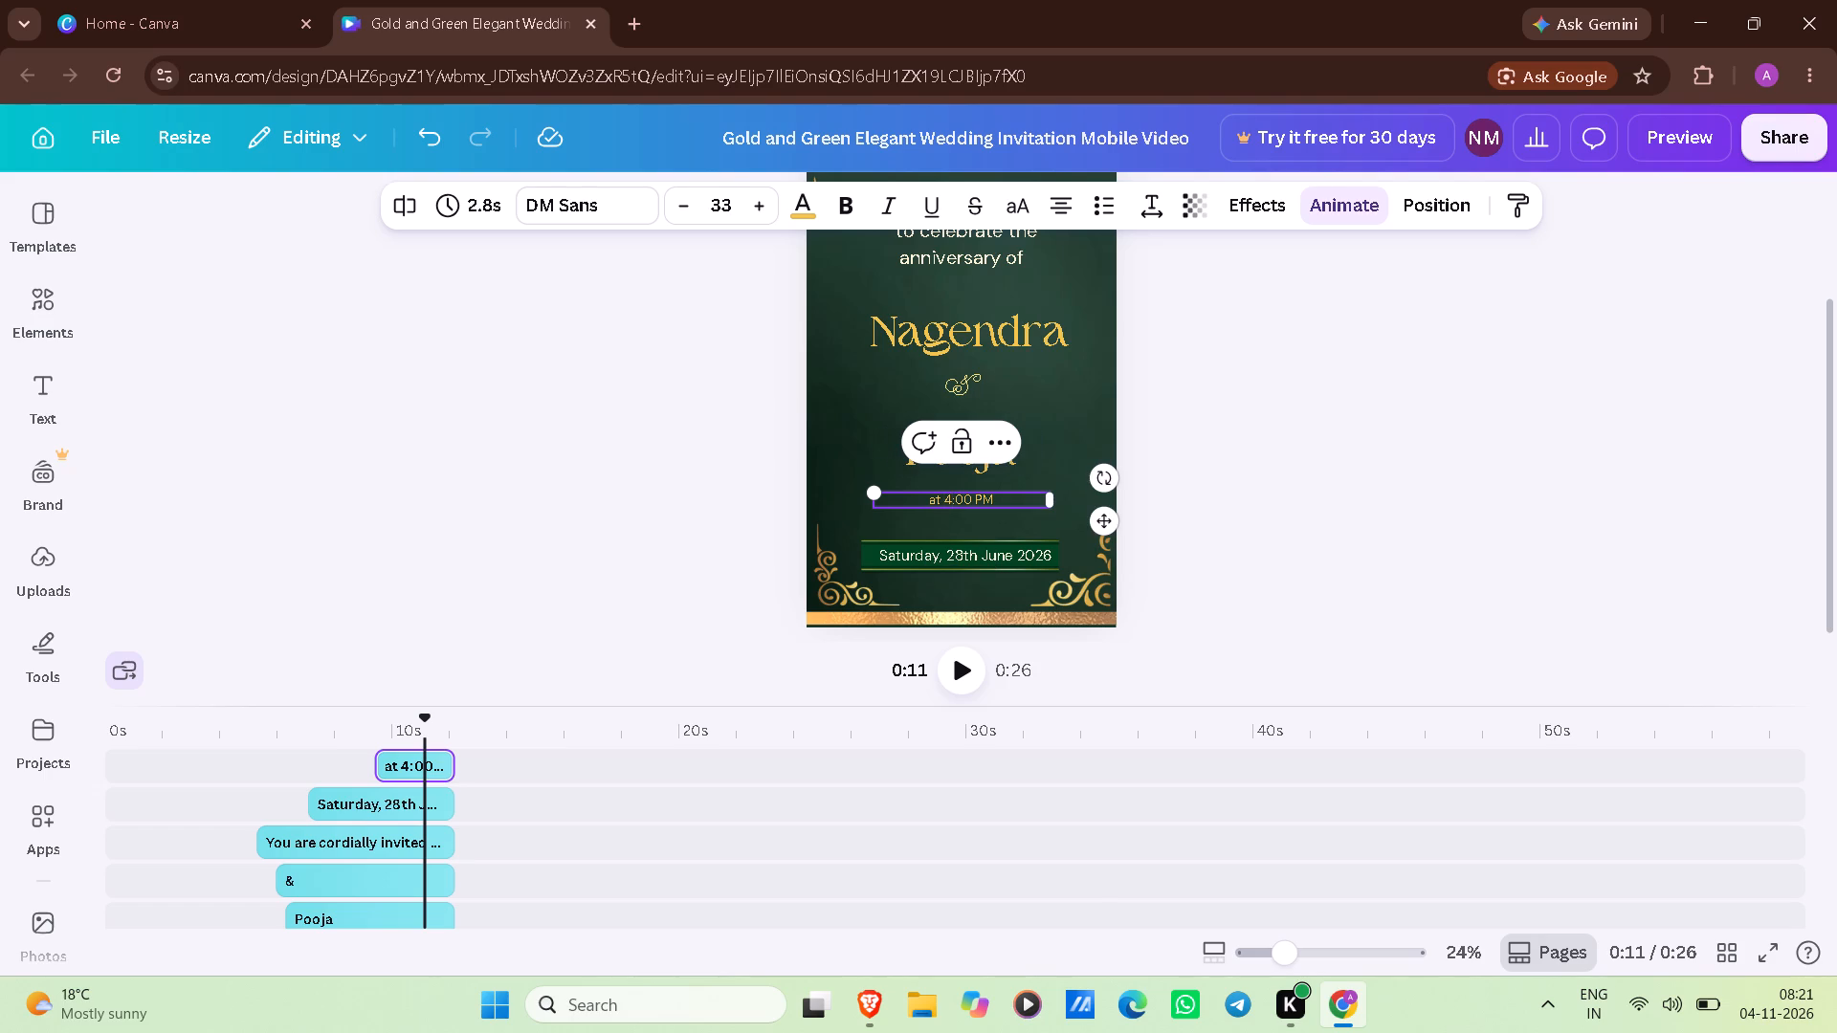
triple_click(977, 495)
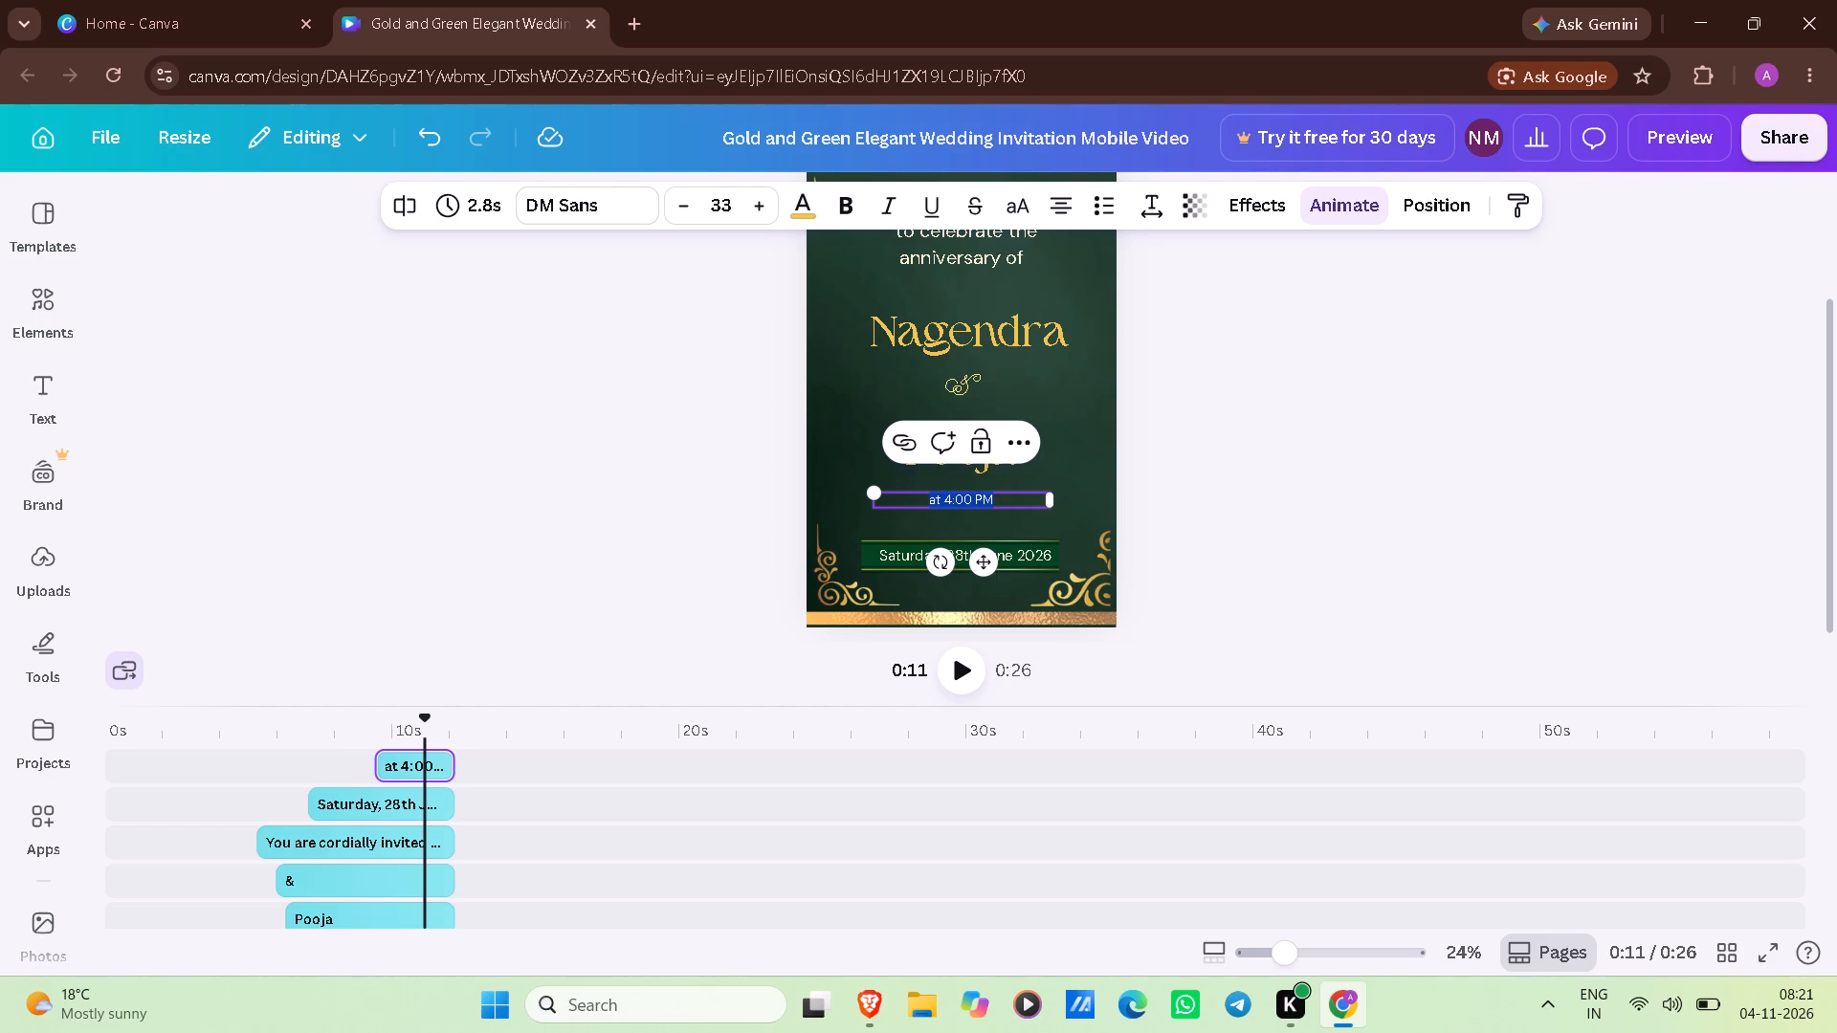
key(Left)
key(Left)
key(Left)
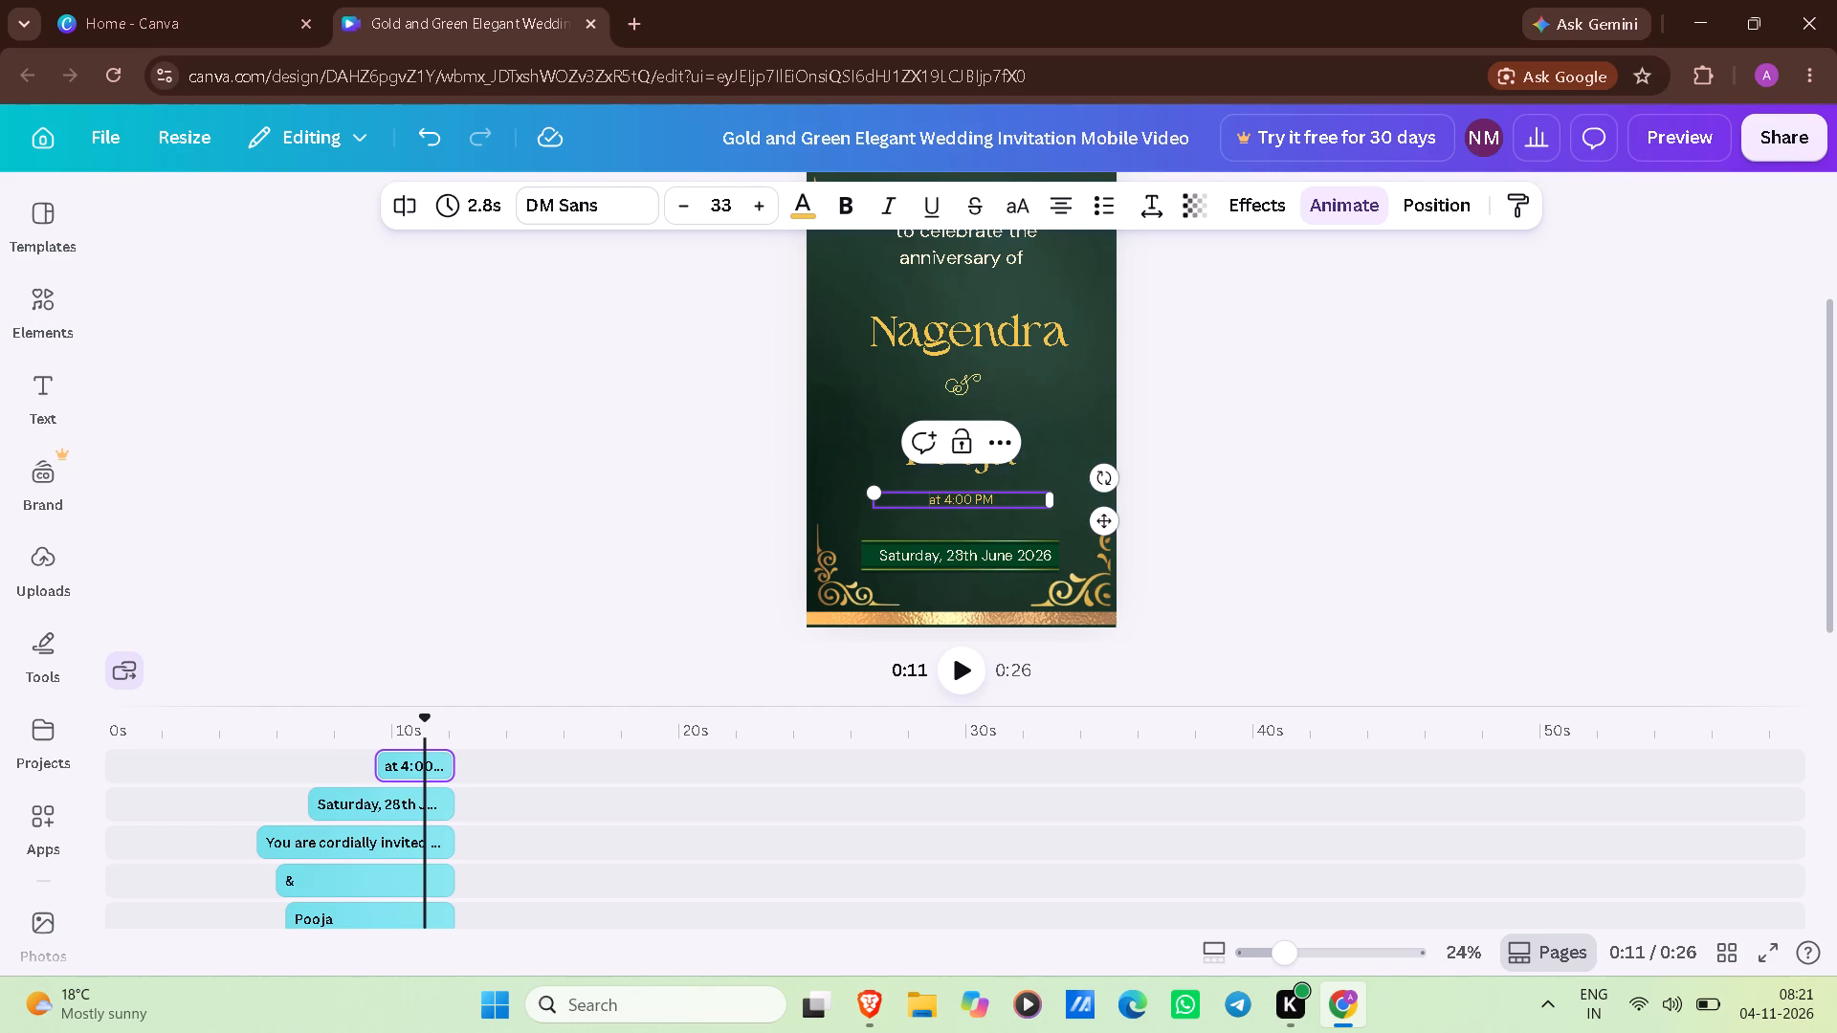
click(986, 502)
double_click(955, 503)
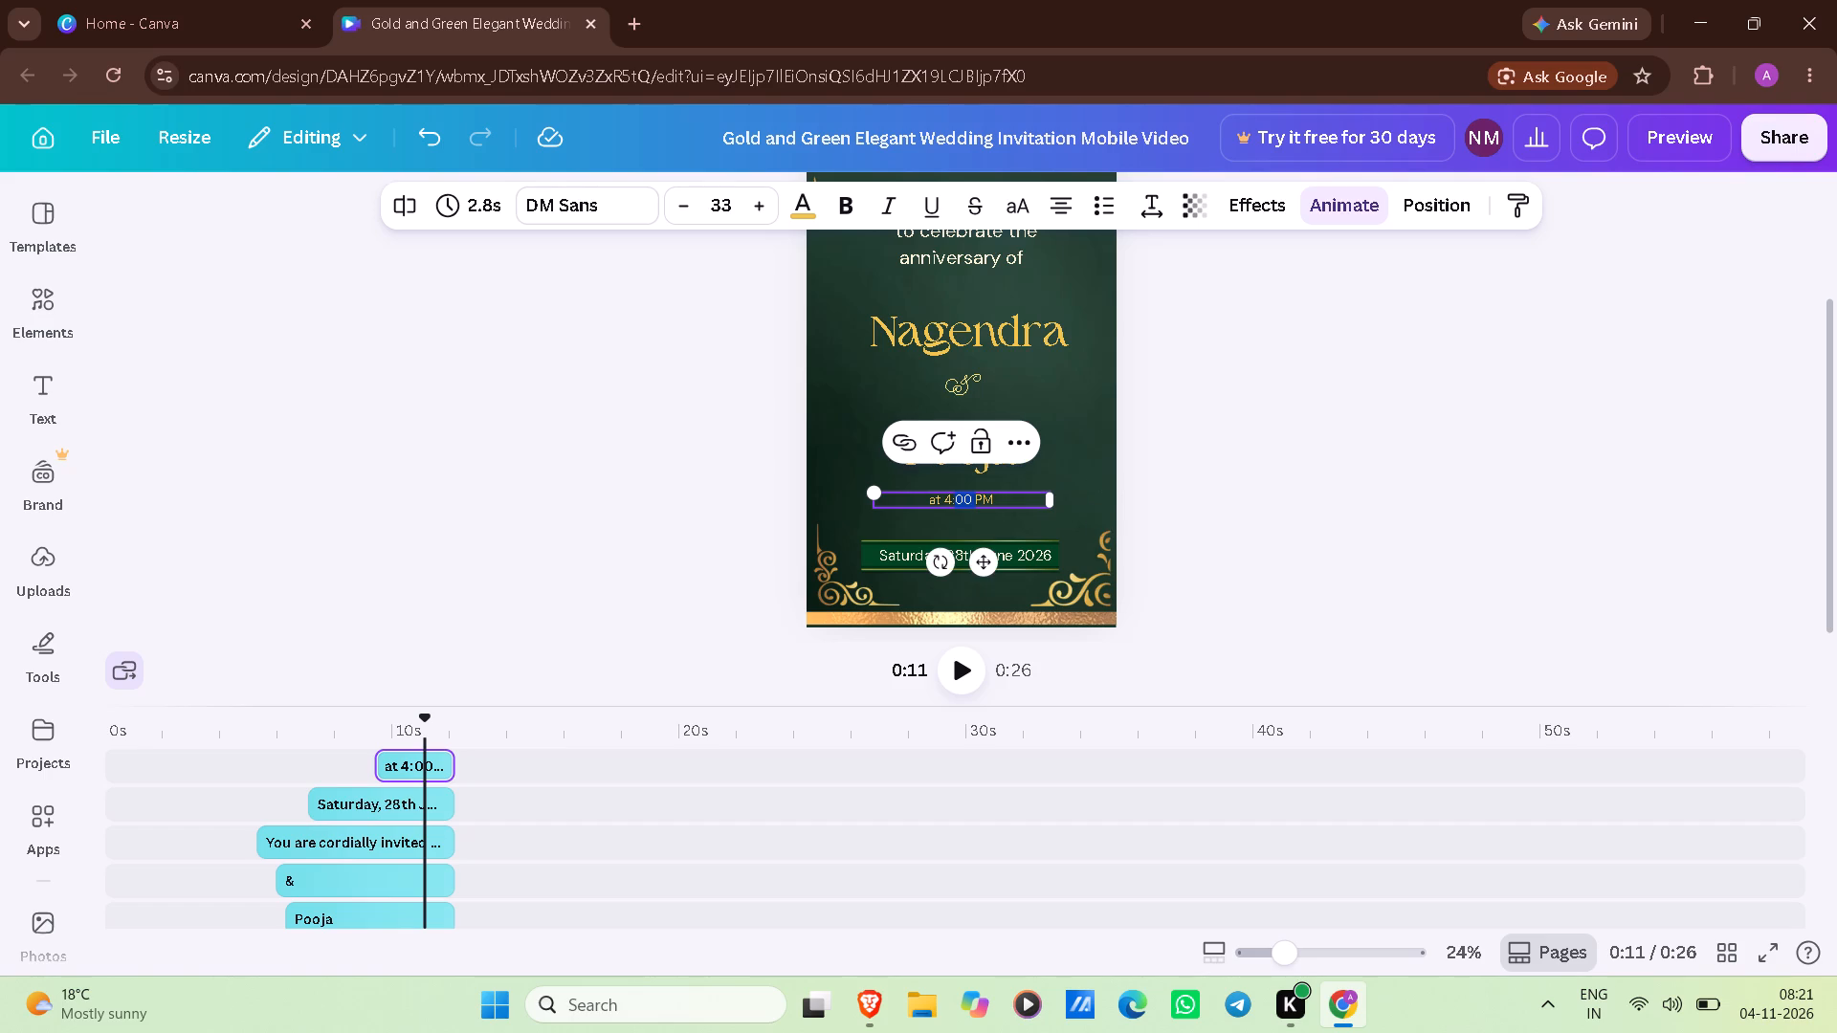
double_click(950, 495)
double_click(944, 497)
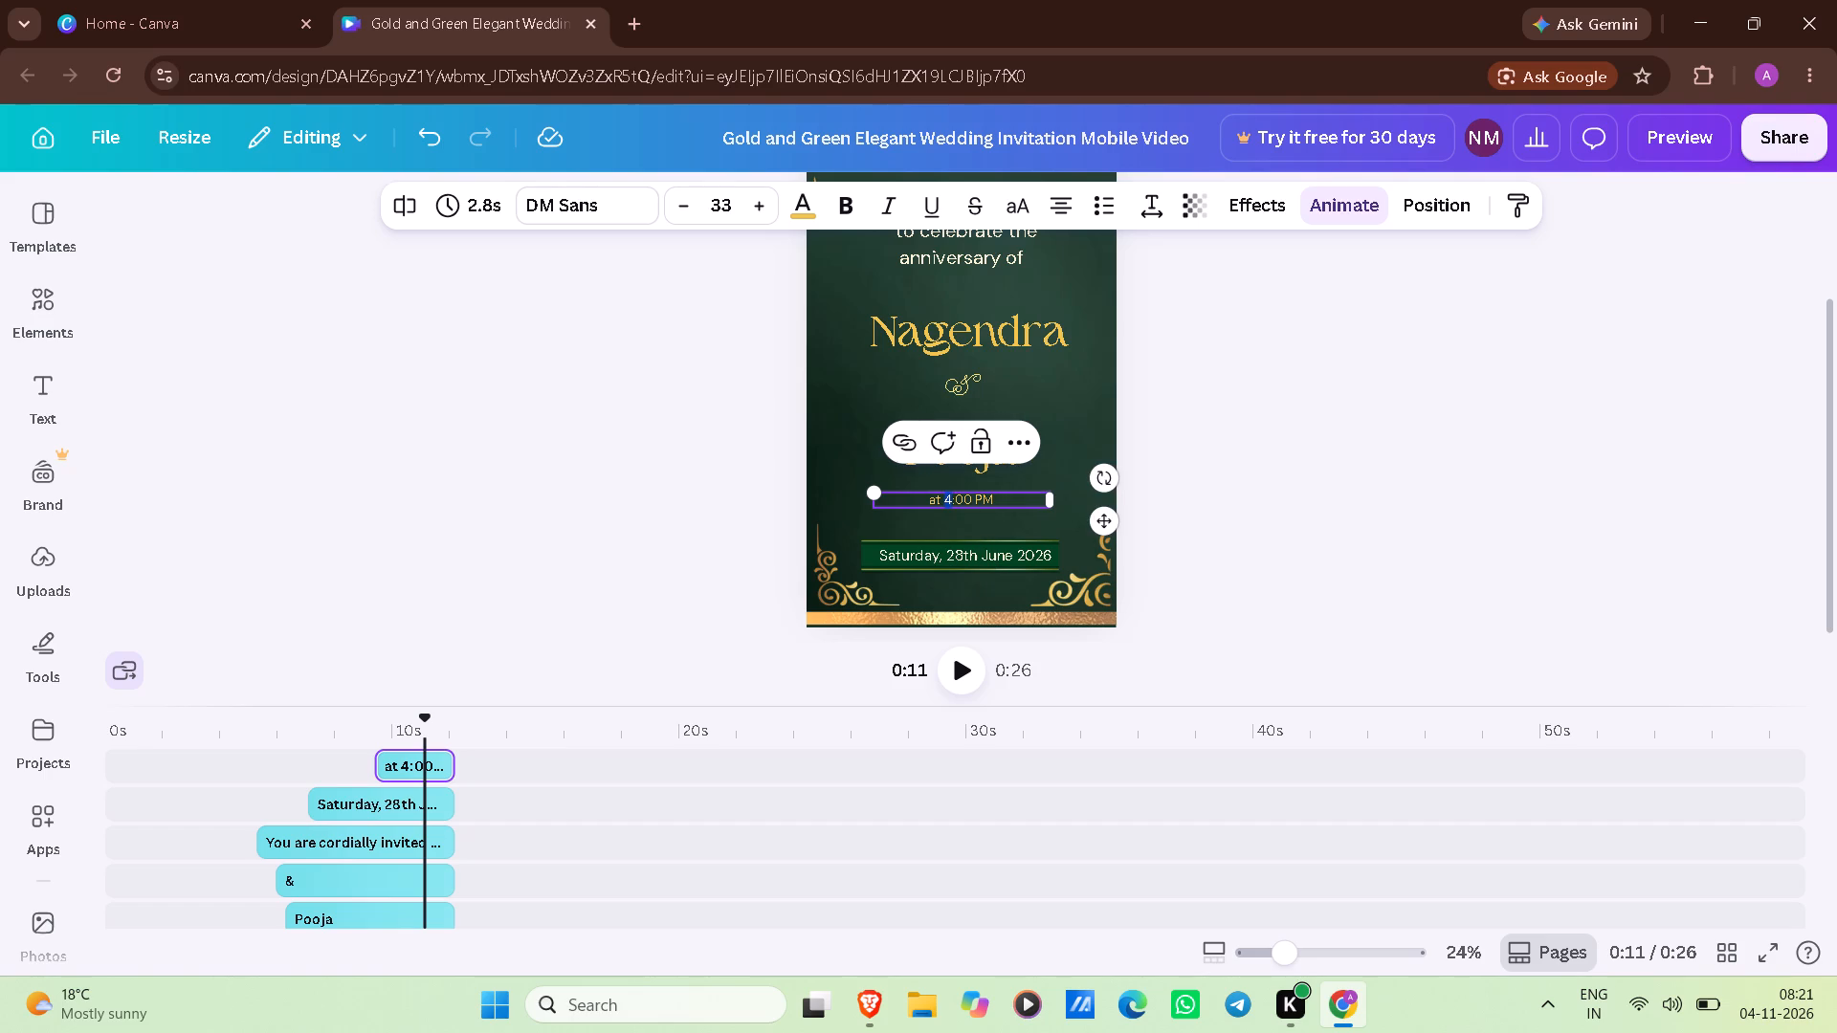
key(6)
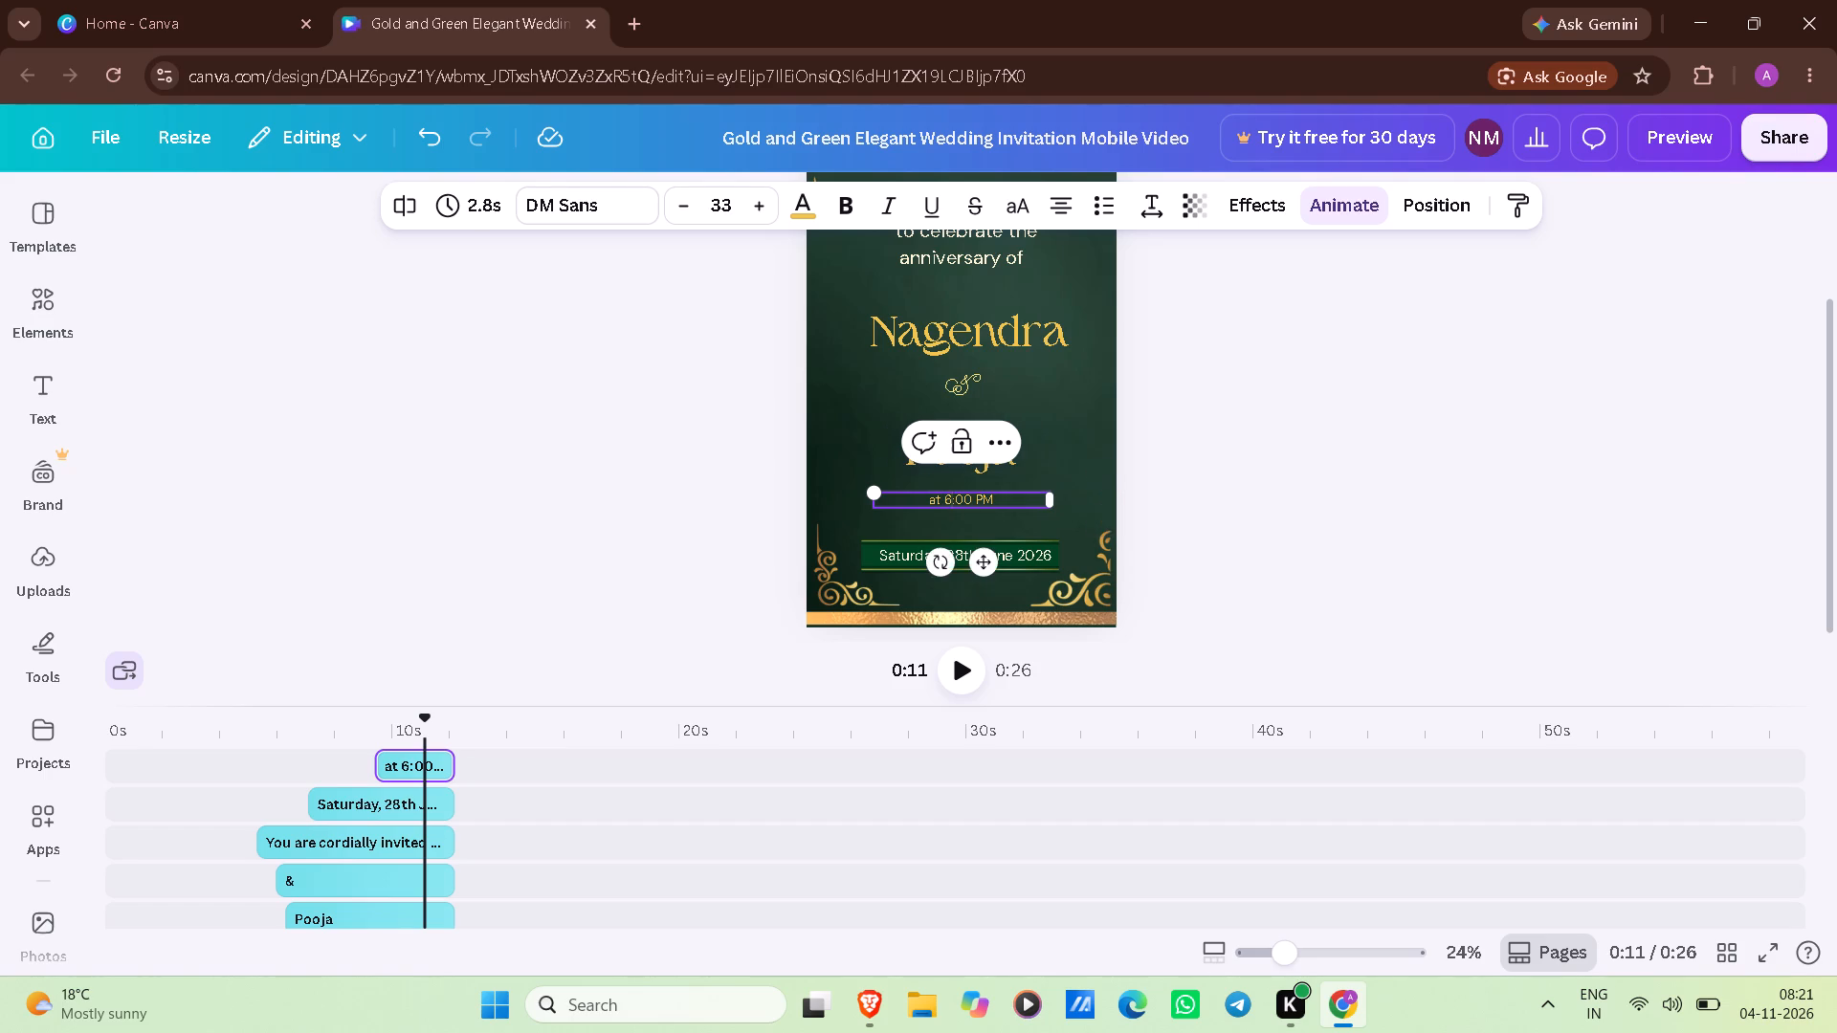
click(1375, 453)
Review the invitation scene with the edited time and briefly play the video from 0:11.
scroll(1375, 453, up, 1)
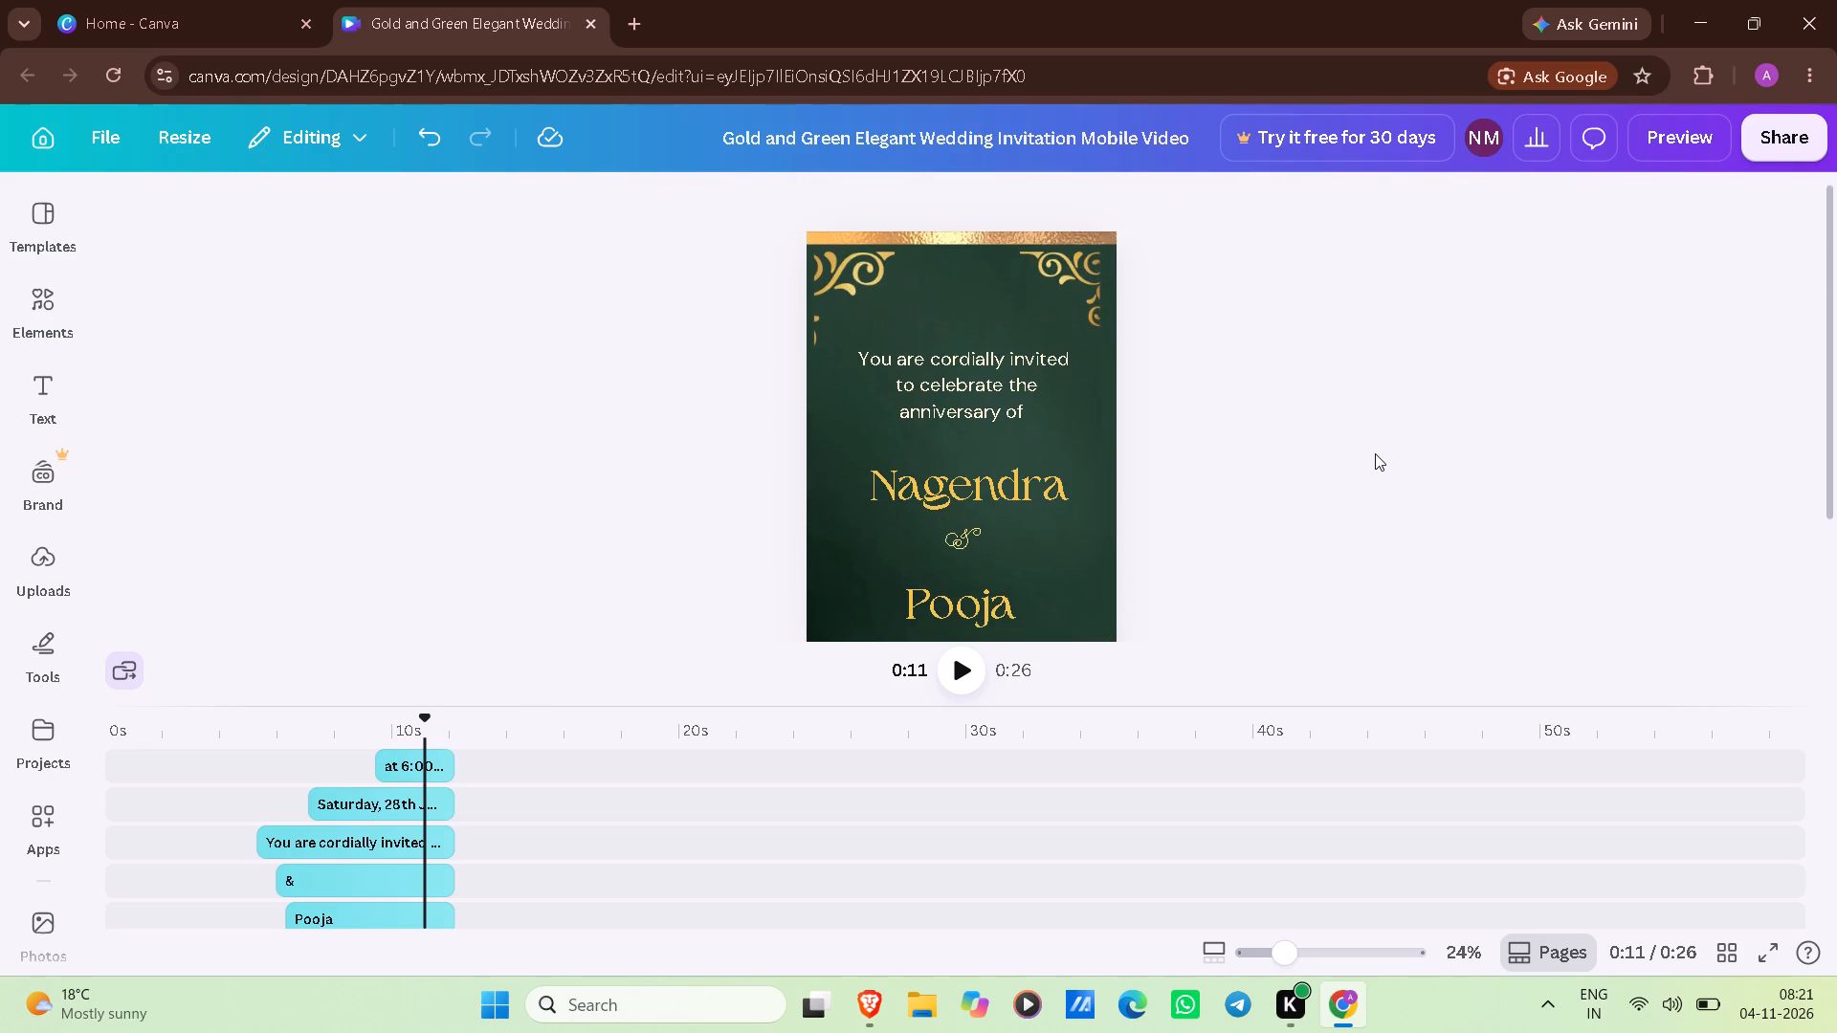
scroll(1375, 453, up, 1)
scroll(1375, 453, down, 1)
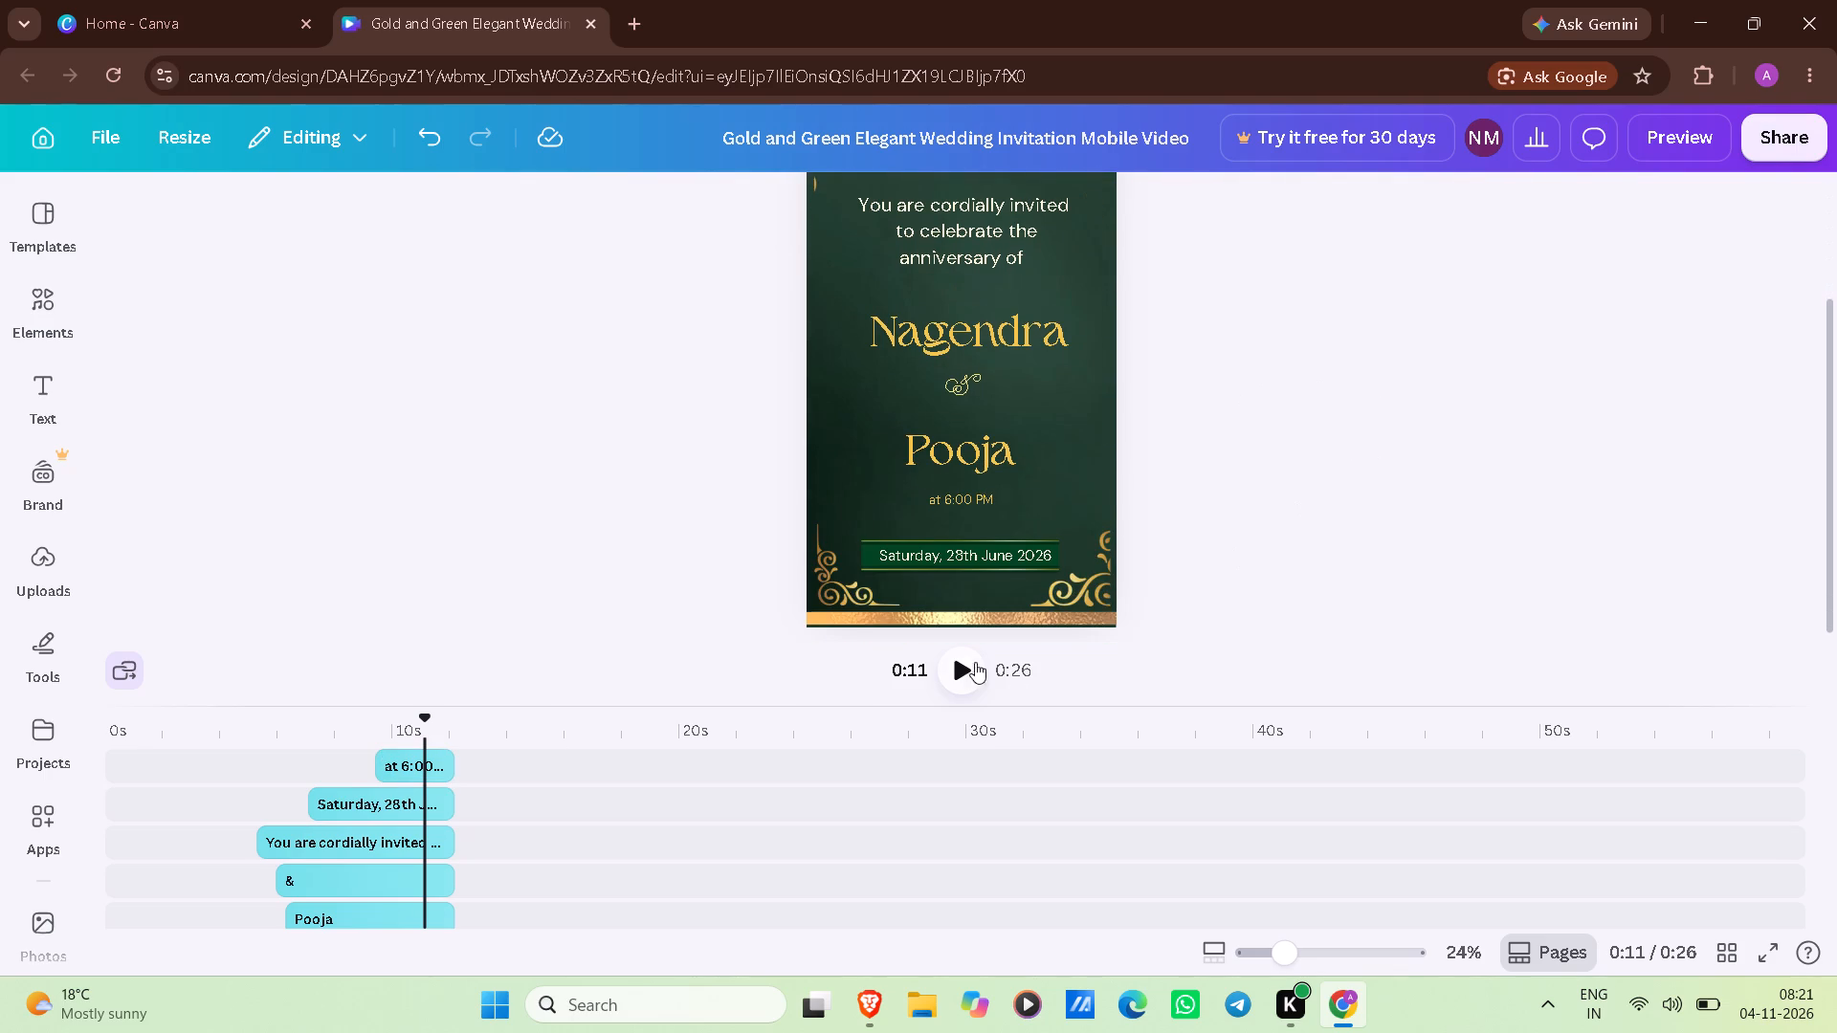
click(963, 676)
click(963, 676)
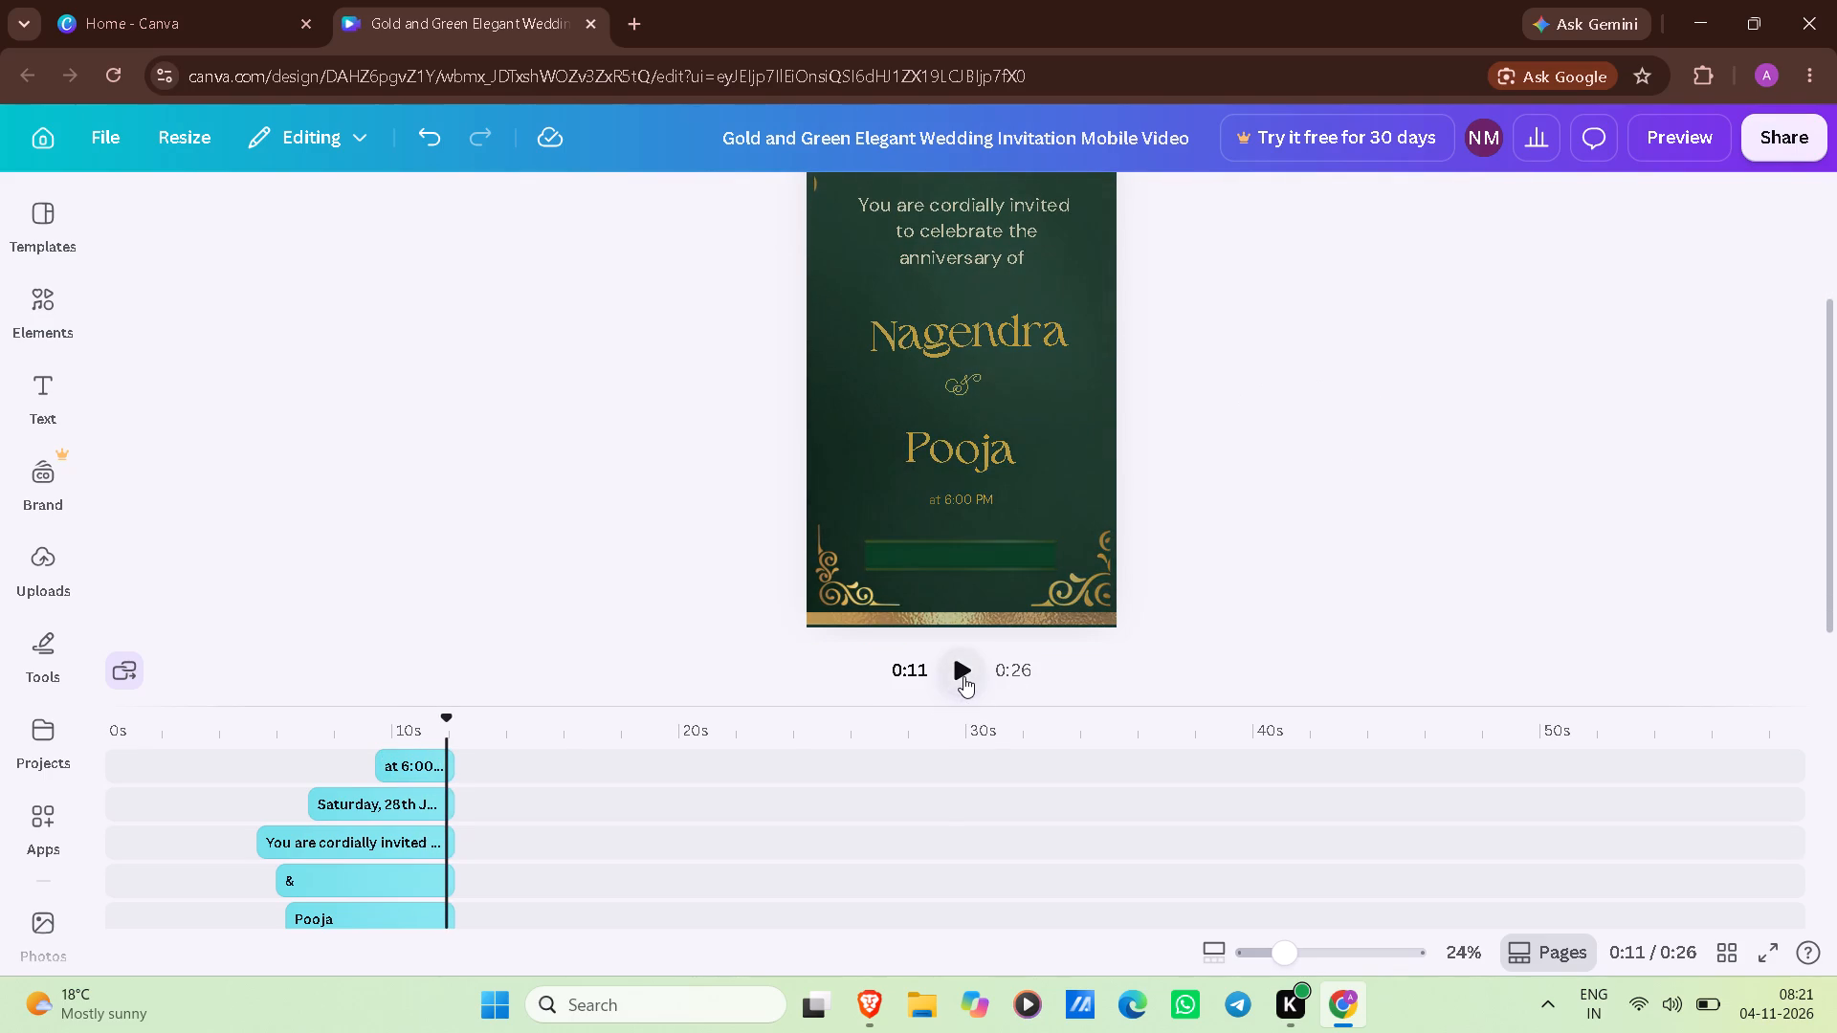
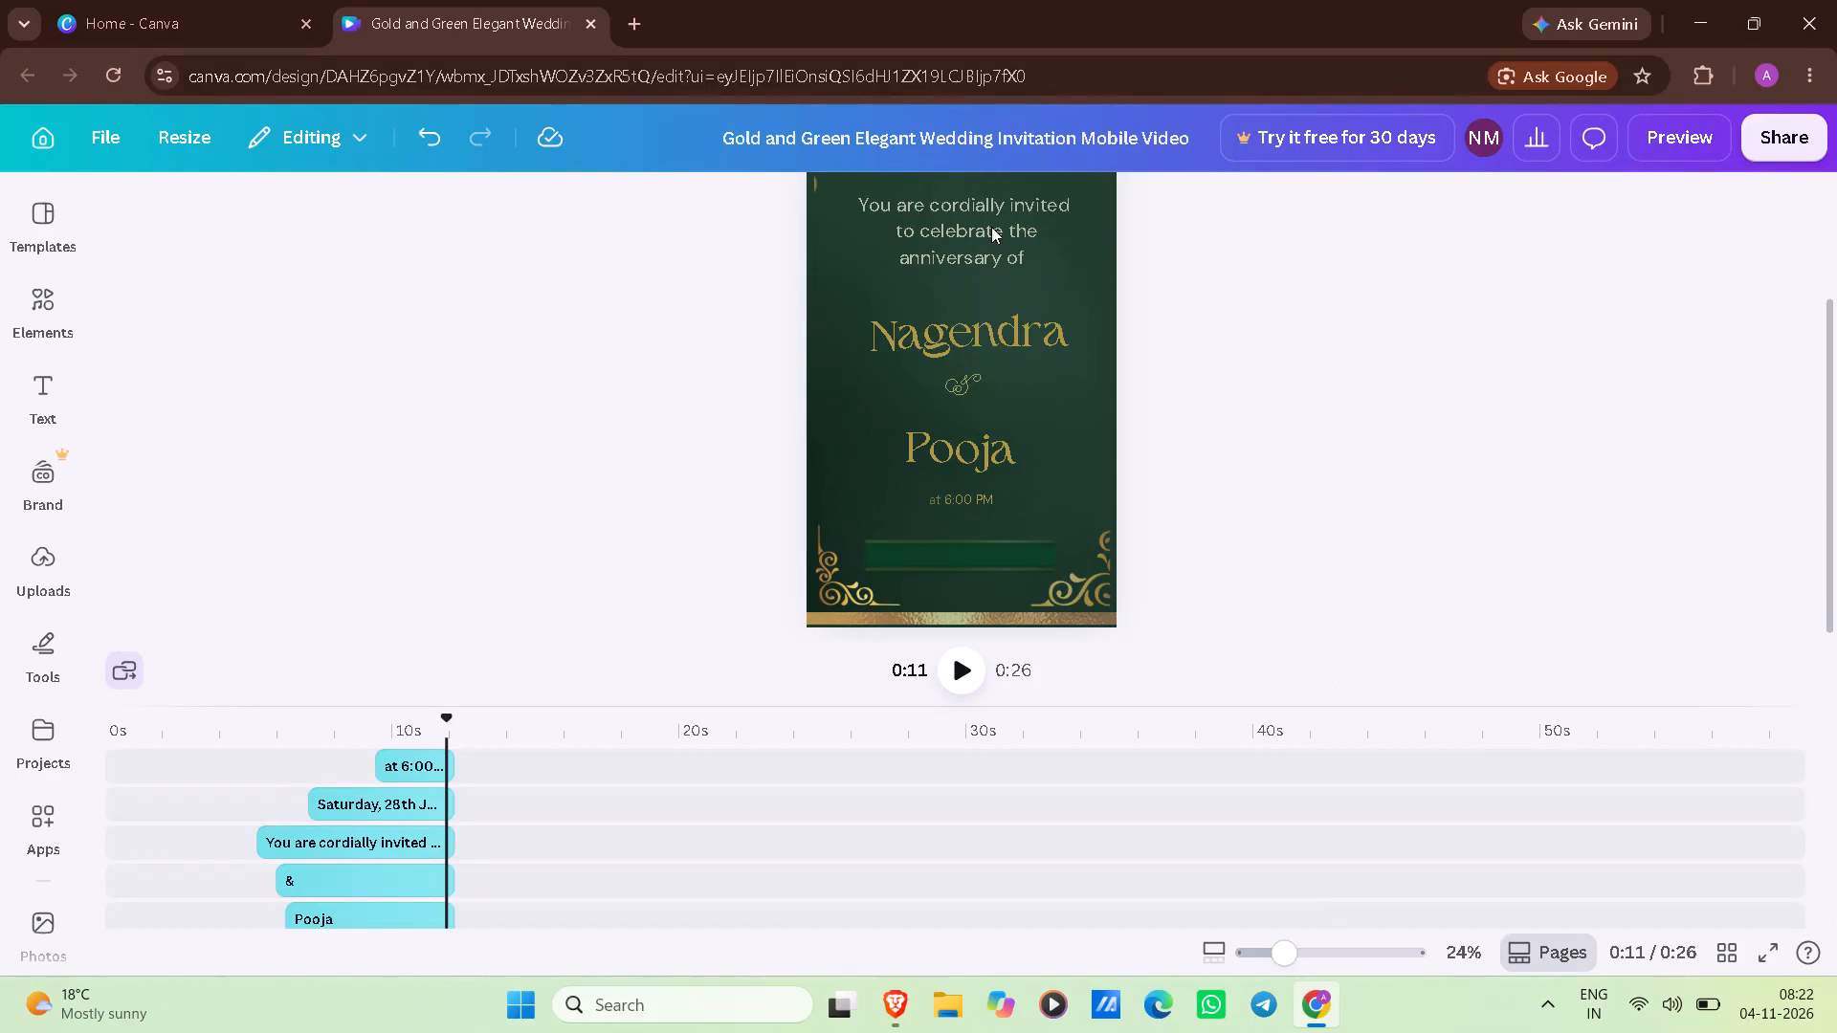
Close the edited wedding invitation design and the Canva home page, leaving the browser.
click(590, 20)
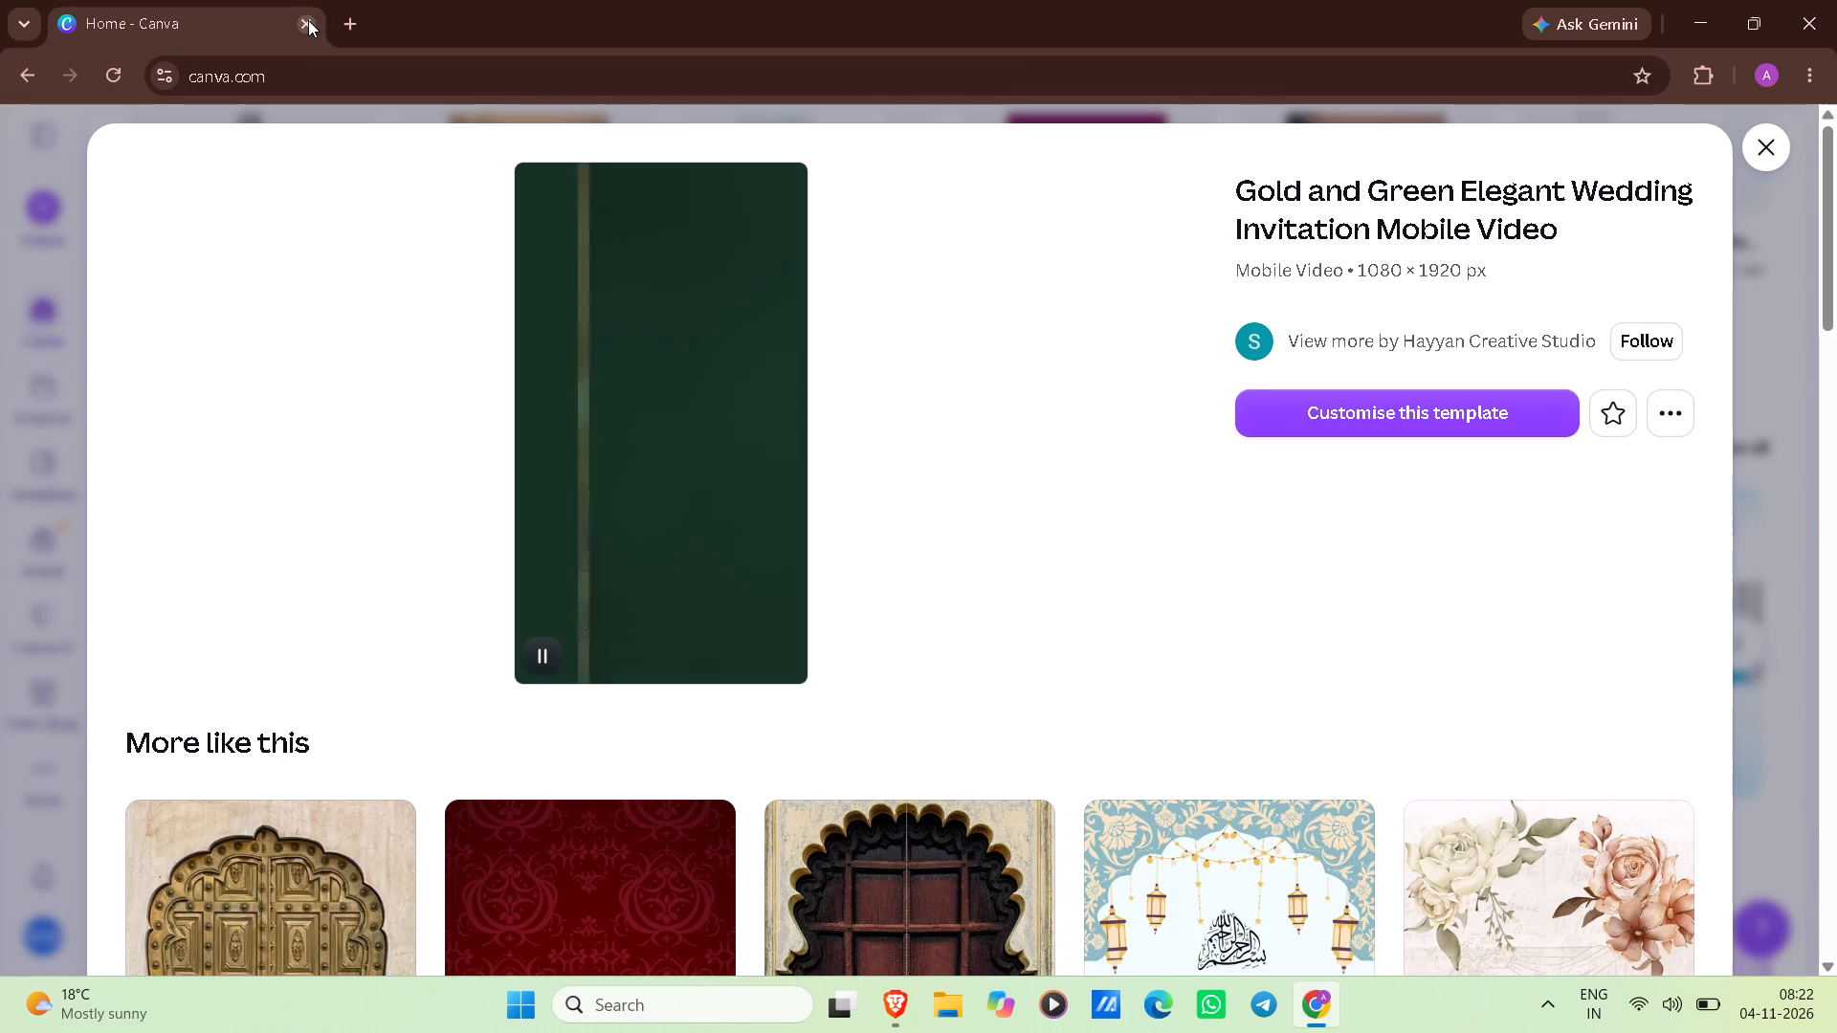
click(307, 20)
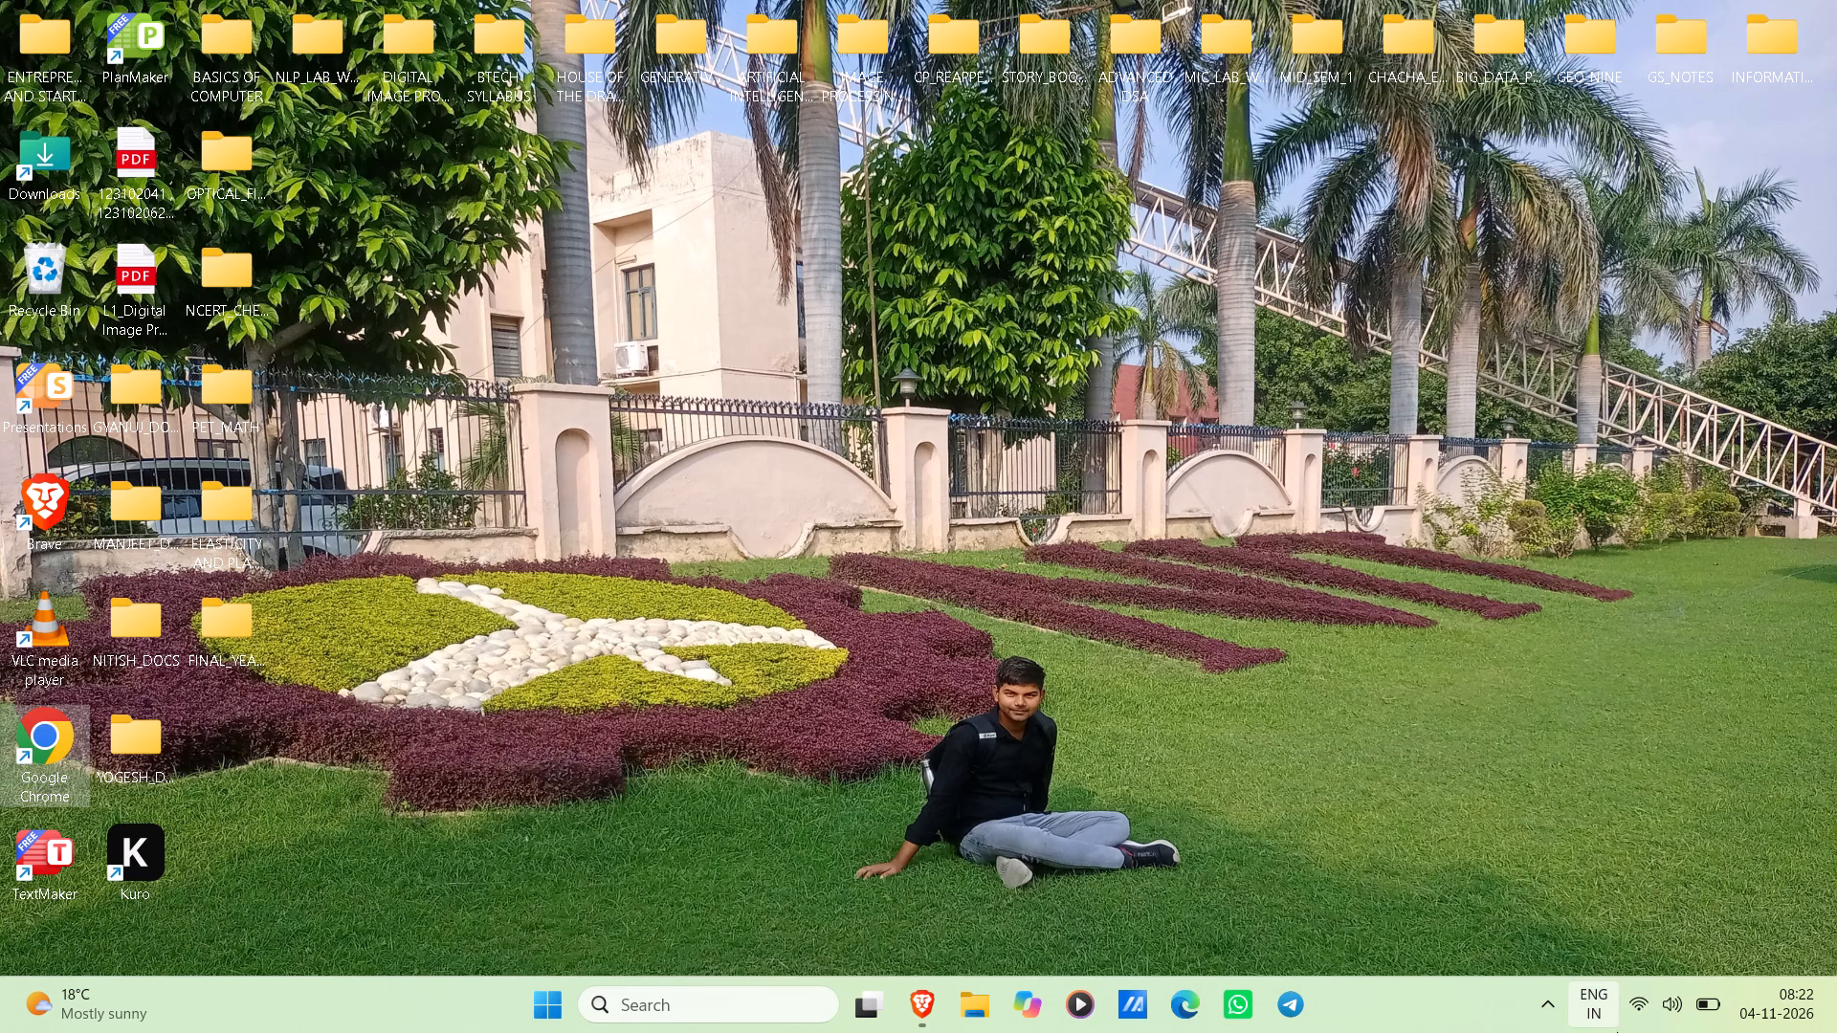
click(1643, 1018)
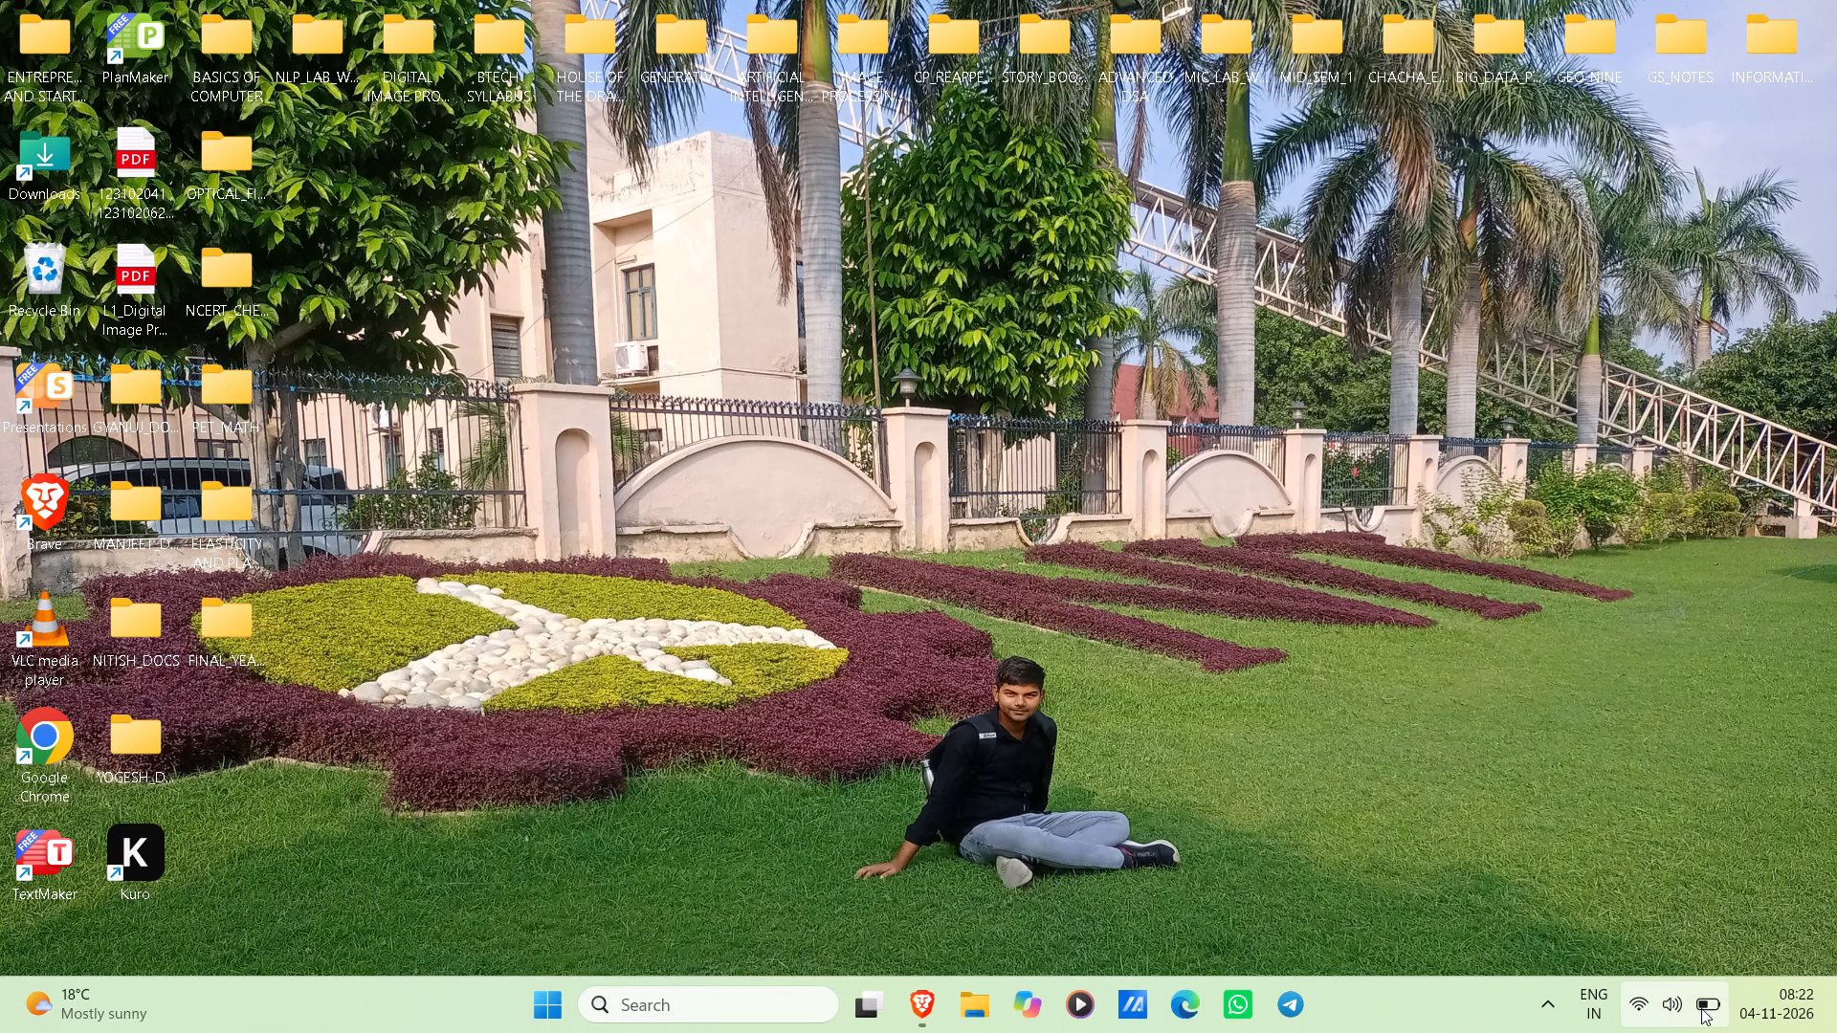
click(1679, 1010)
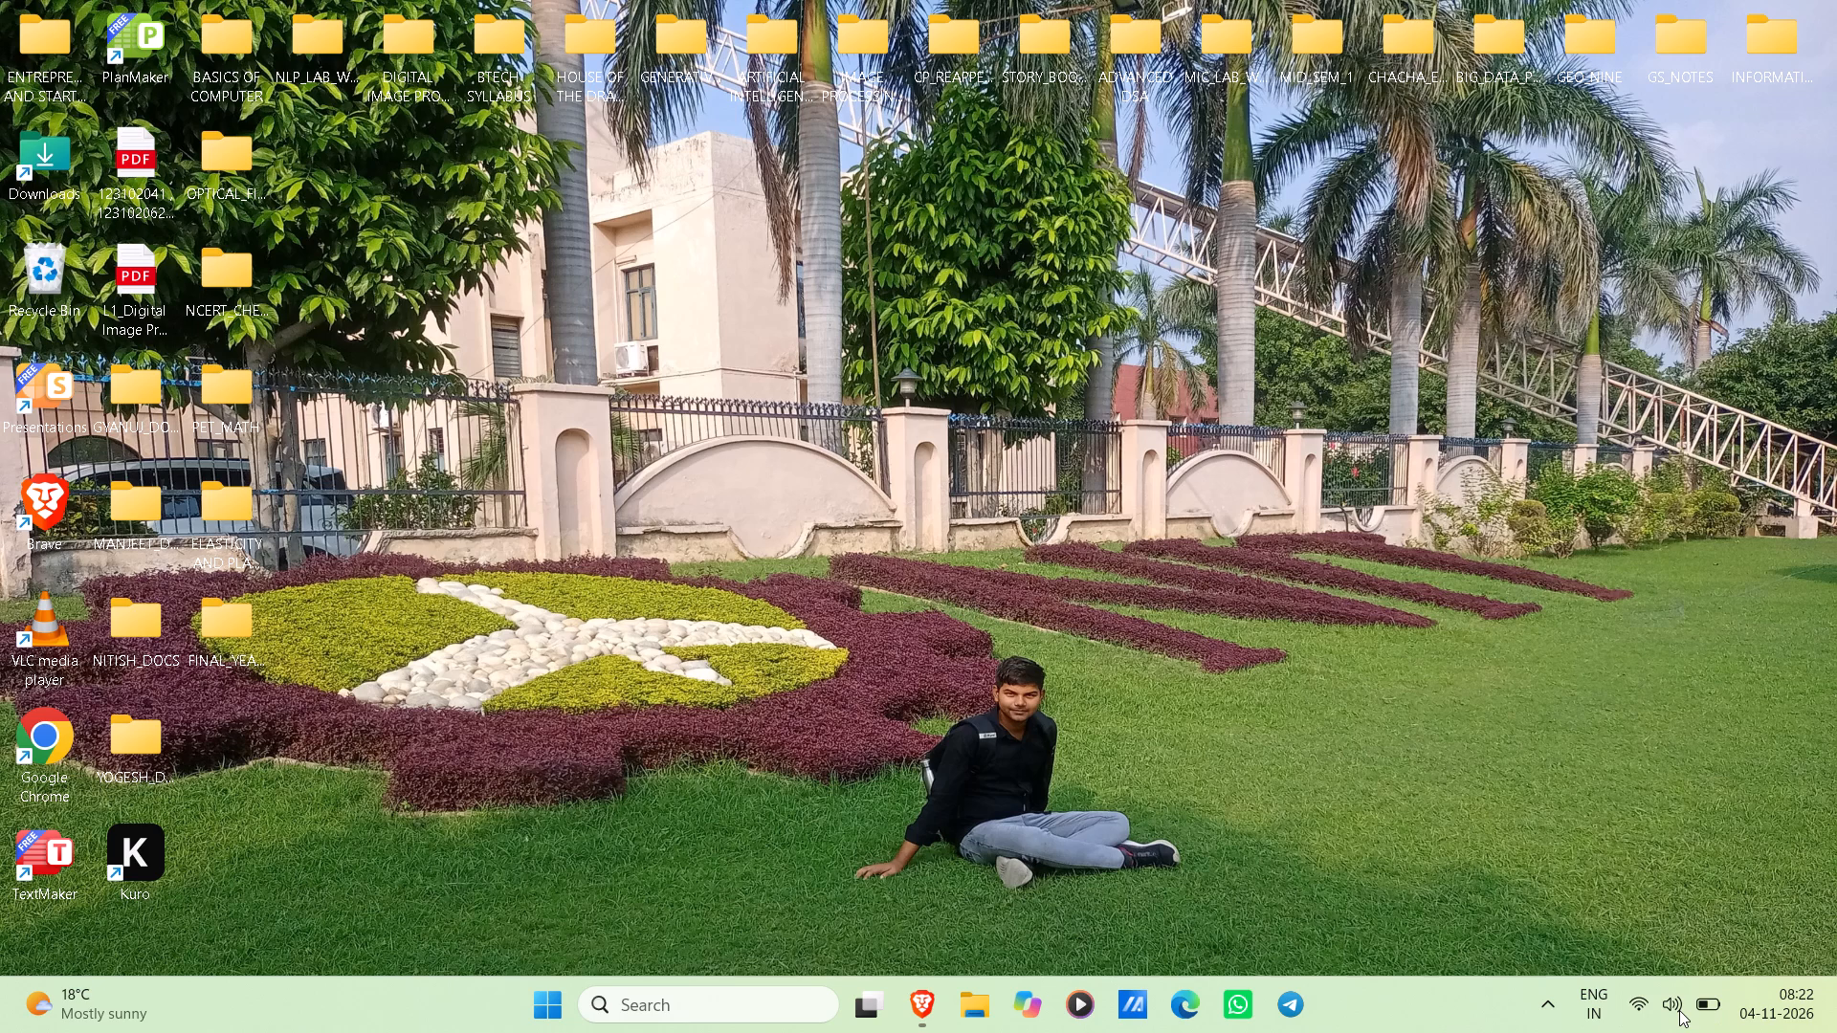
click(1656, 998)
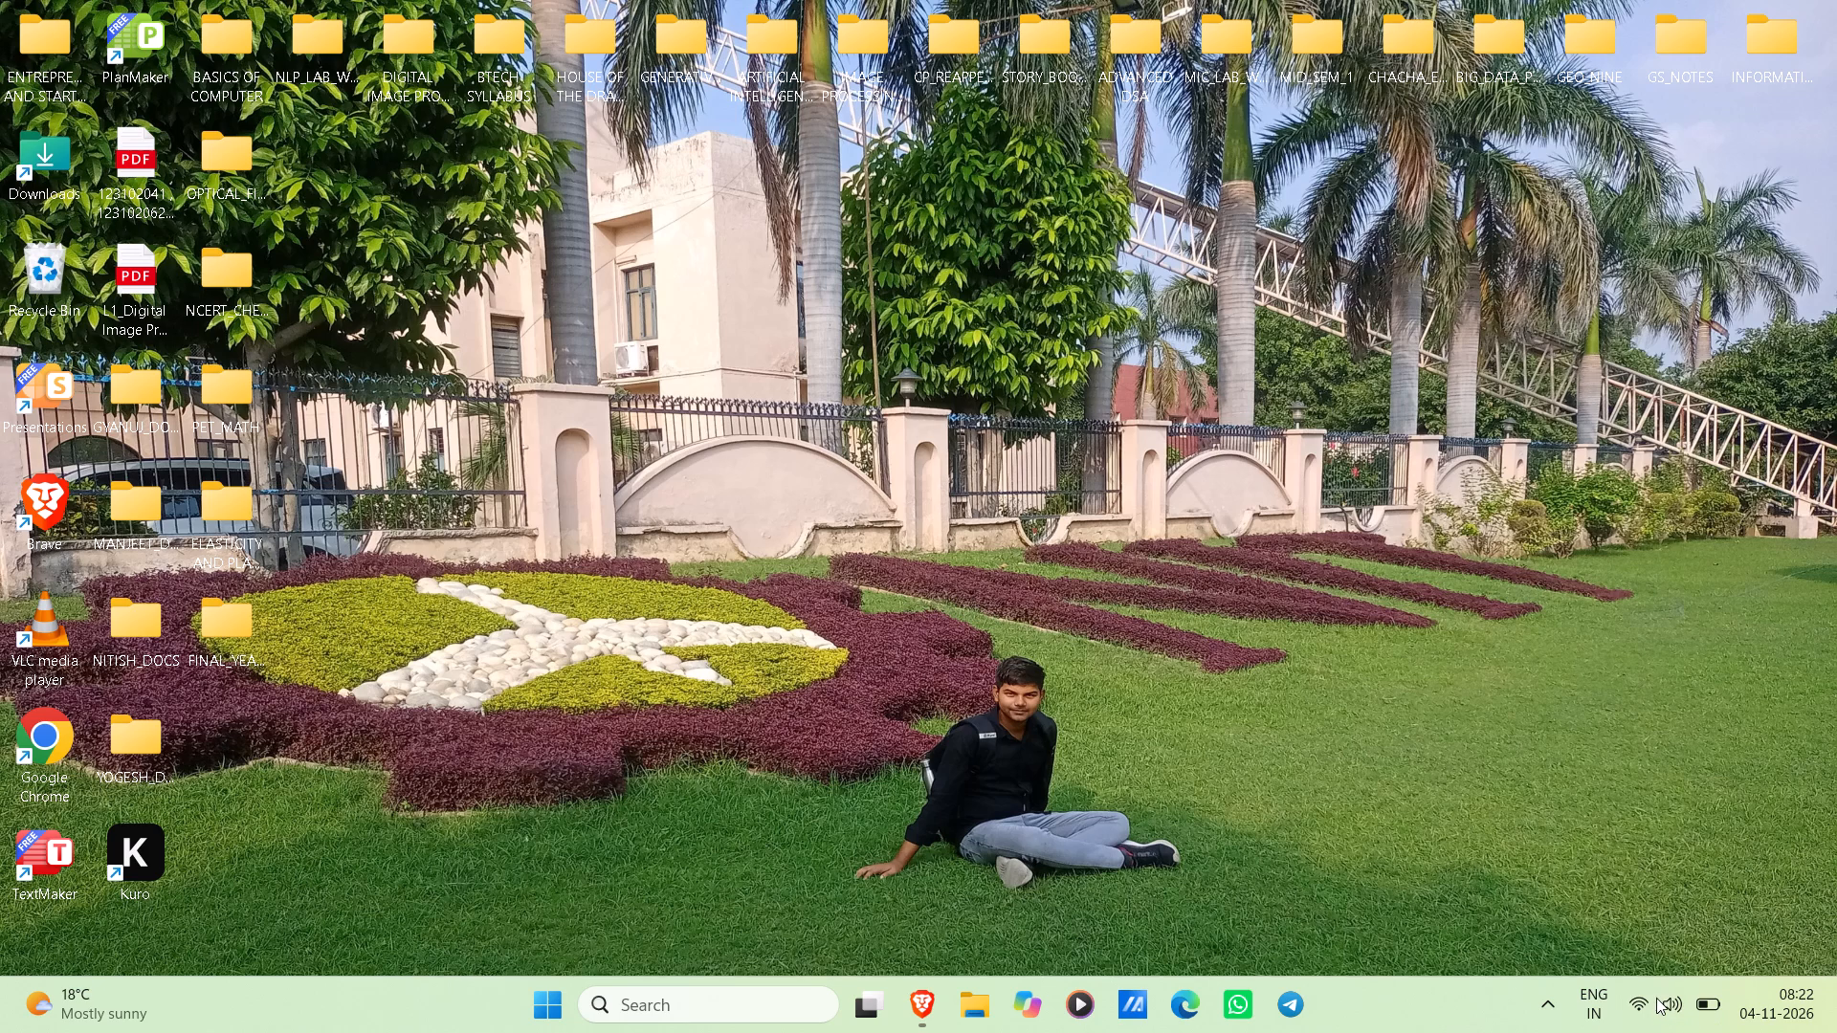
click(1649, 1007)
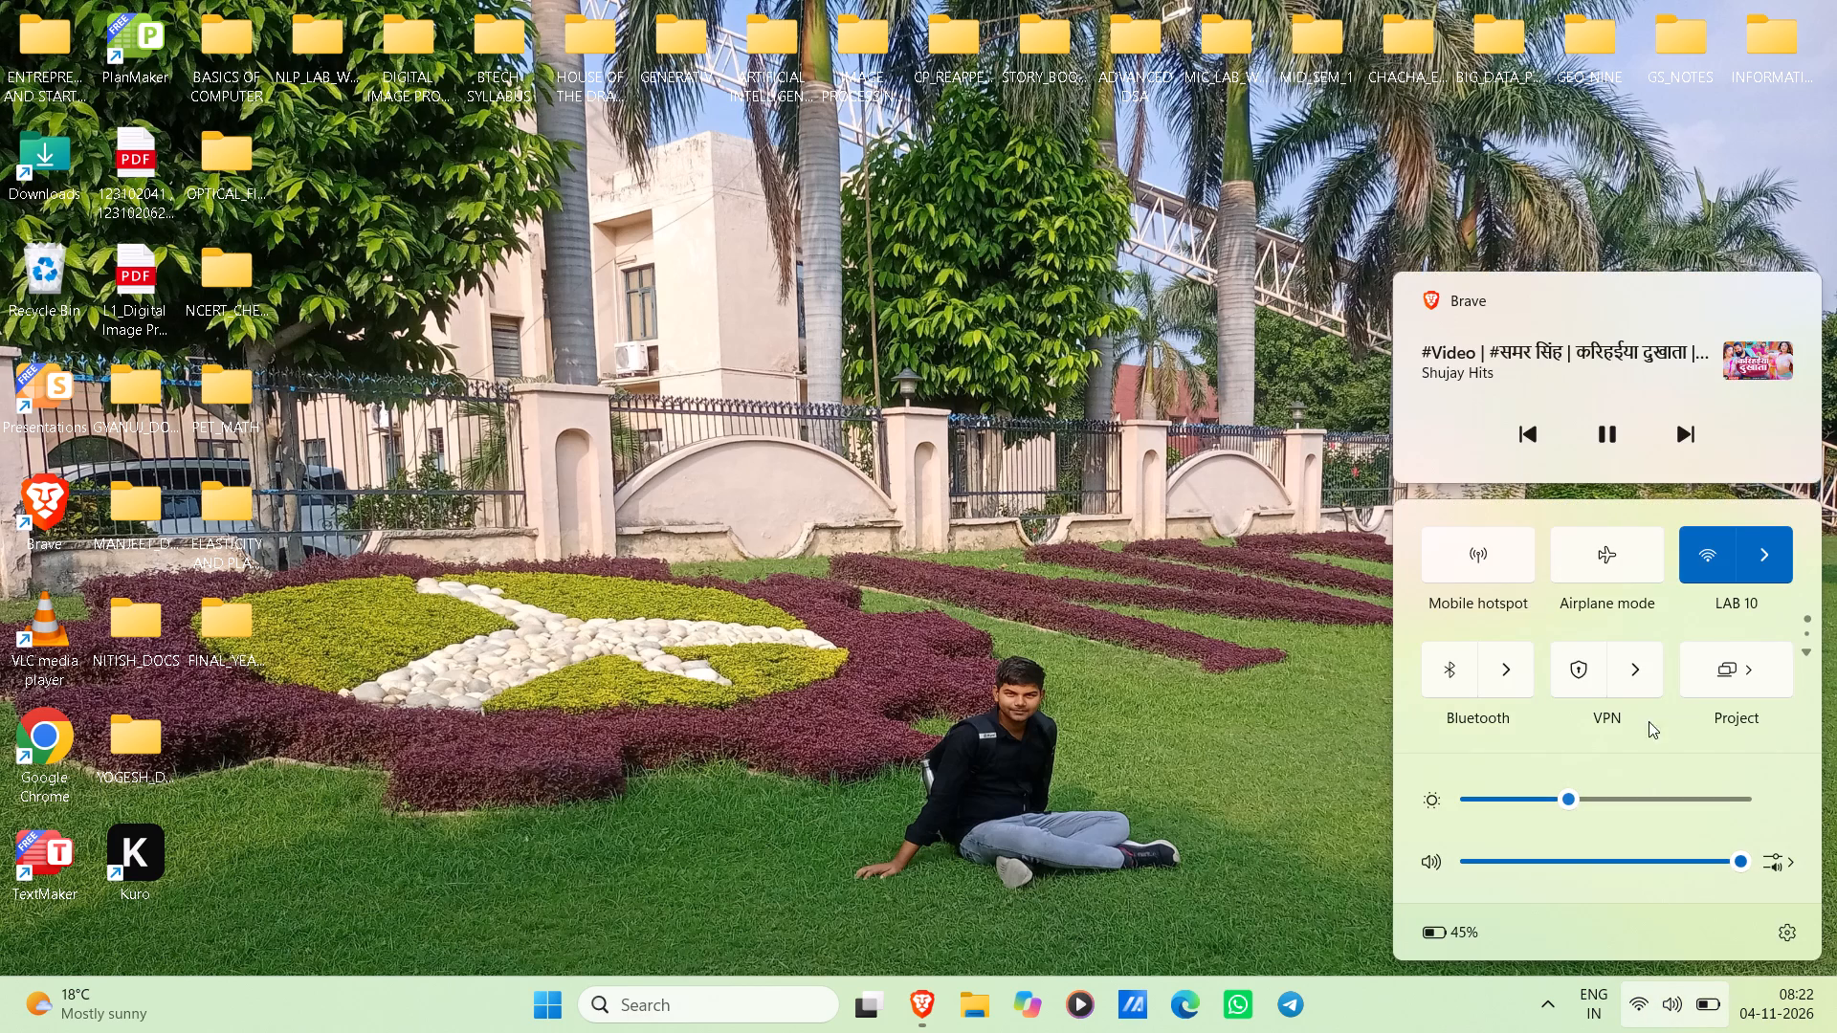
Switch to the Brave browser and close its remaining tab, which is playing a YouTube music video.
click(909, 1005)
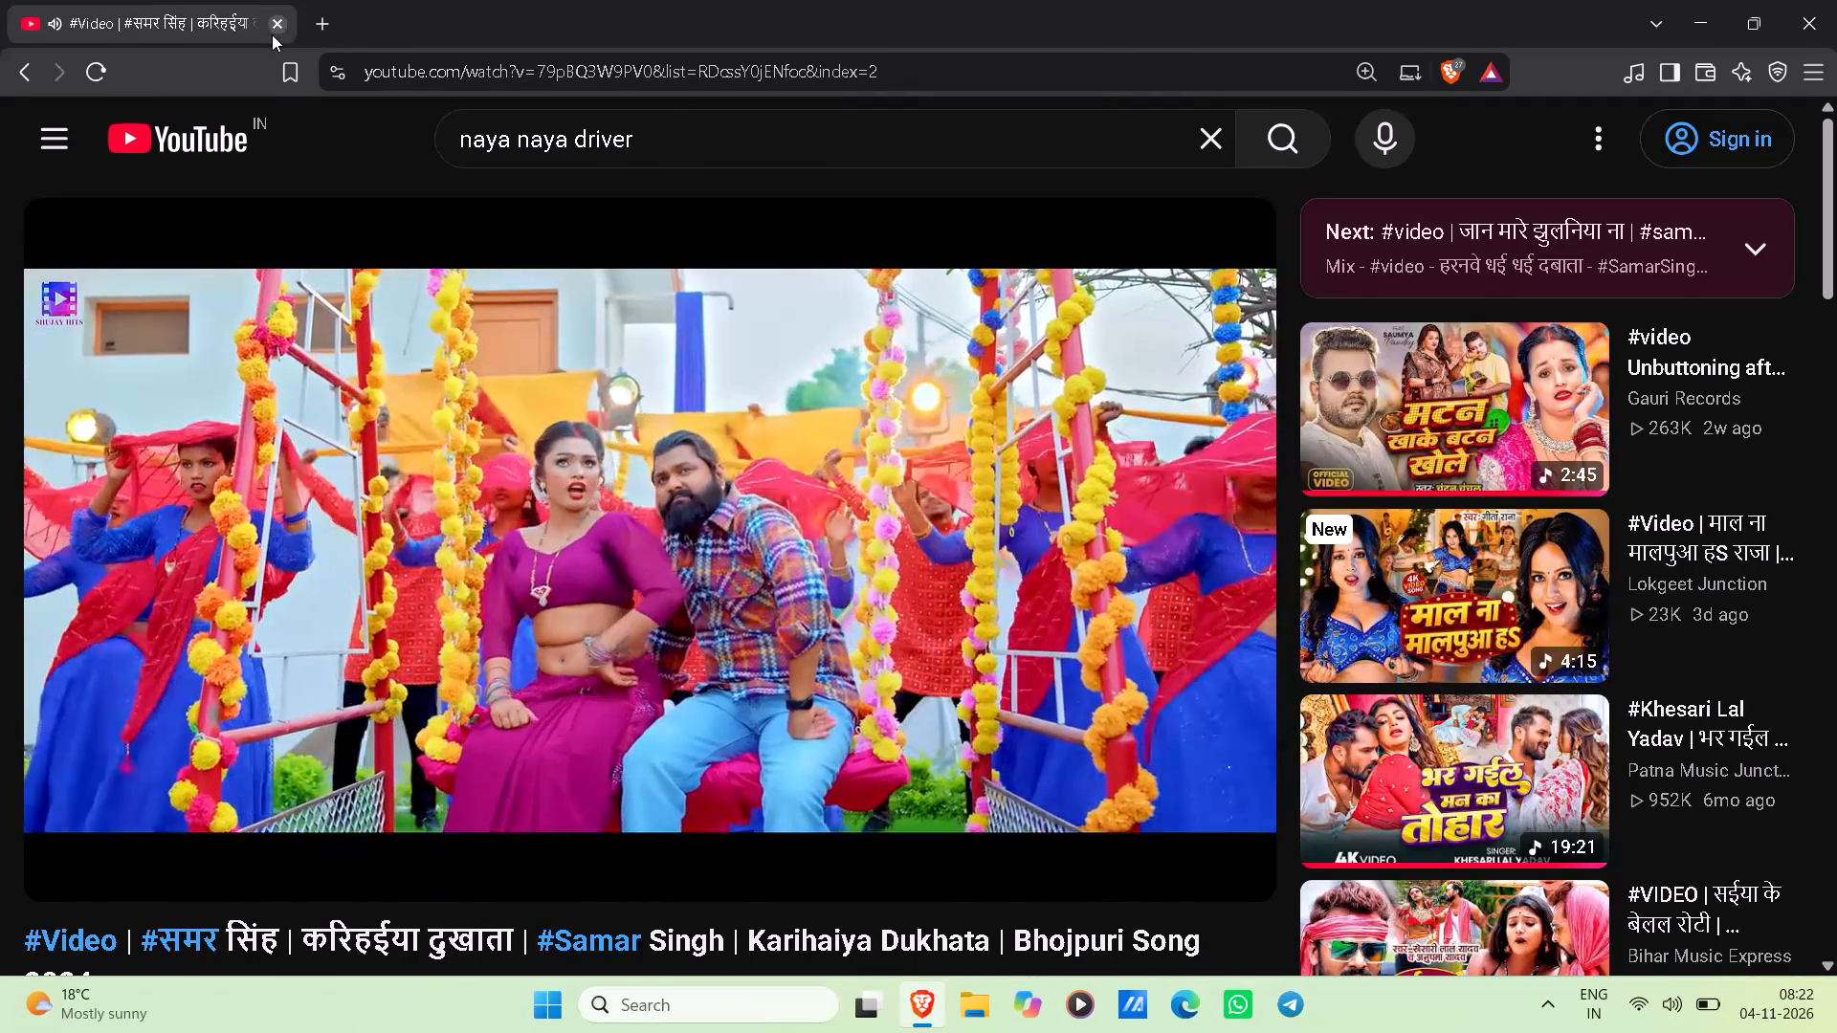
click(272, 34)
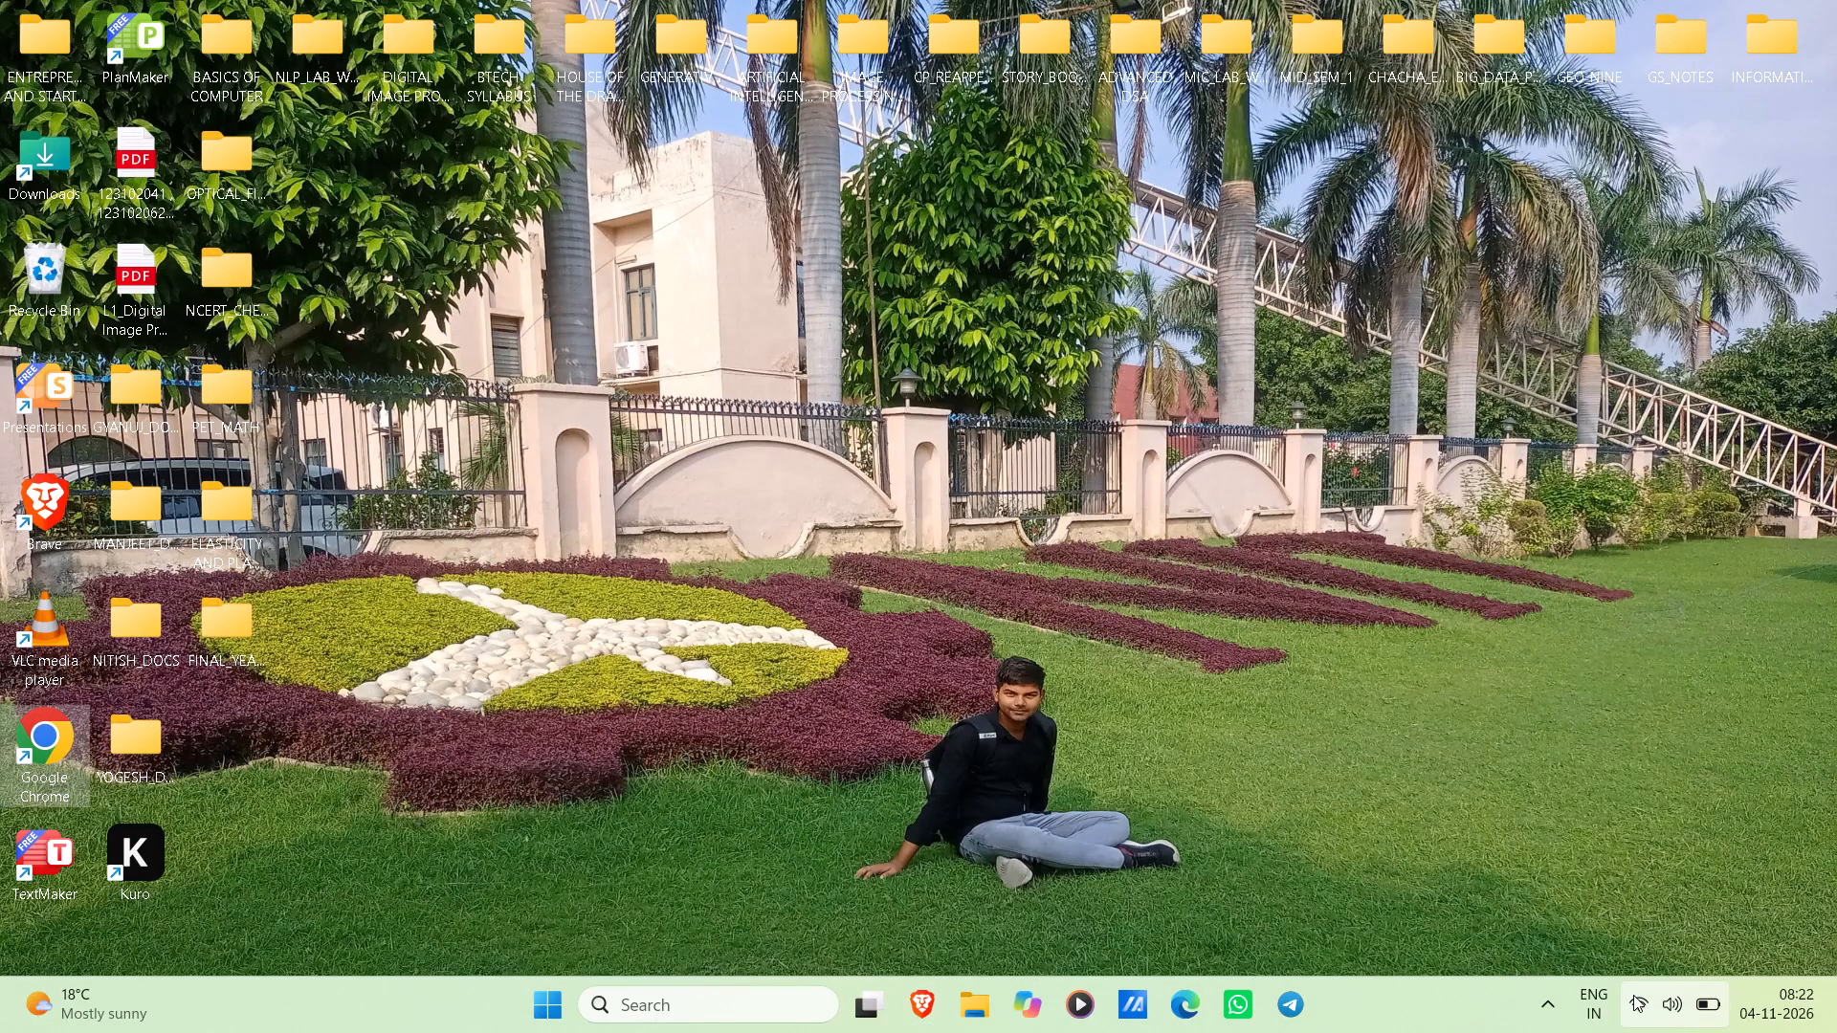
Turn off the computer's Wi-Fi connection to the LAB 10 network.
click(1631, 996)
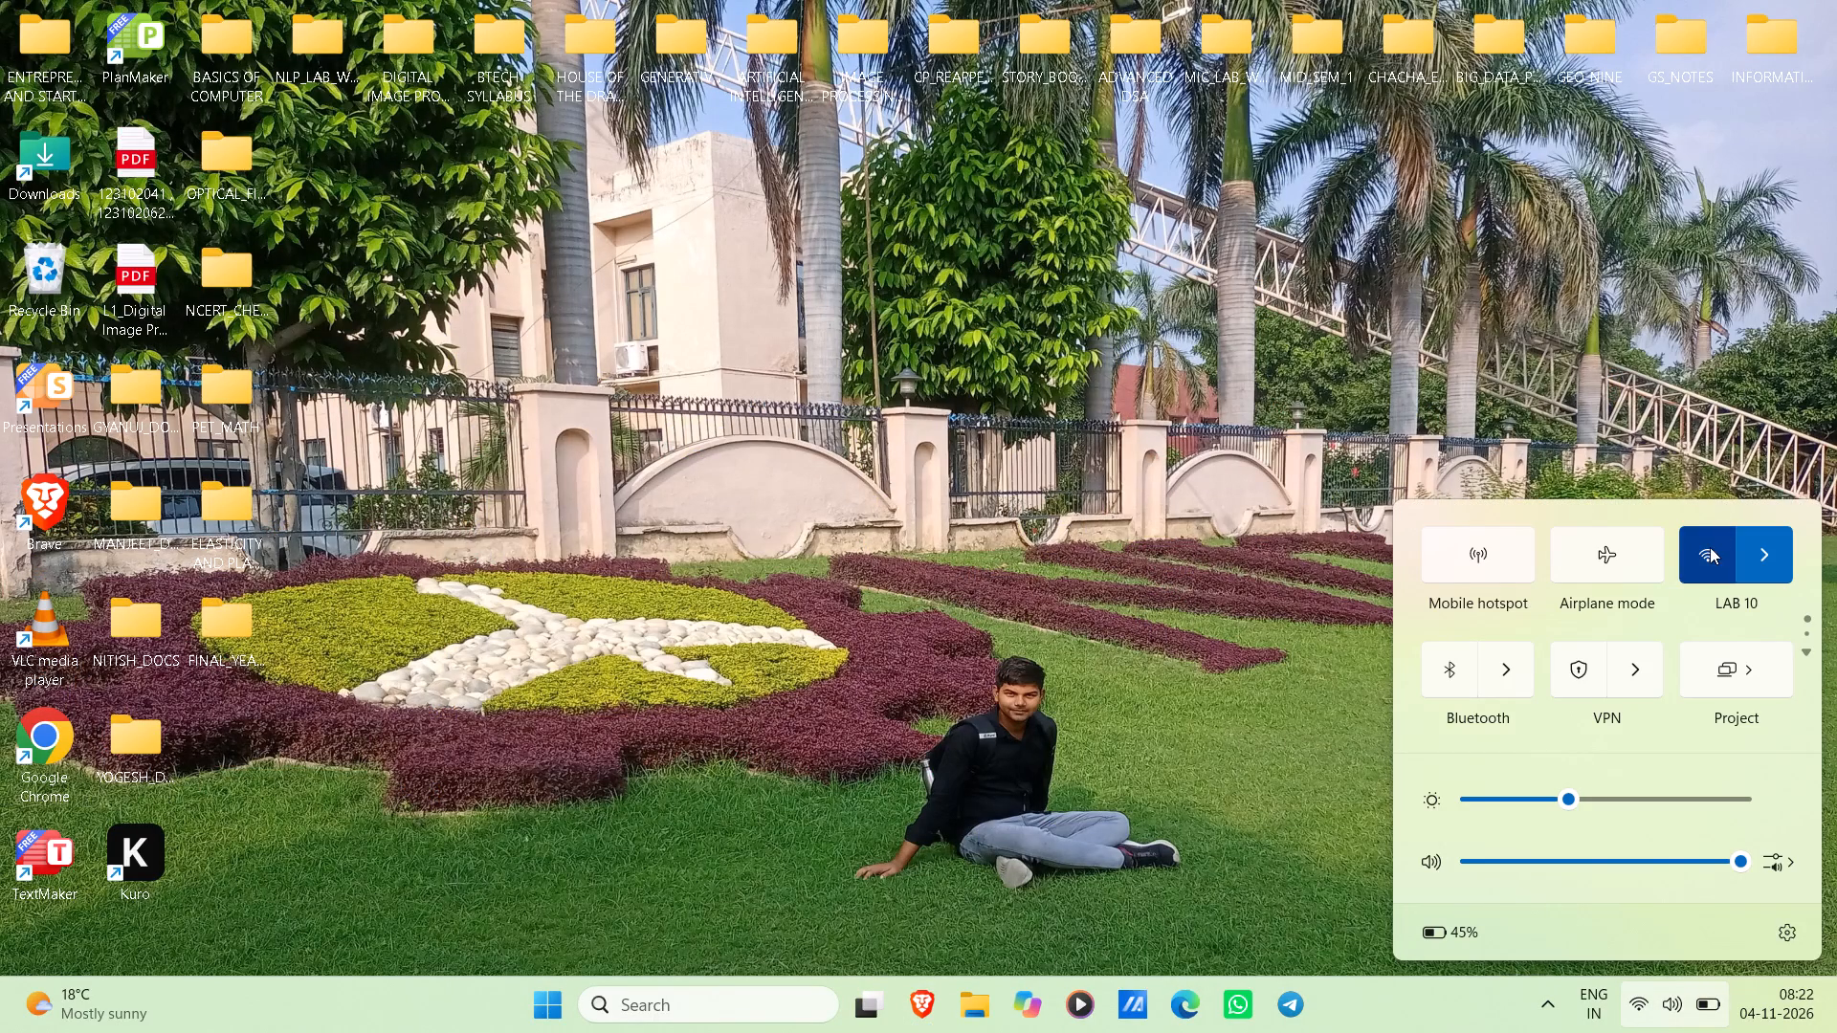
click(1710, 547)
click(1667, 404)
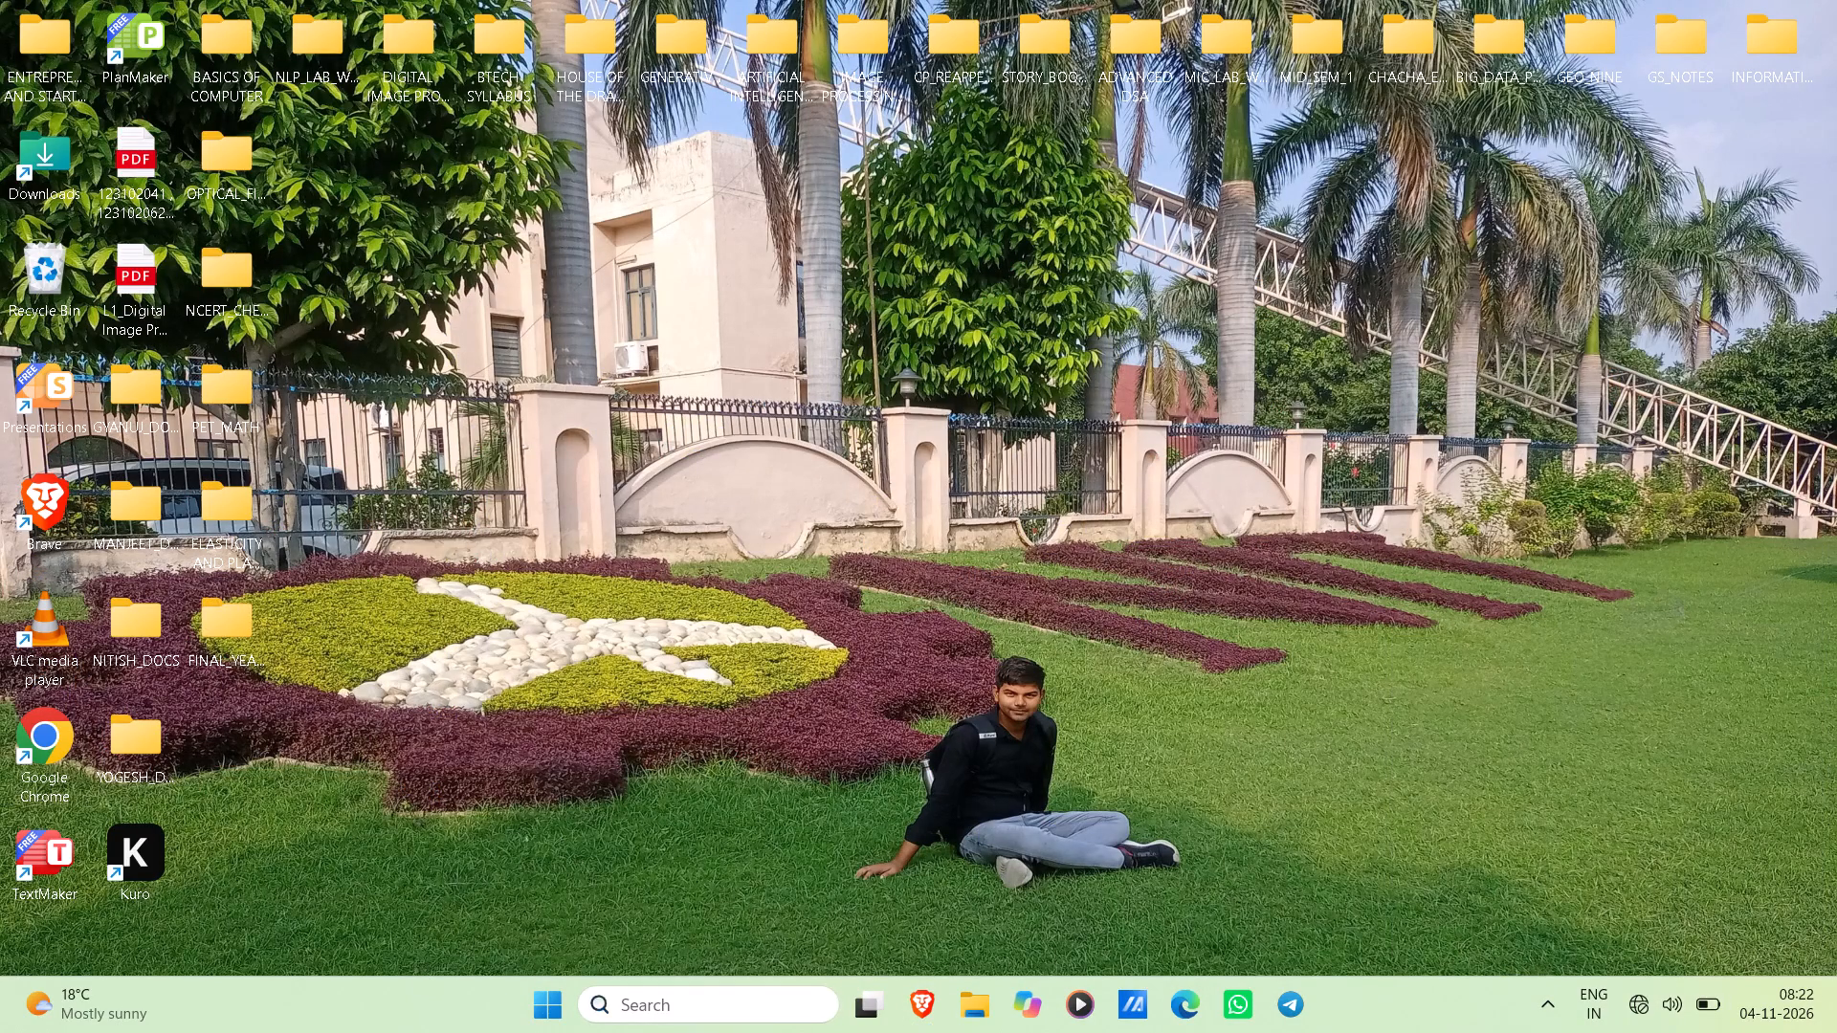
Shut down the computer.
click(555, 1005)
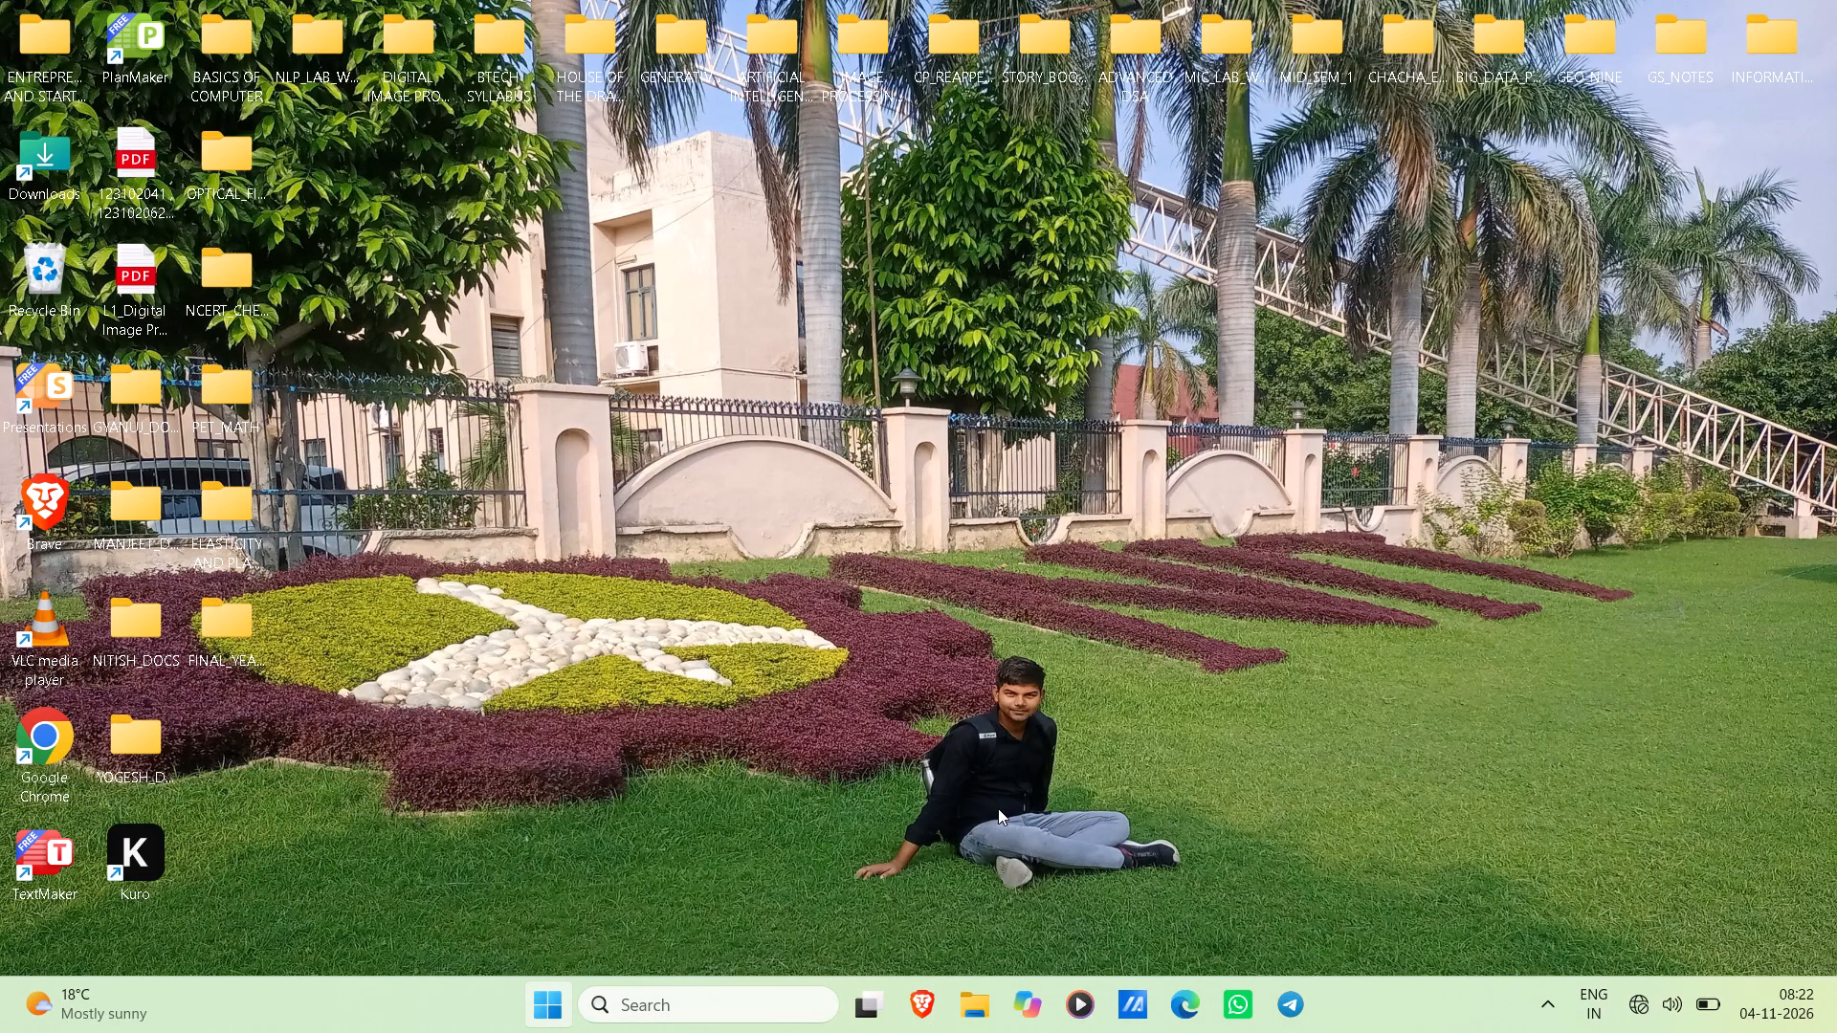
click(1086, 918)
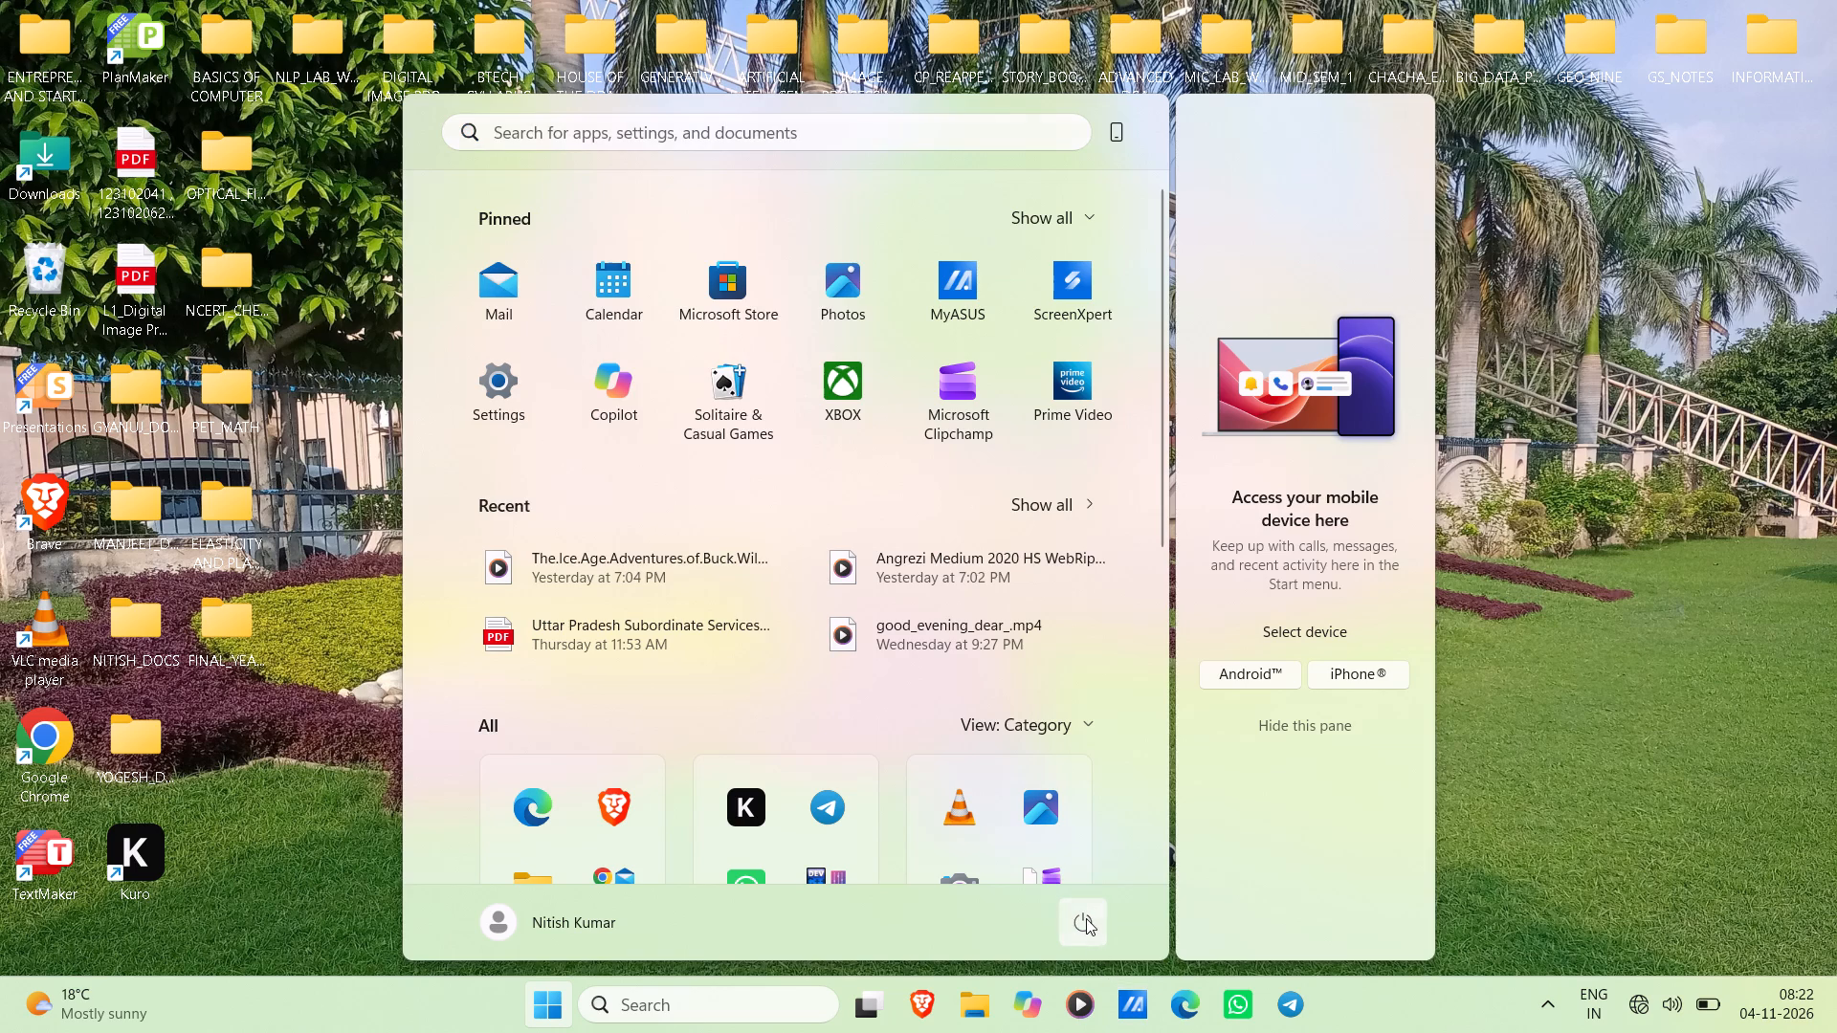
click(1087, 799)
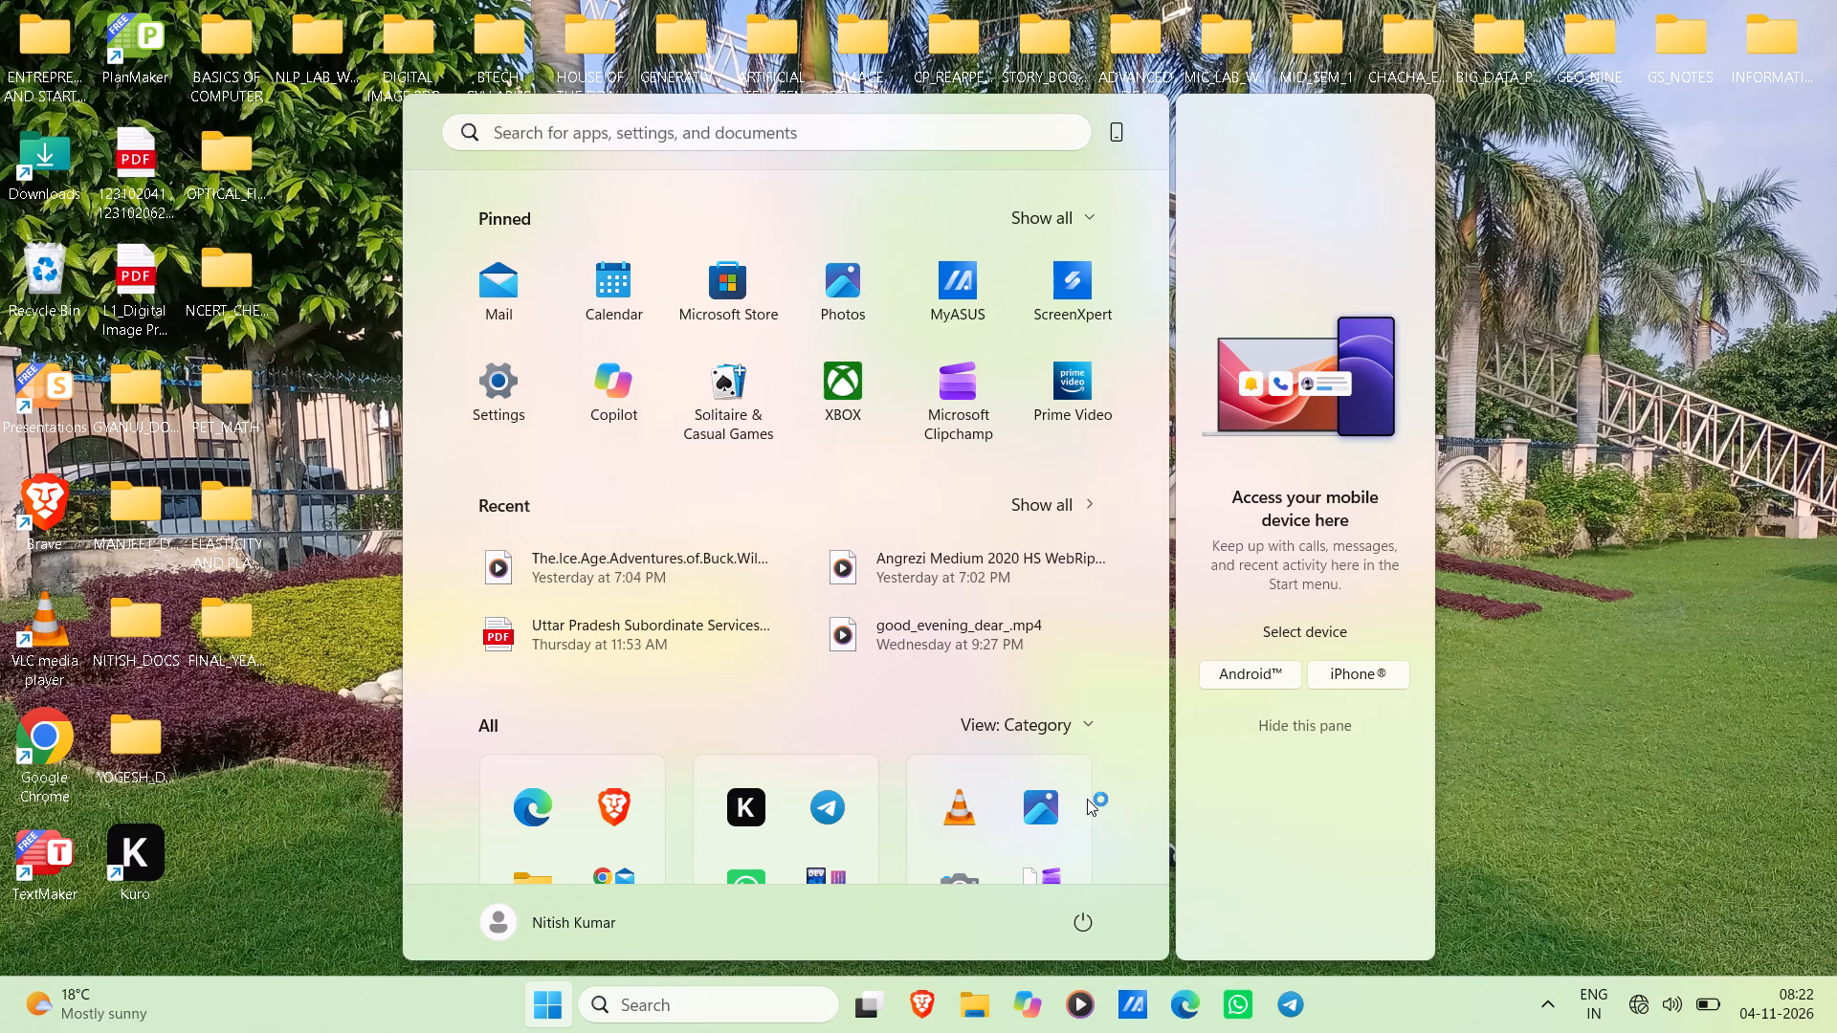